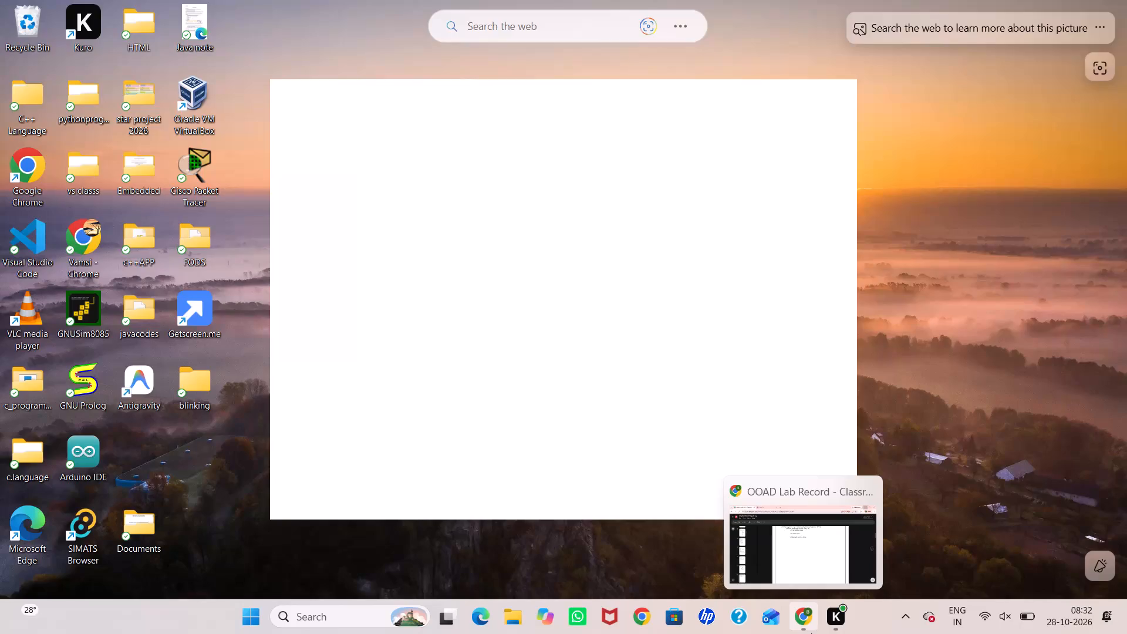
Switch to the OOAD RECORD PDF in Chrome and look through the book bank exercise's UML diagrams on pages 13 to 21.
click(799, 618)
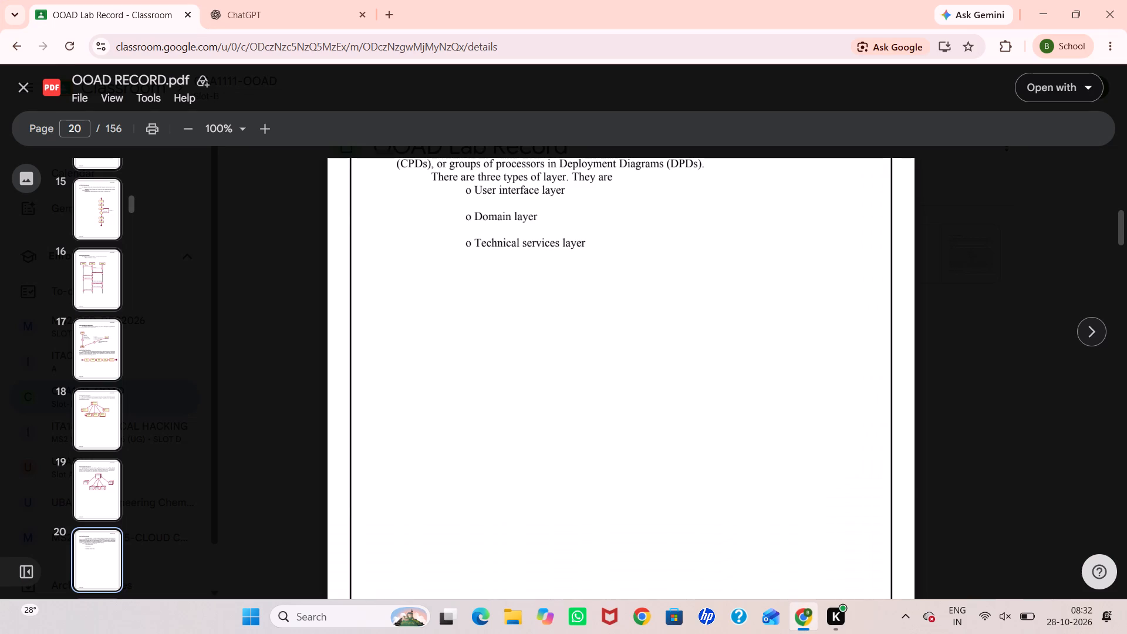
scroll(565, 398, down, 15)
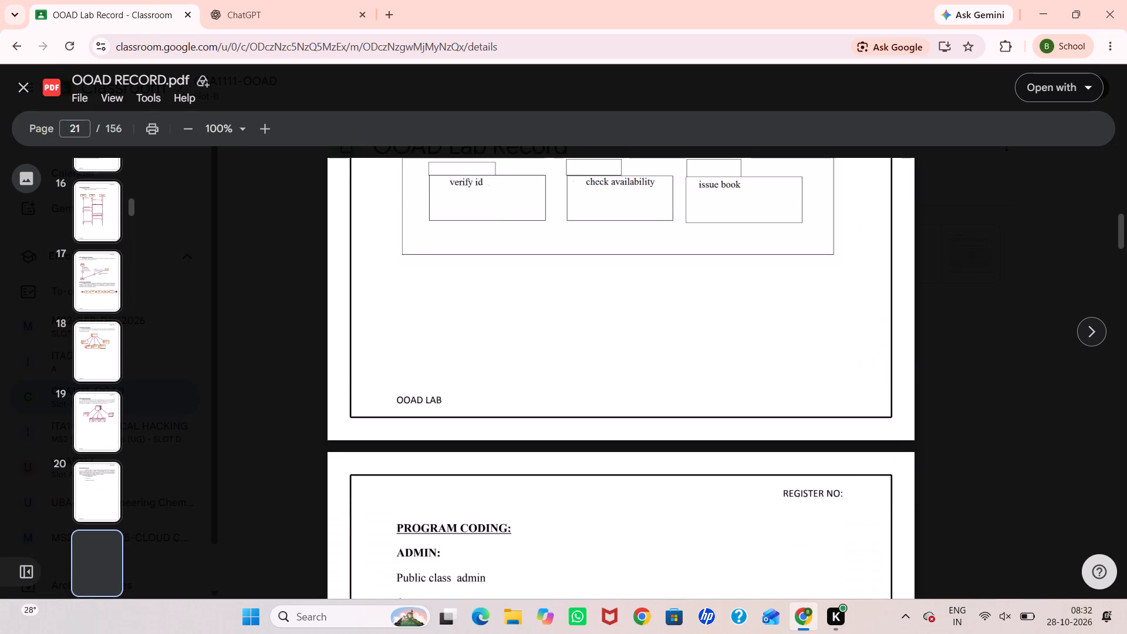
scroll(575, 415, down, 8)
scroll(575, 416, up, 8)
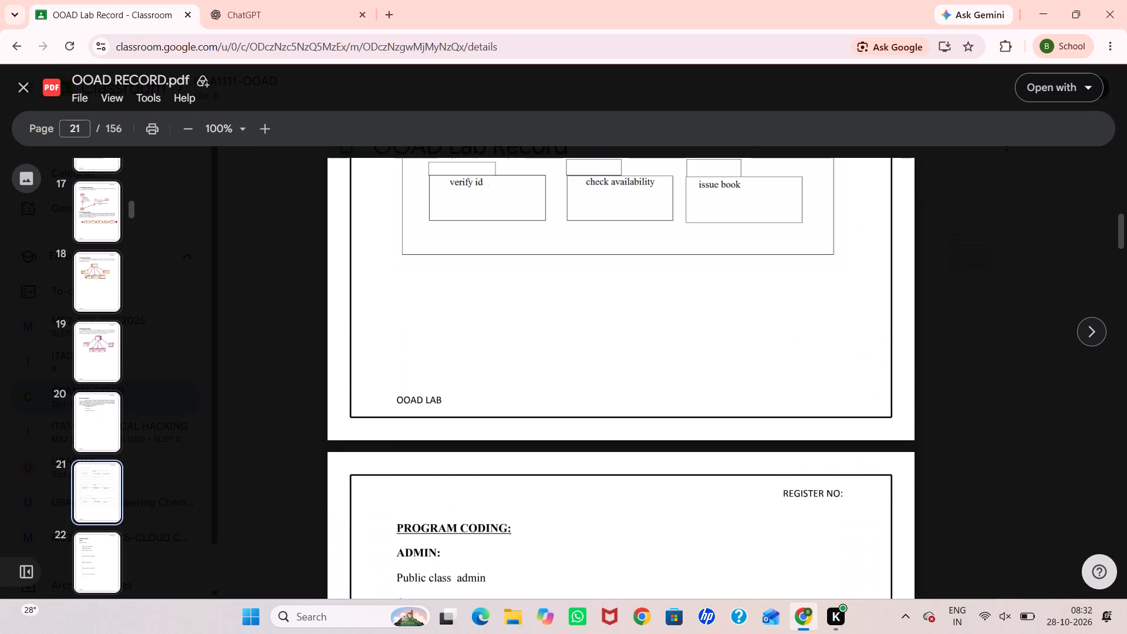
scroll(575, 412, up, 17)
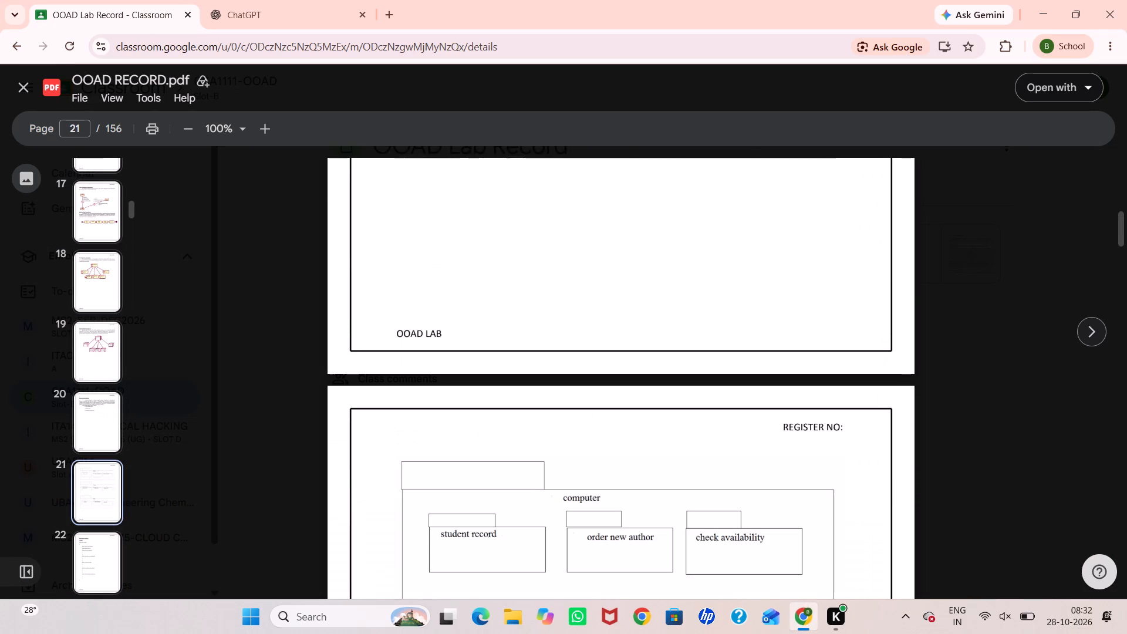
scroll(576, 407, up, 20)
scroll(576, 407, up, 9)
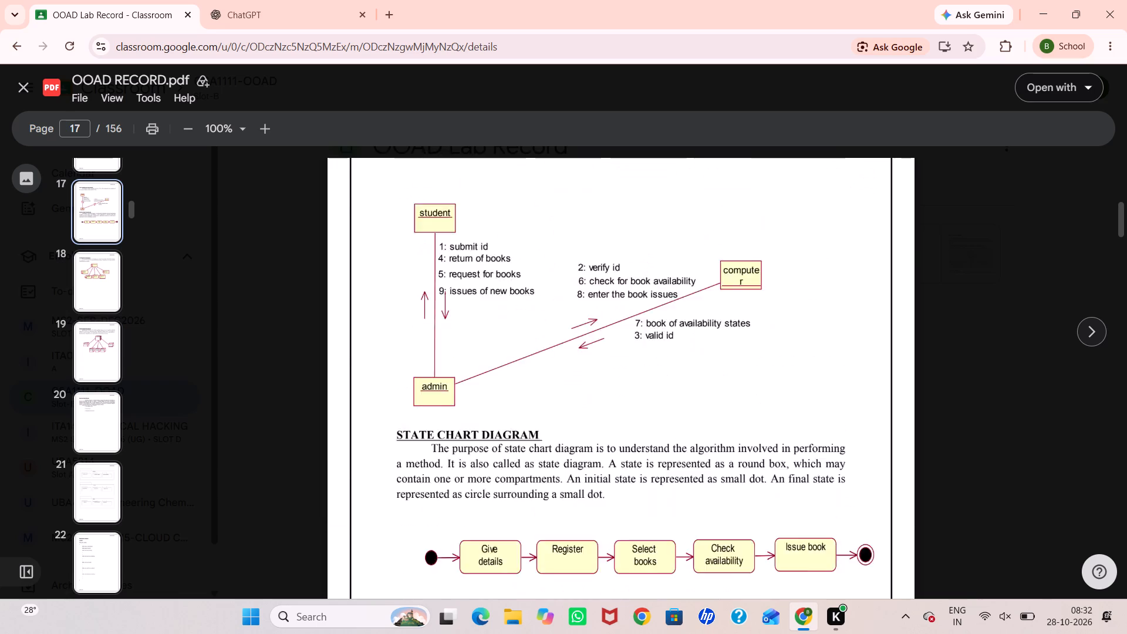
scroll(586, 400, up, 20)
scroll(586, 400, up, 8)
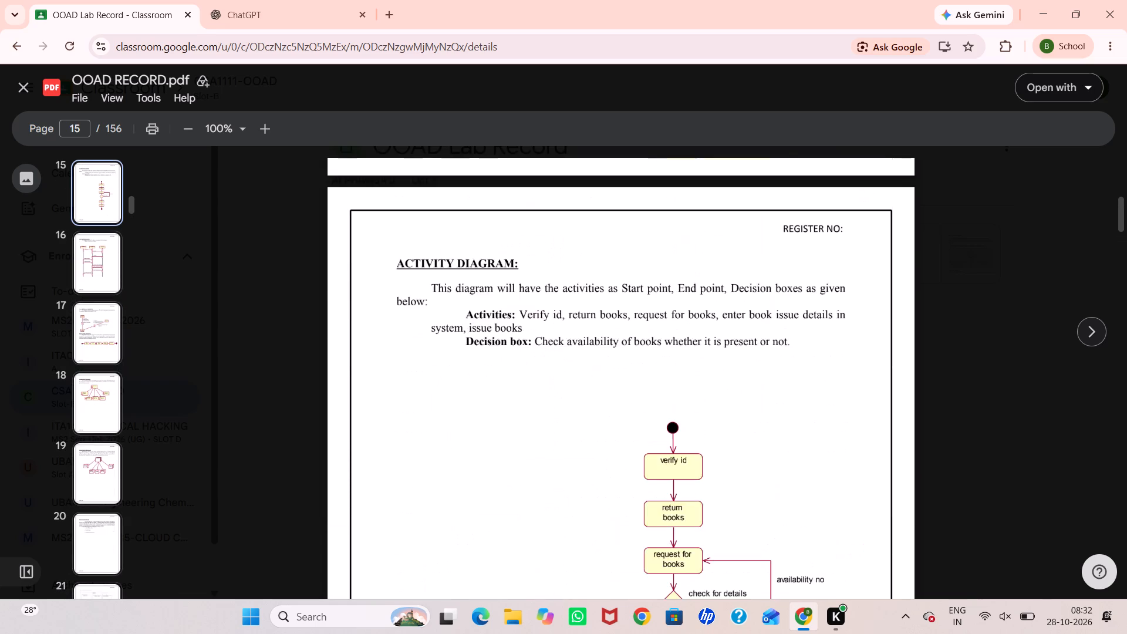
scroll(588, 400, up, 13)
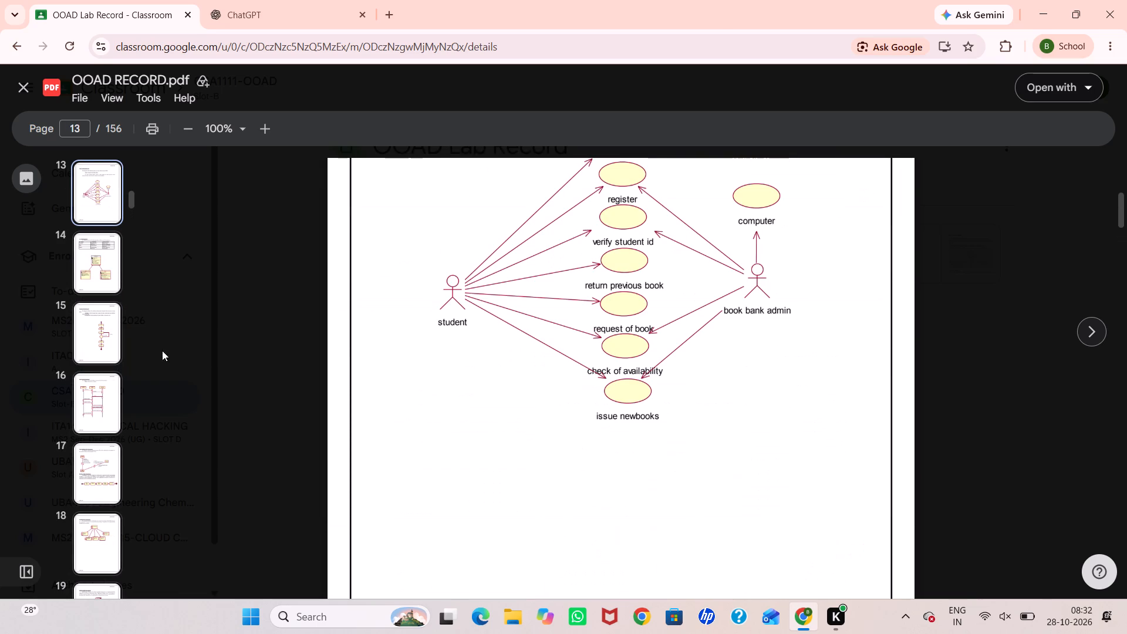
Go to page 12 of the PDF, the opening page of the Book Bank Registration System exercise.
scroll(108, 373, up, 4)
scroll(108, 282, up, 1)
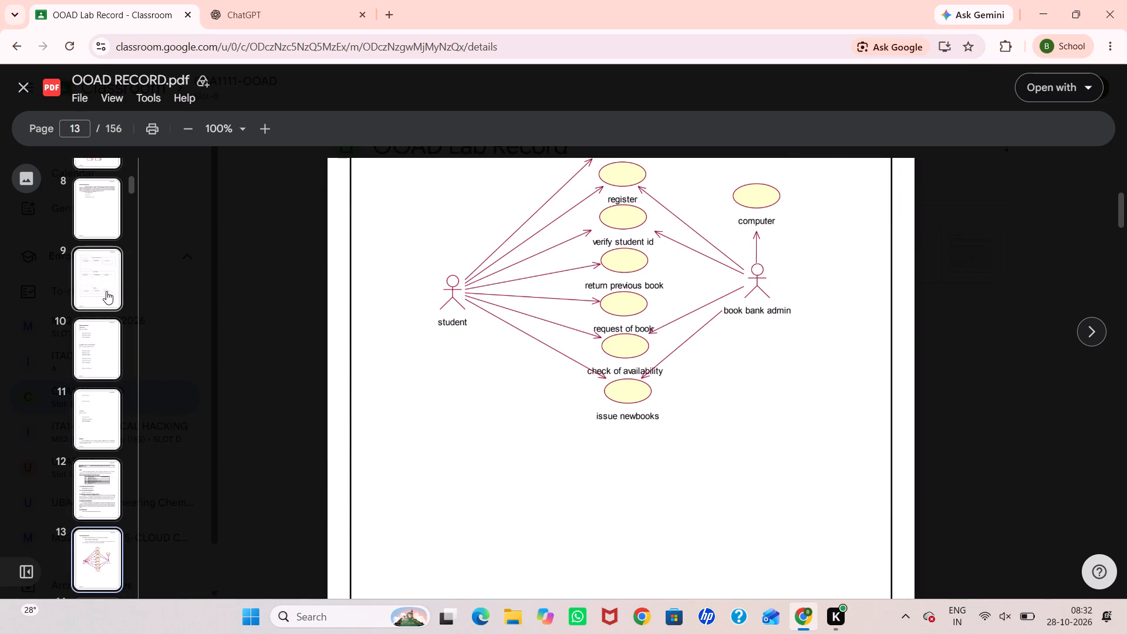
click(97, 291)
click(79, 552)
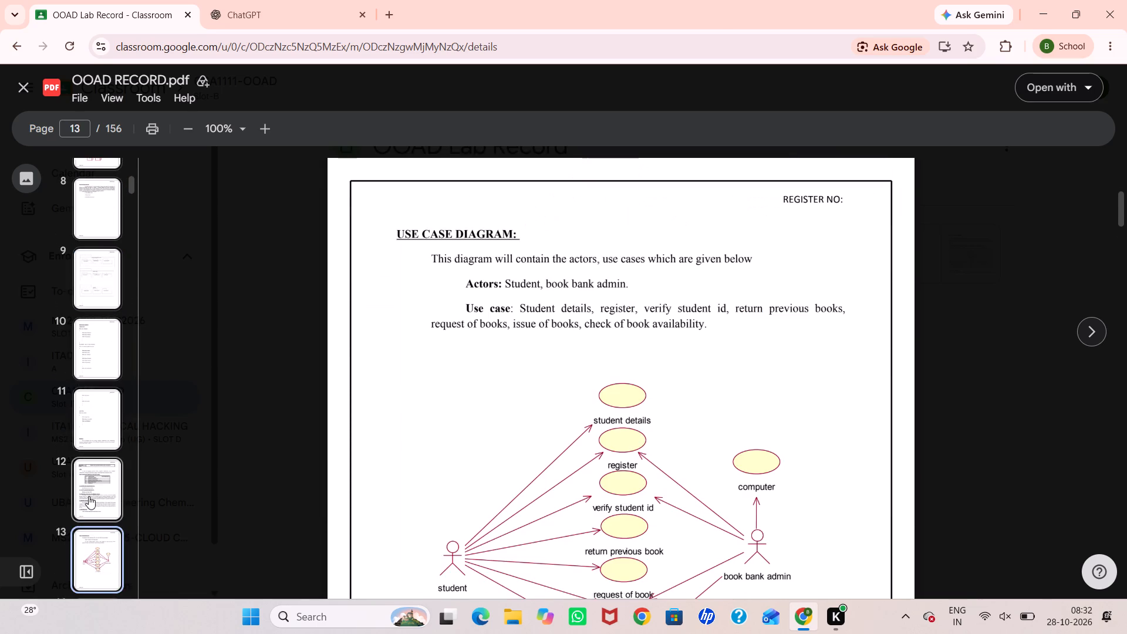
click(89, 496)
Go to page 25 of the PDF, the opening page of the Exam Registration System exercise.
scroll(80, 501, down, 5)
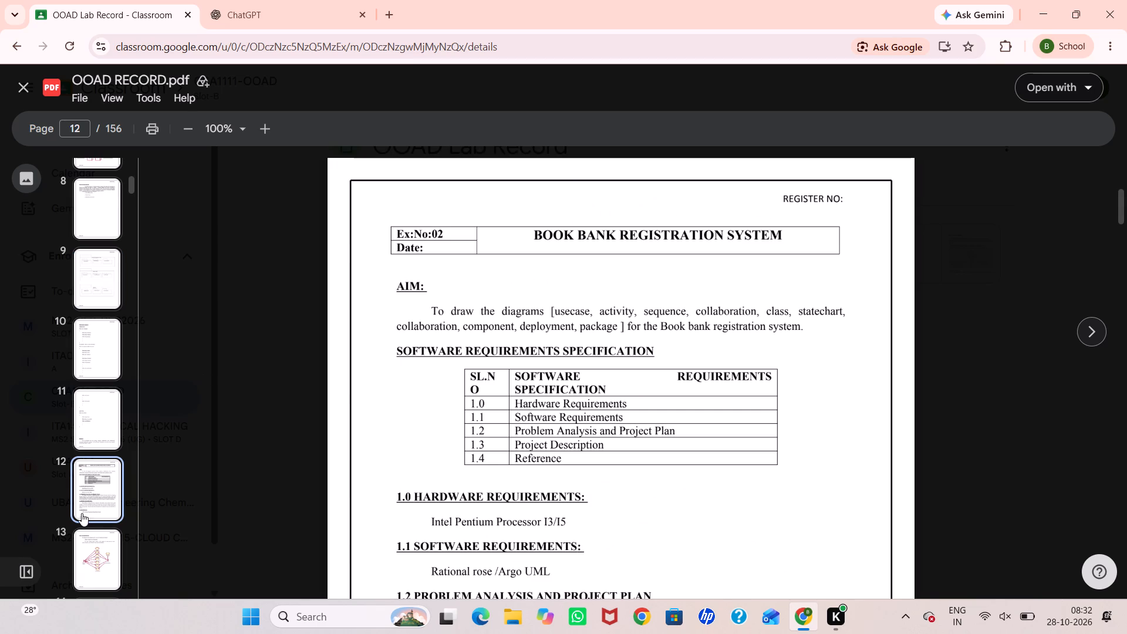
scroll(82, 515, down, 4)
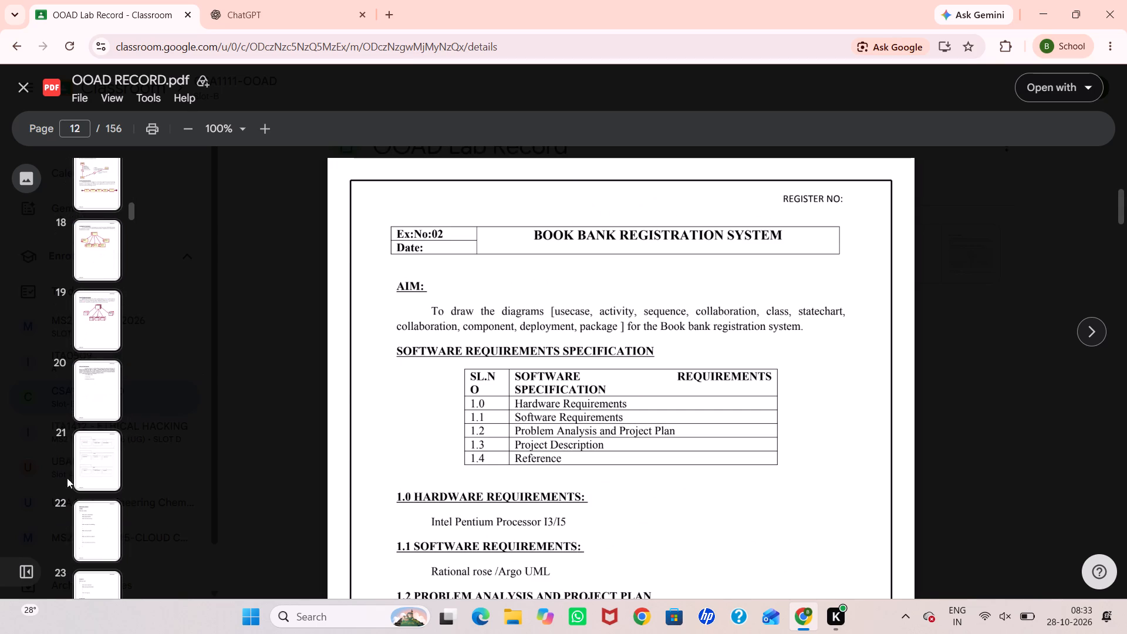
scroll(110, 498, down, 4)
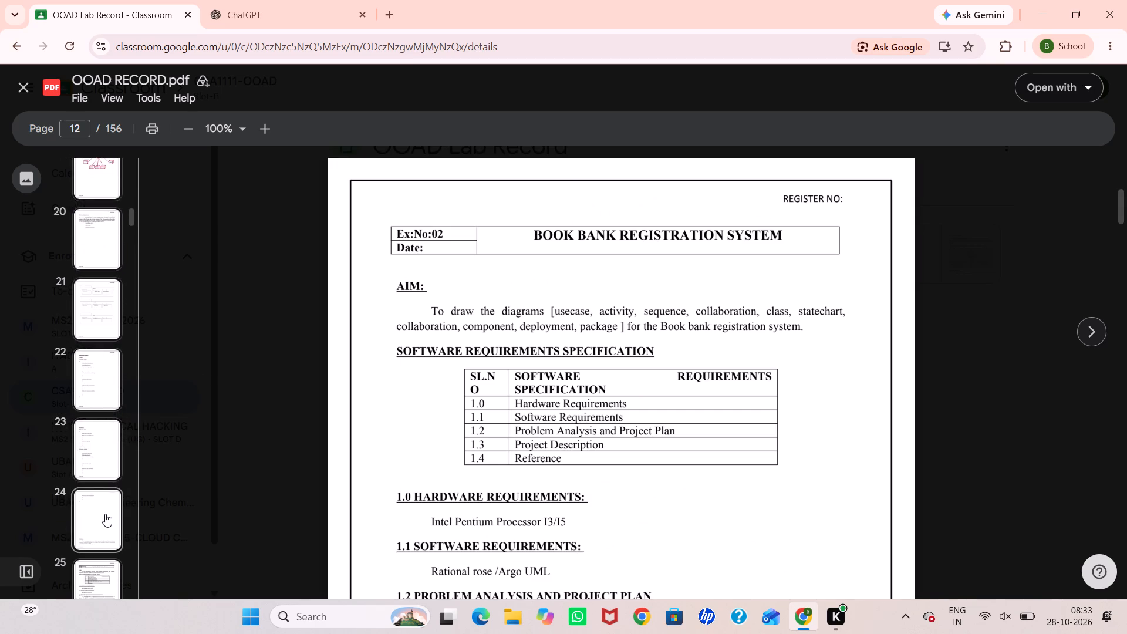
click(95, 454)
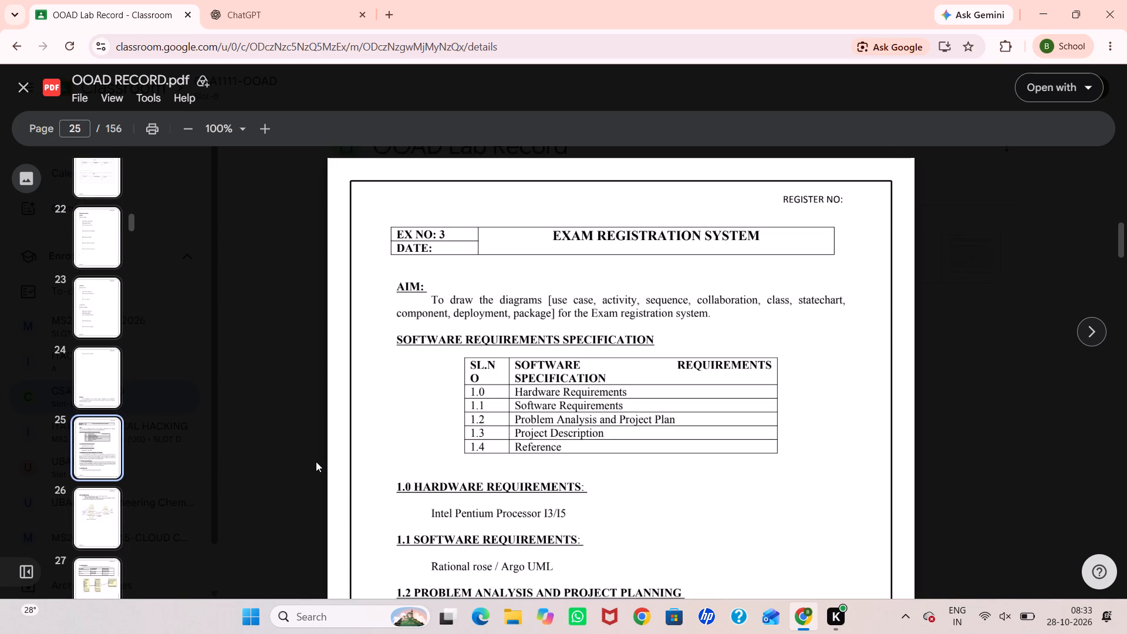
Read the Exam Registration System exercise from its requirements specification through to the class diagram on page 27.
scroll(394, 450, down, 5)
scroll(544, 438, down, 2)
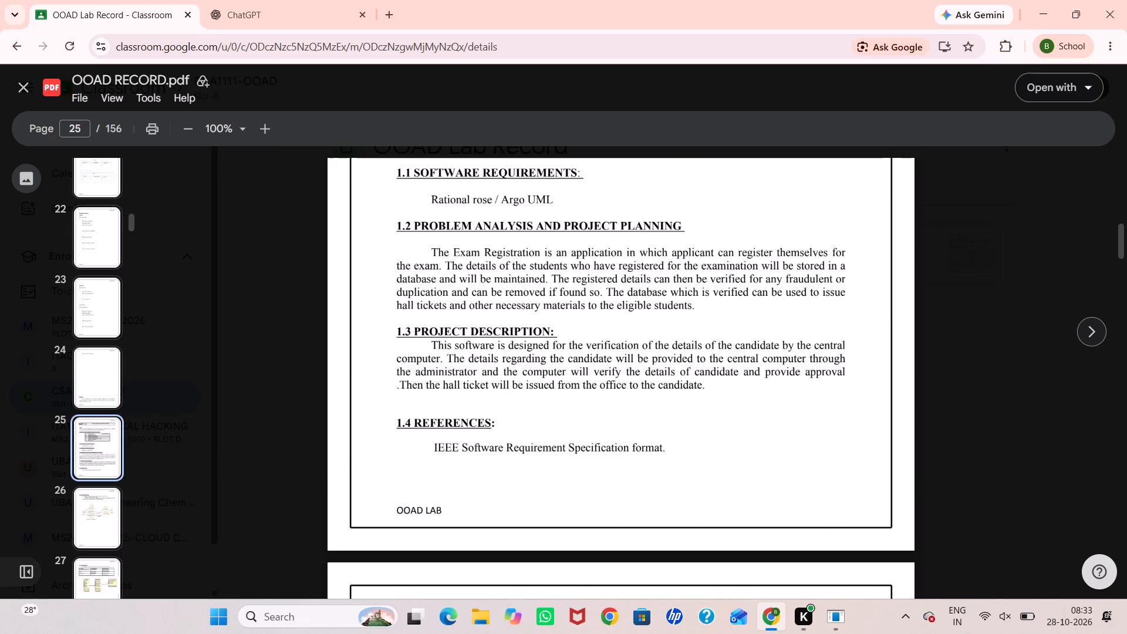
scroll(548, 437, down, 15)
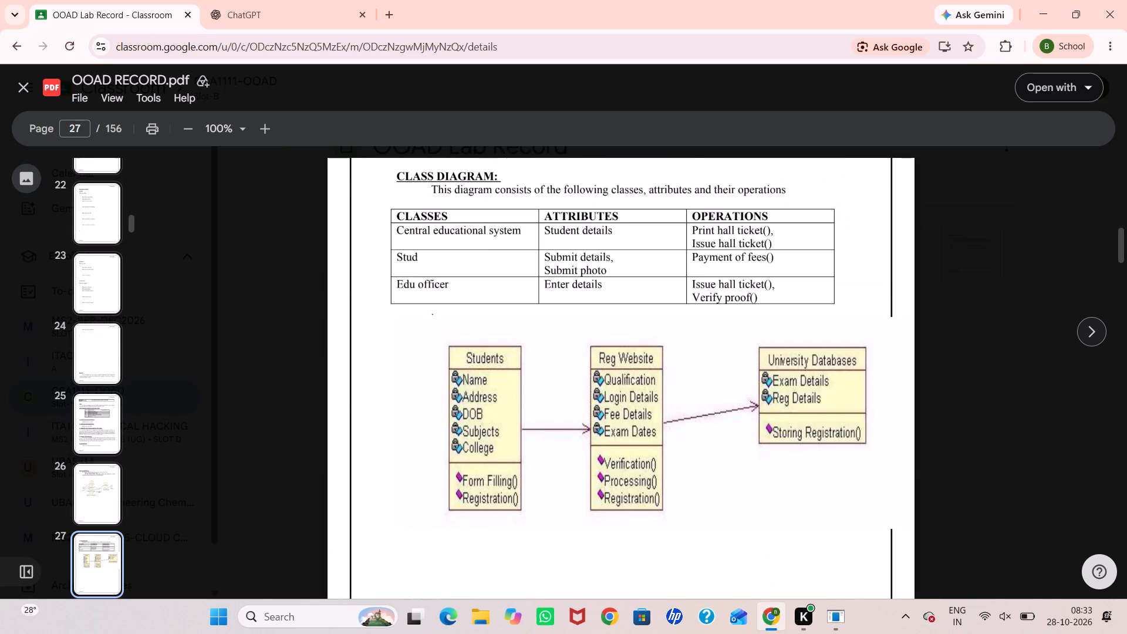
scroll(524, 452, down, 3)
scroll(524, 452, up, 3)
Examine the Exam Registration System's activity diagram on page 28, including its activities and their order from start to end point.
scroll(404, 227, down, 11)
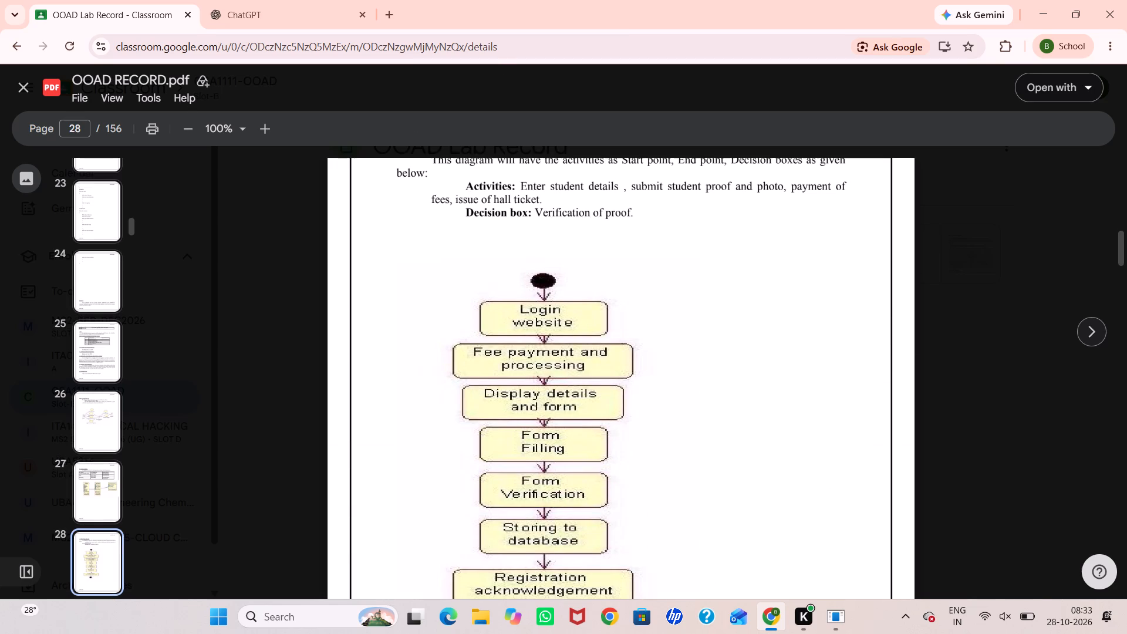
scroll(404, 231, up, 1)
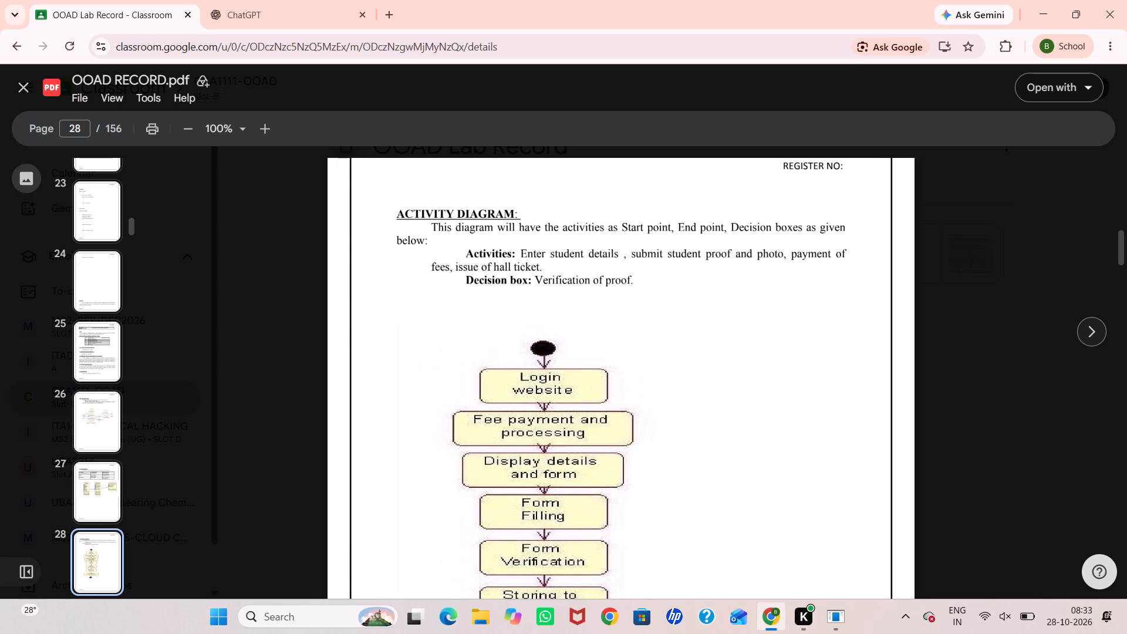
scroll(404, 231, down, 2)
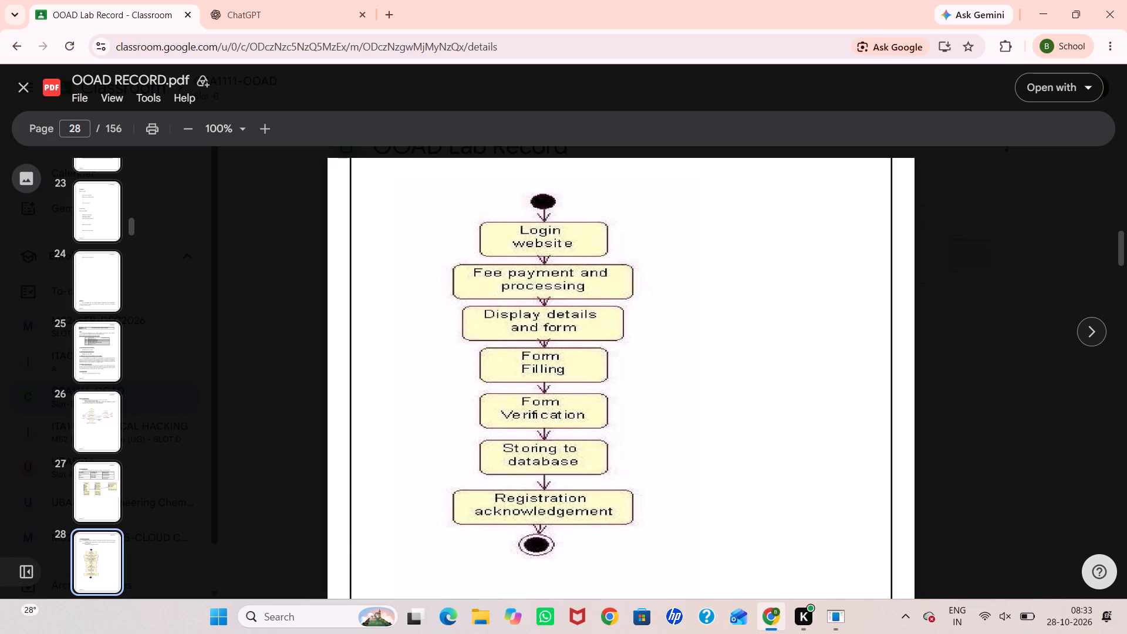
scroll(504, 384, up, 1)
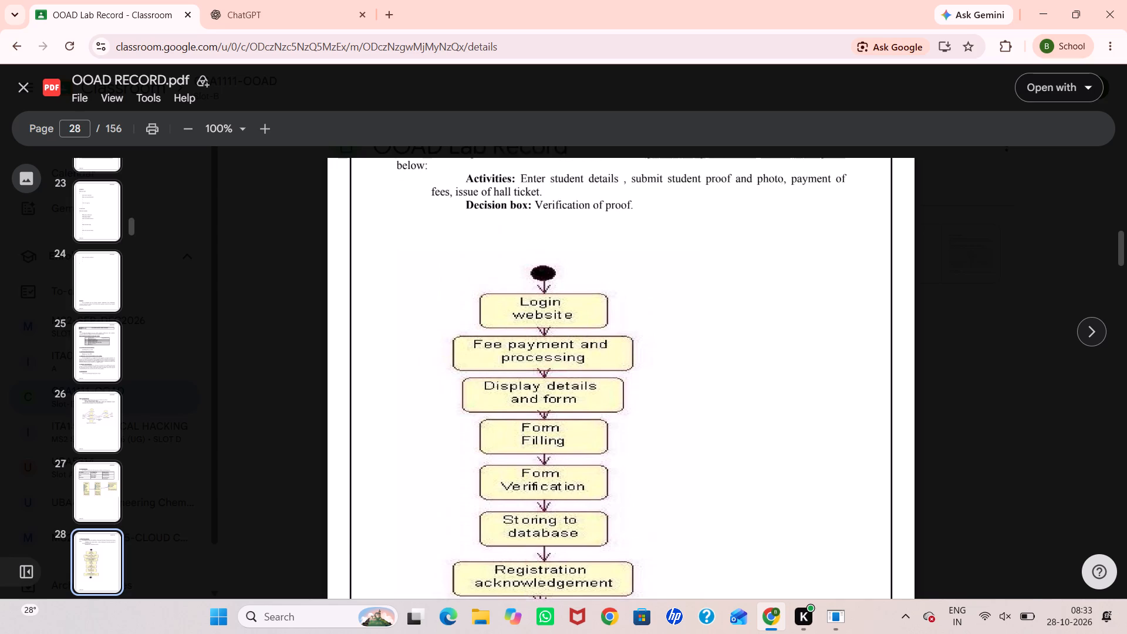
scroll(505, 379, up, 1)
scroll(505, 379, down, 3)
scroll(507, 377, up, 1)
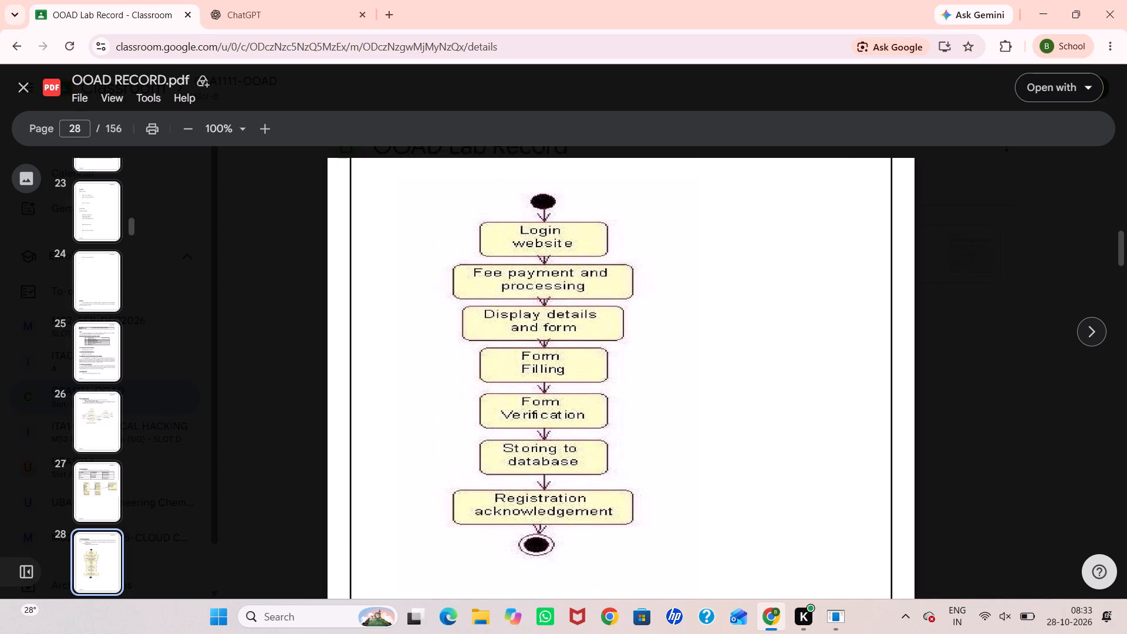
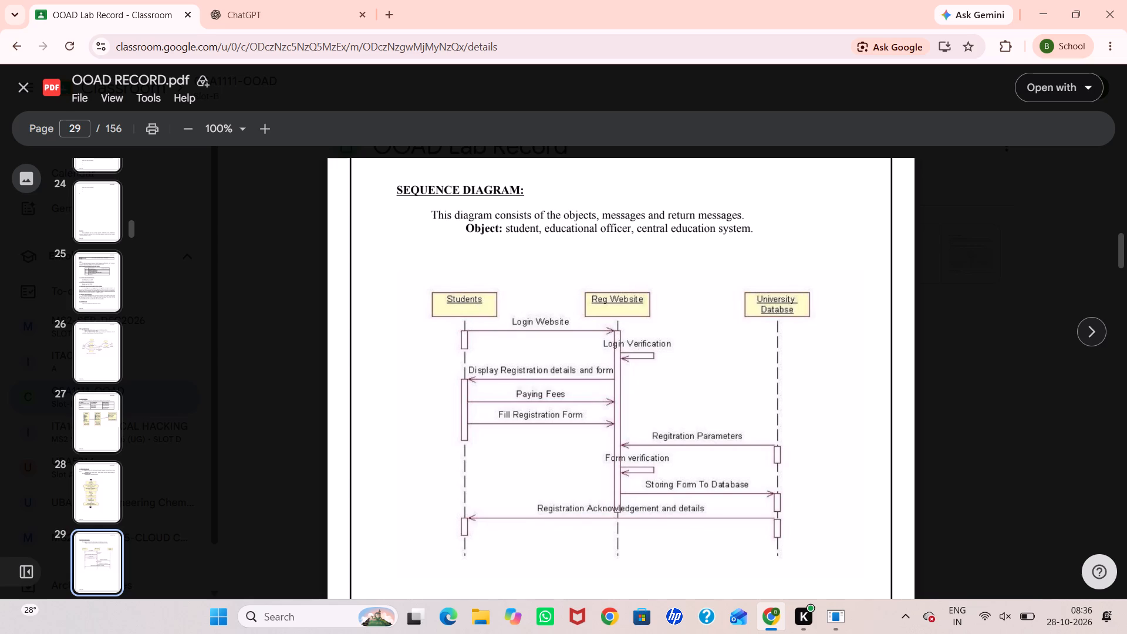
Compare the Exam Registration System's activity diagram on page 28 with the sequence diagram on page 29.
scroll(599, 326, up, 6)
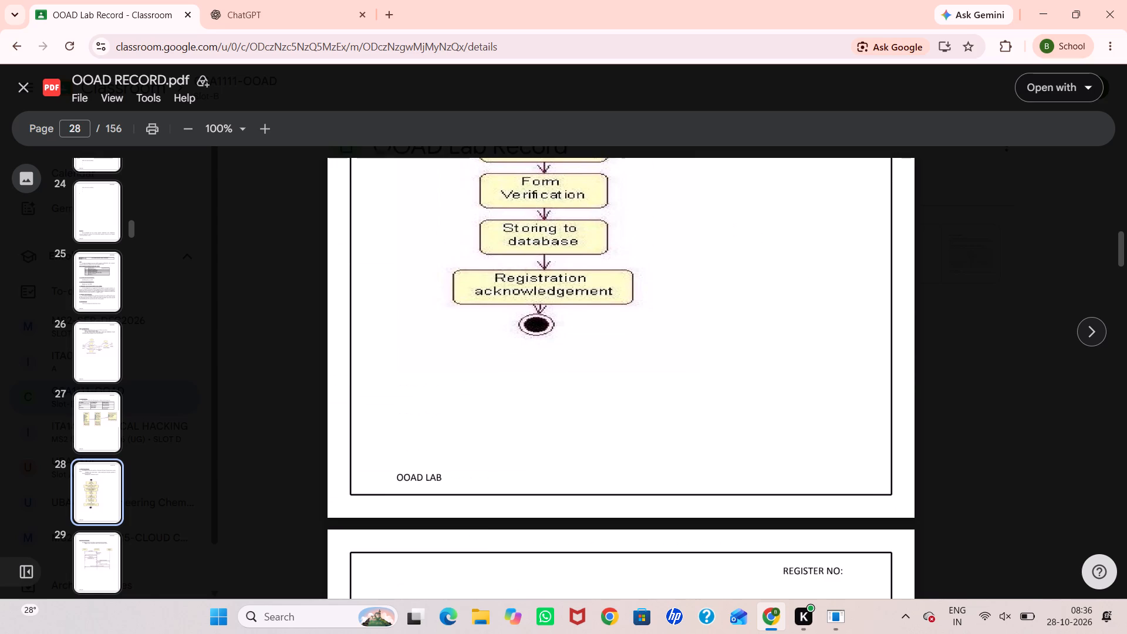
scroll(603, 398, down, 6)
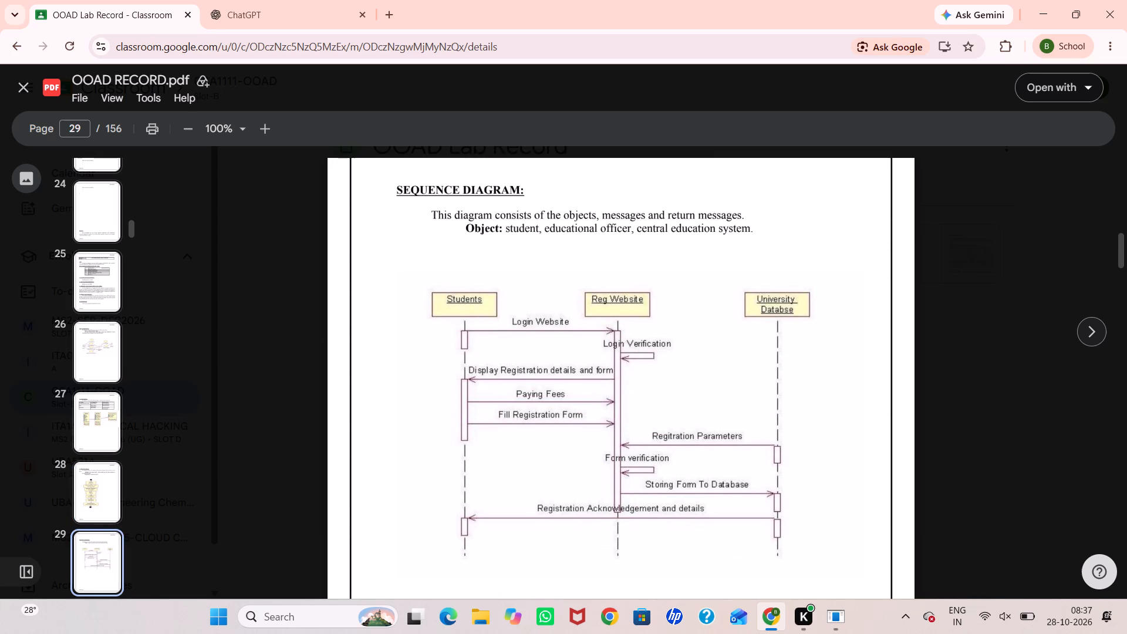
scroll(584, 414, up, 7)
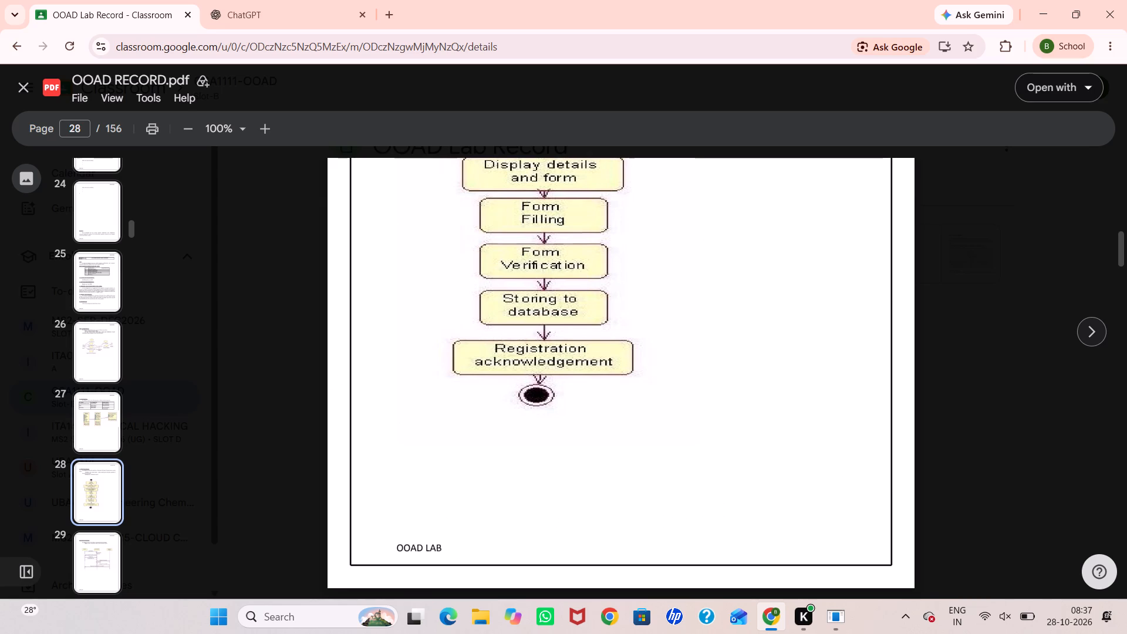
scroll(582, 435, up, 2)
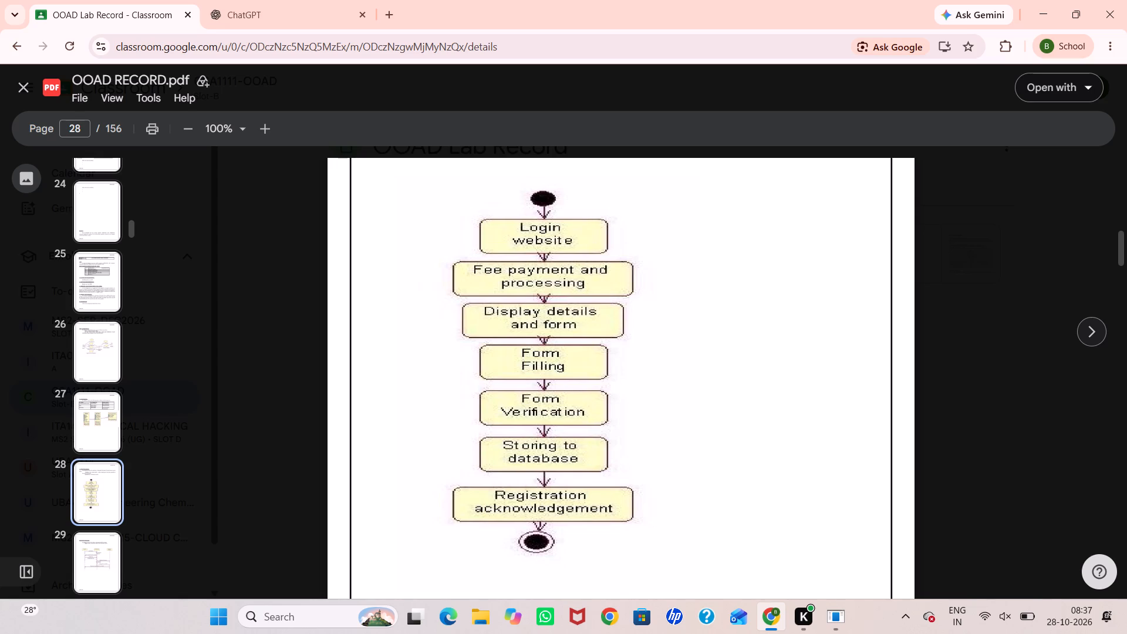
scroll(530, 498, down, 3)
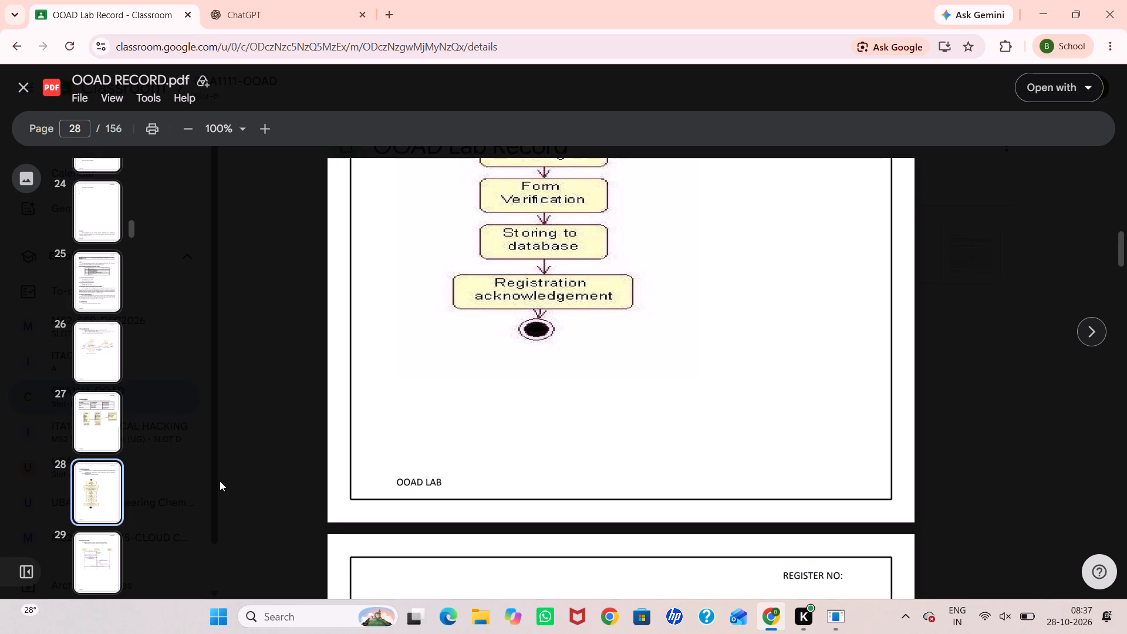
scroll(364, 380, up, 2)
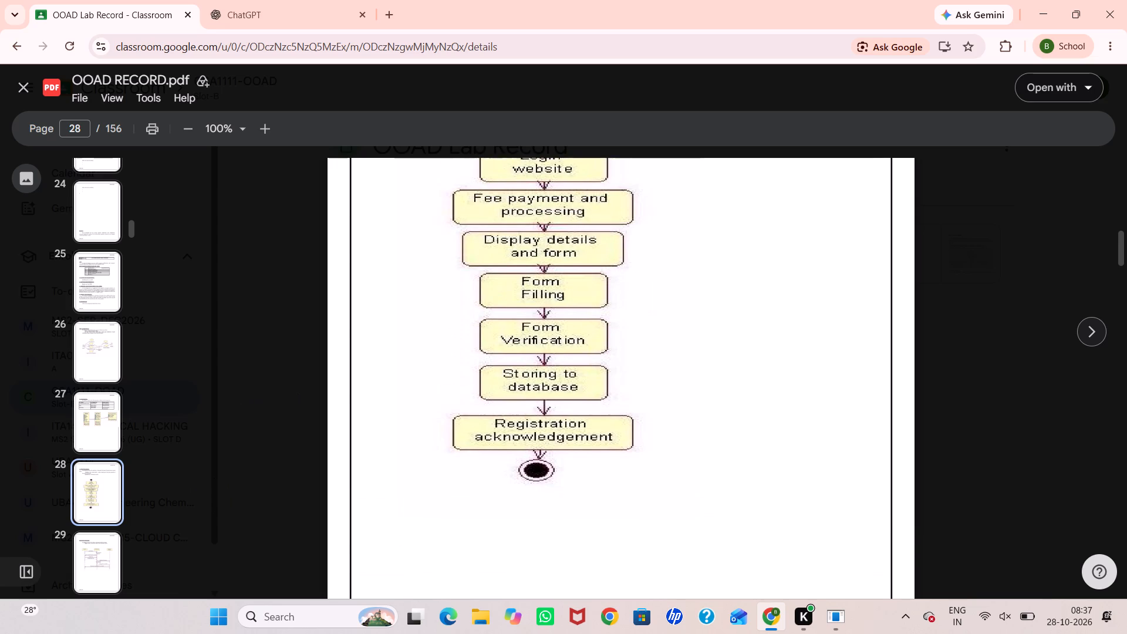
scroll(340, 431, up, 1)
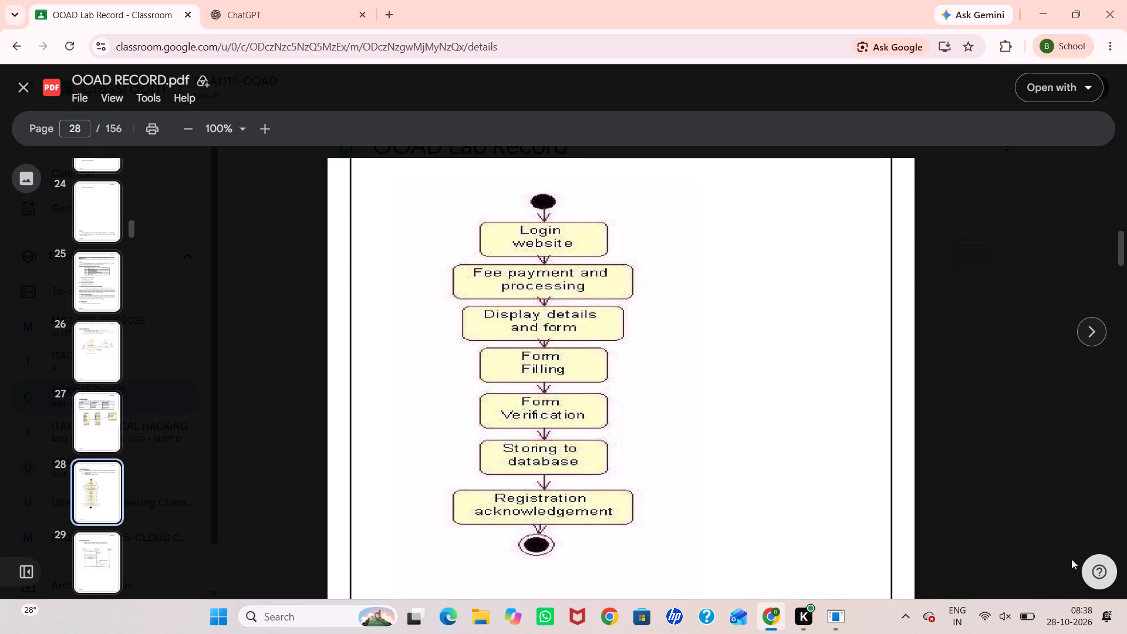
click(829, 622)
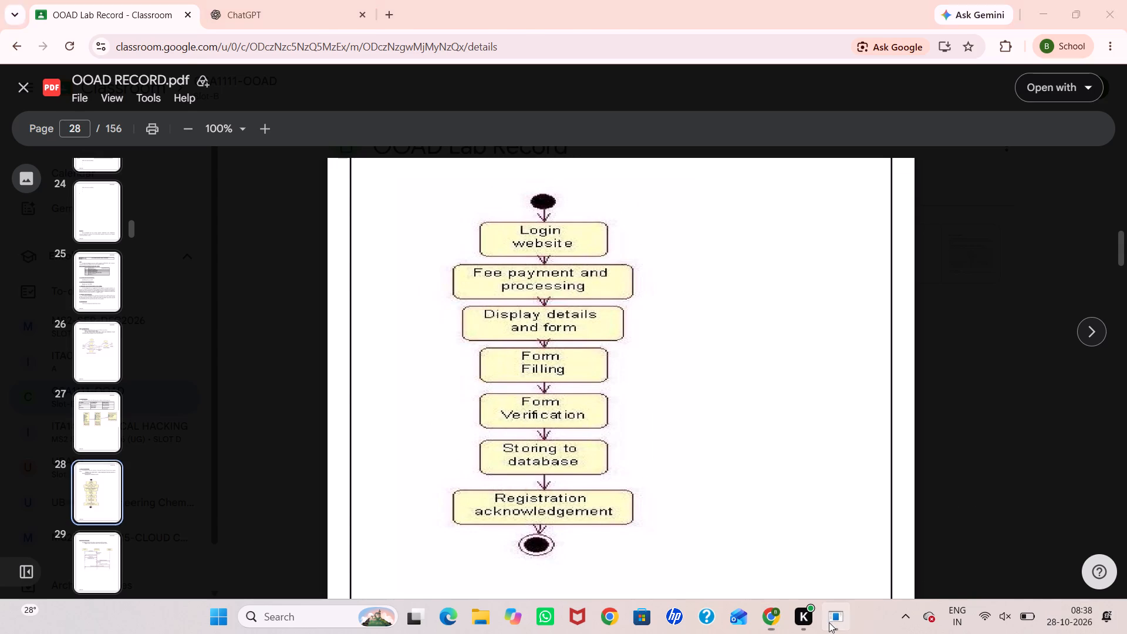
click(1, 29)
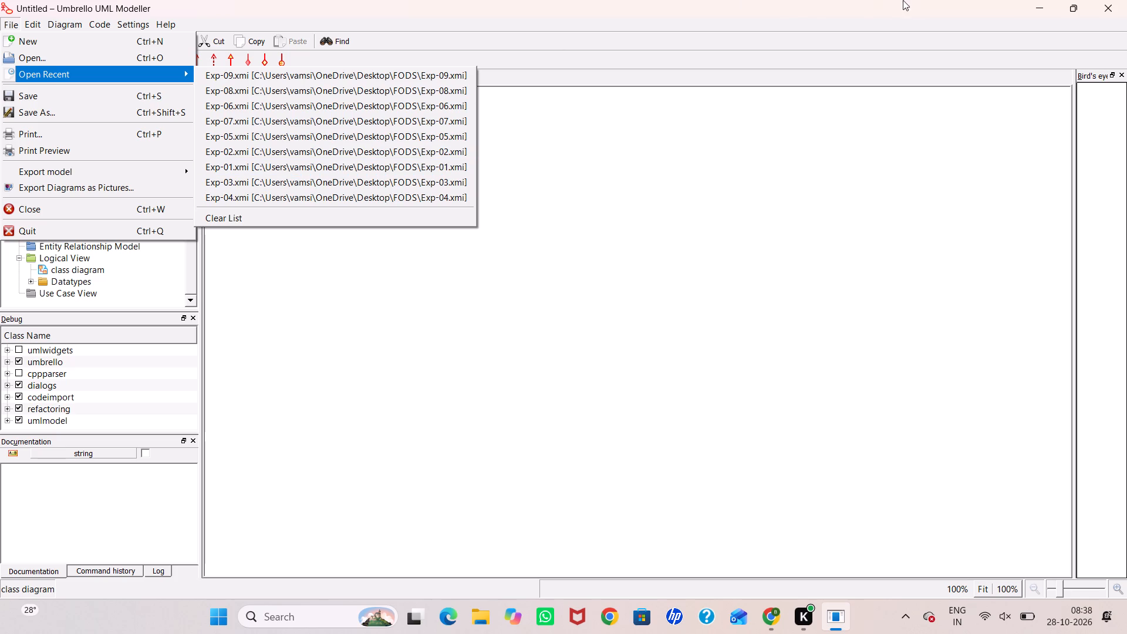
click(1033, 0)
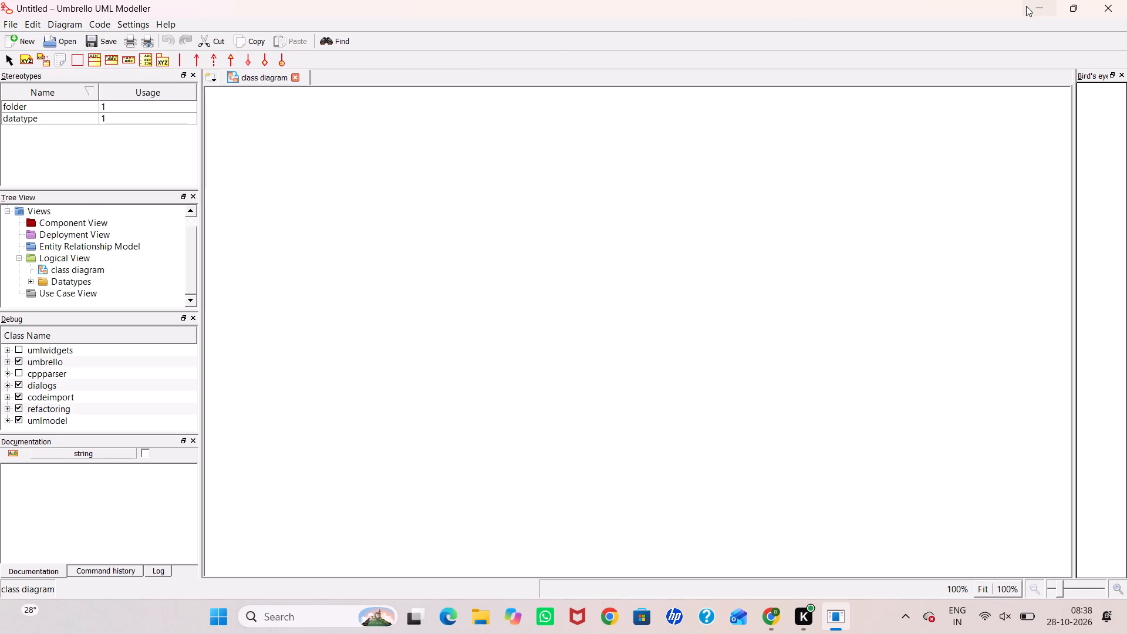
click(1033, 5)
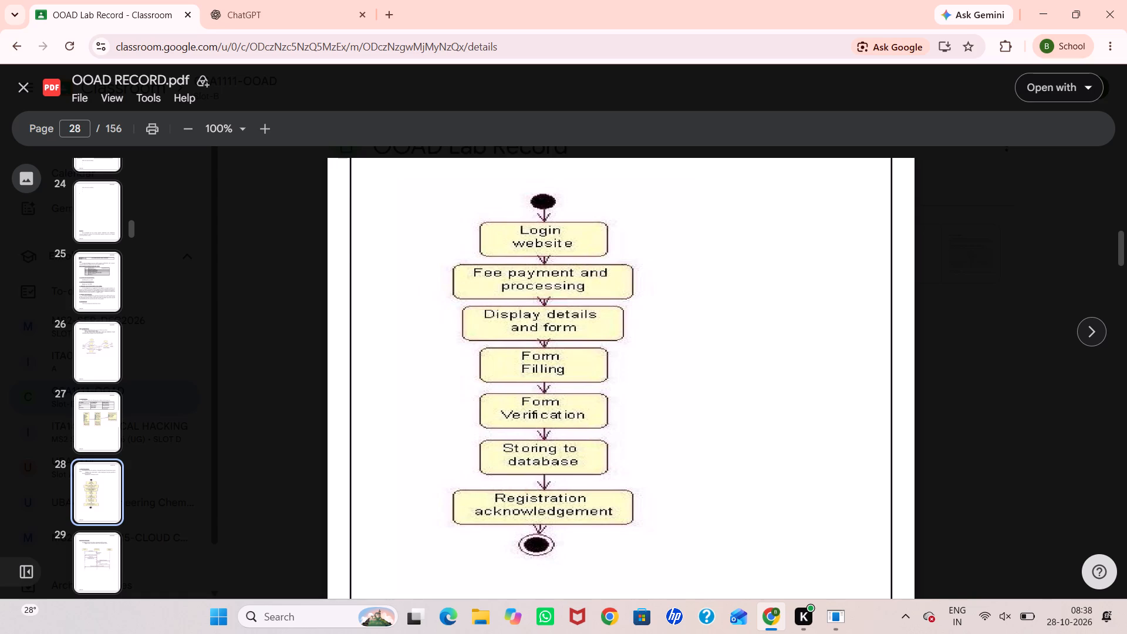
Examine the Exam Registration System's sequence diagram on page 29, including its objects and messages.
scroll(599, 336, down, 7)
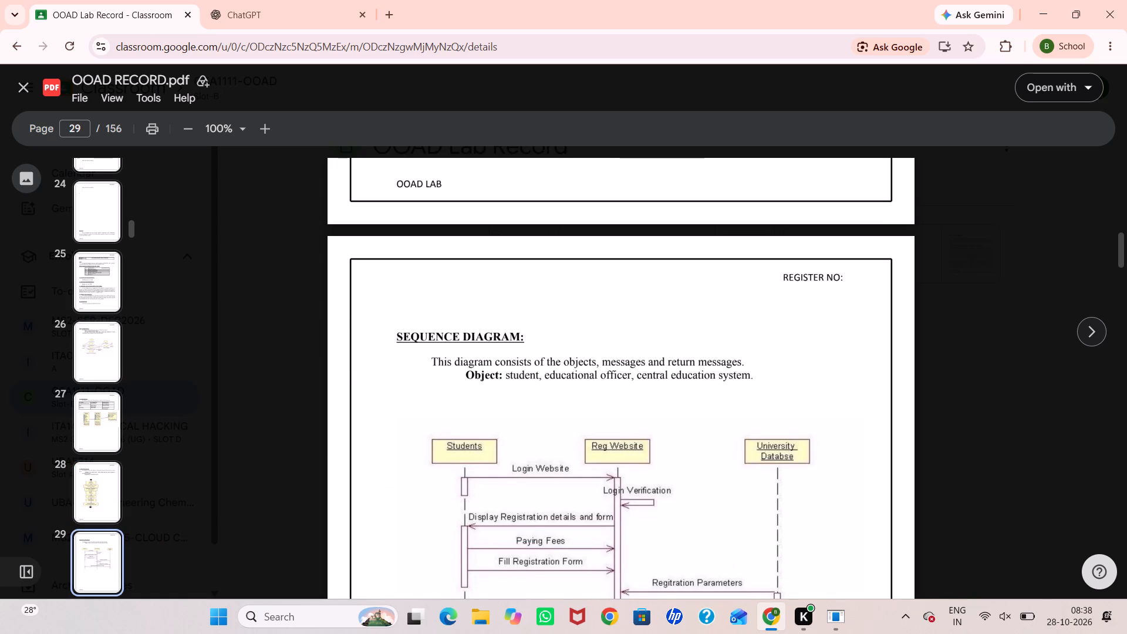
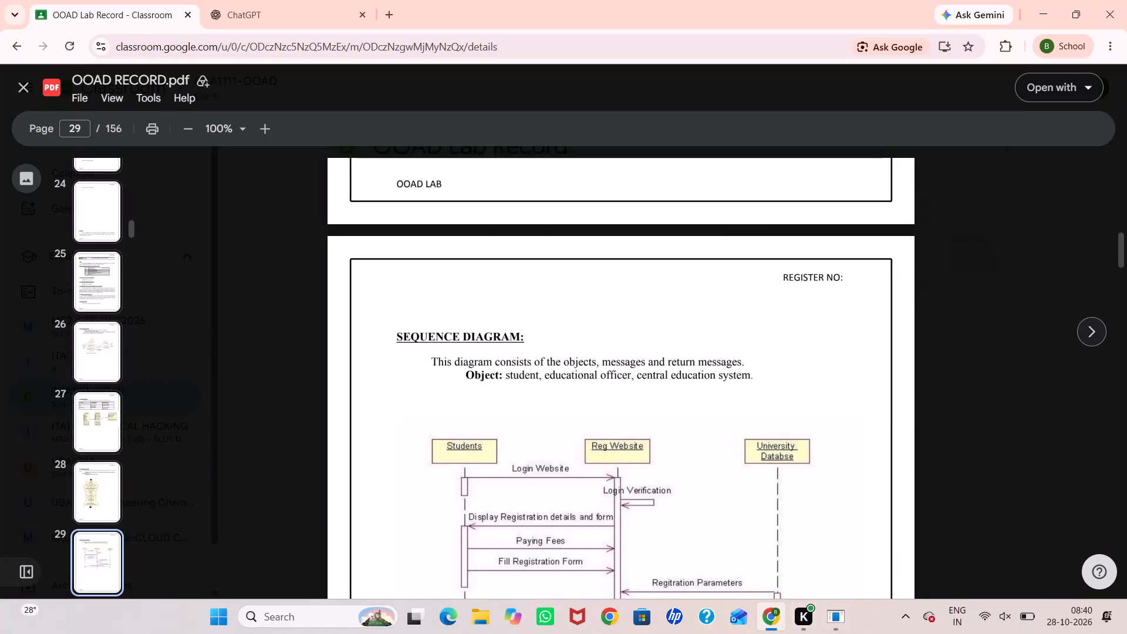
Switch to Umbrello and open the recent model file Exp-01.xmi.
click(839, 605)
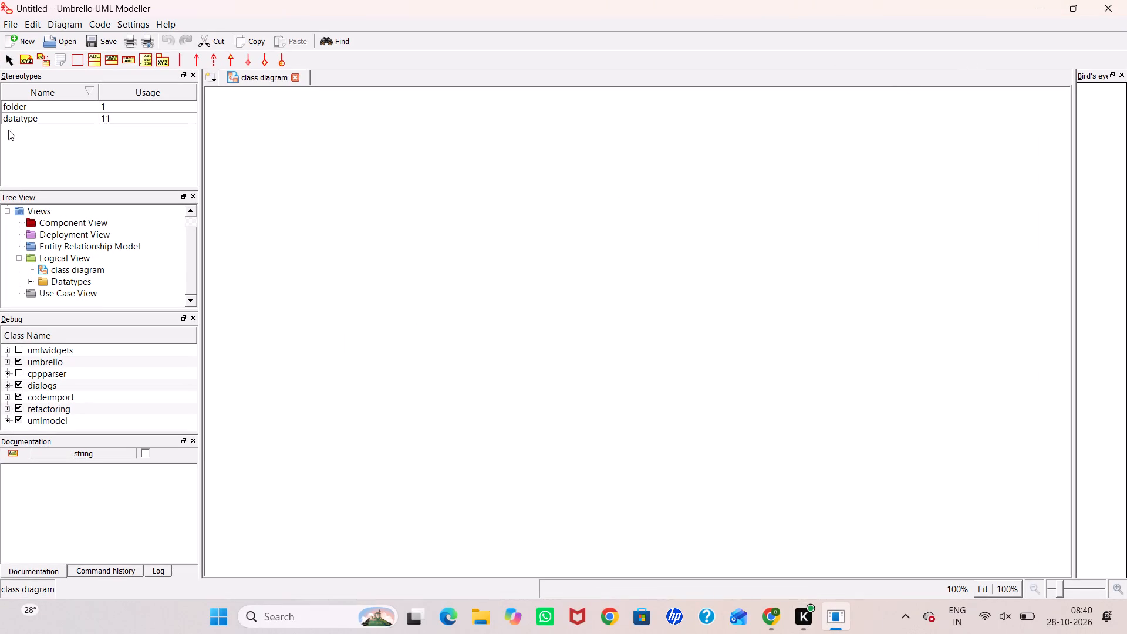
click(6, 21)
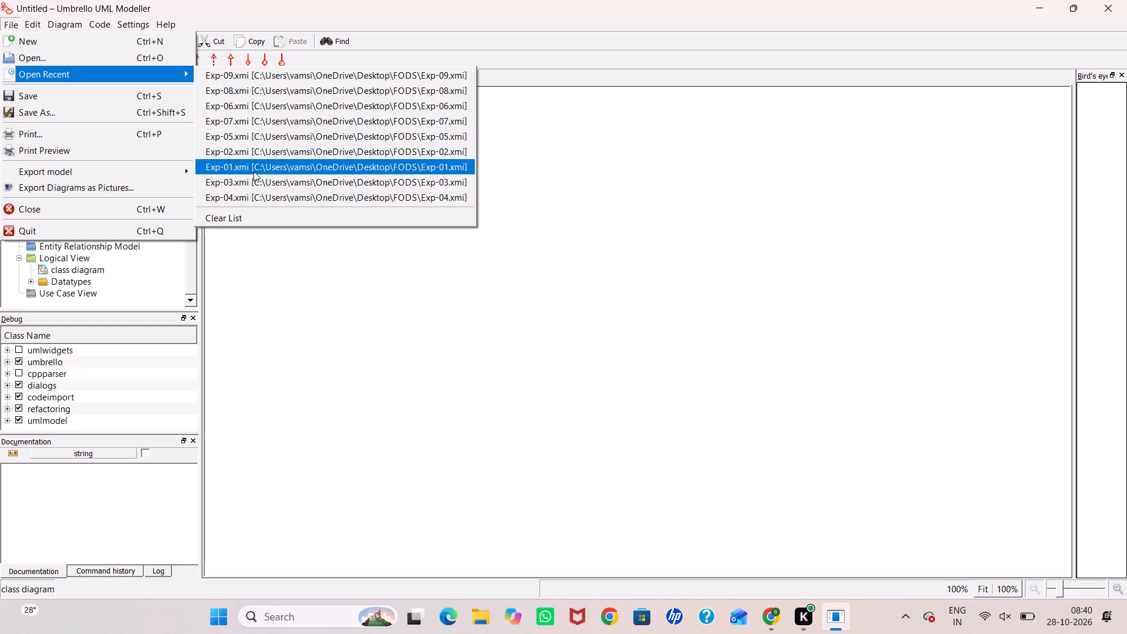
click(254, 171)
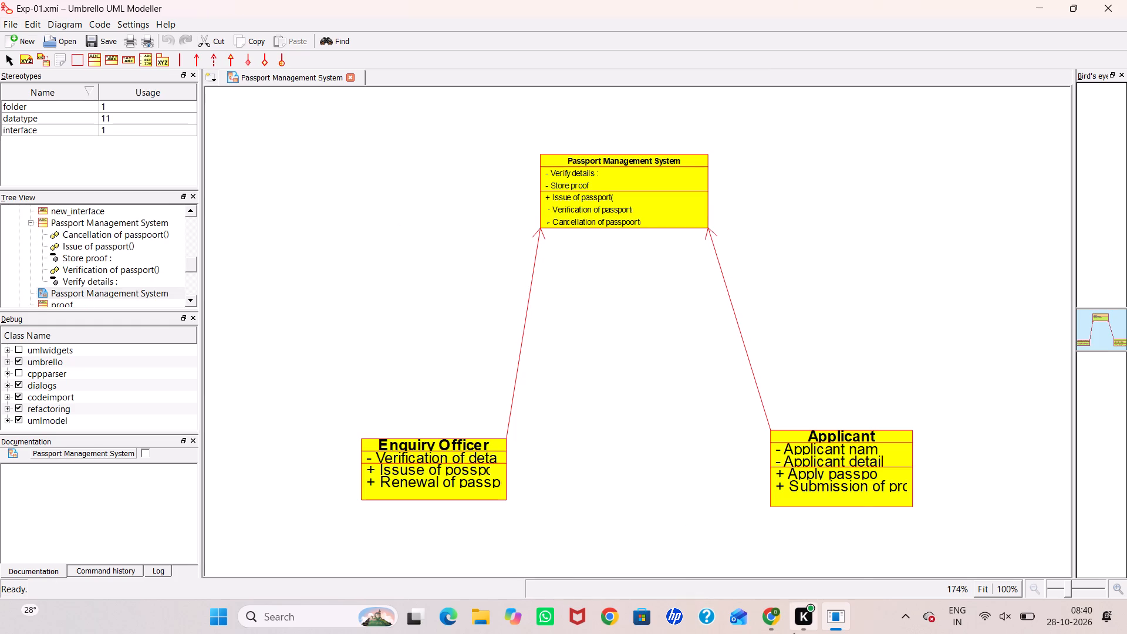
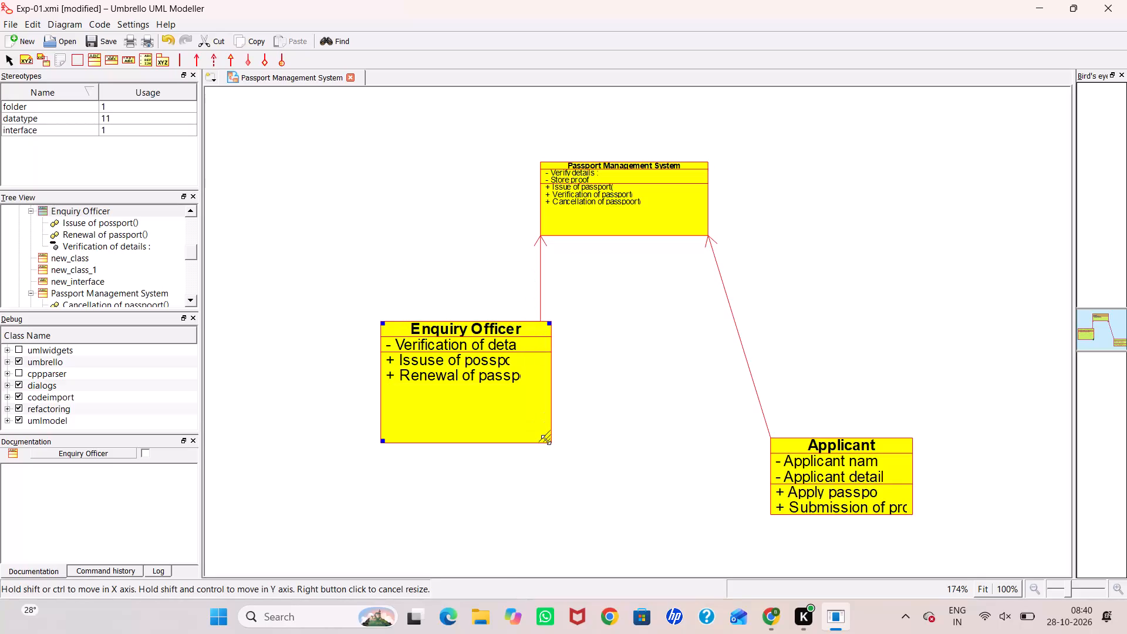
Set the font size of the Enquiry Officer class to 12 and apply it.
click(549, 379)
right_click(549, 379)
double_click(504, 366)
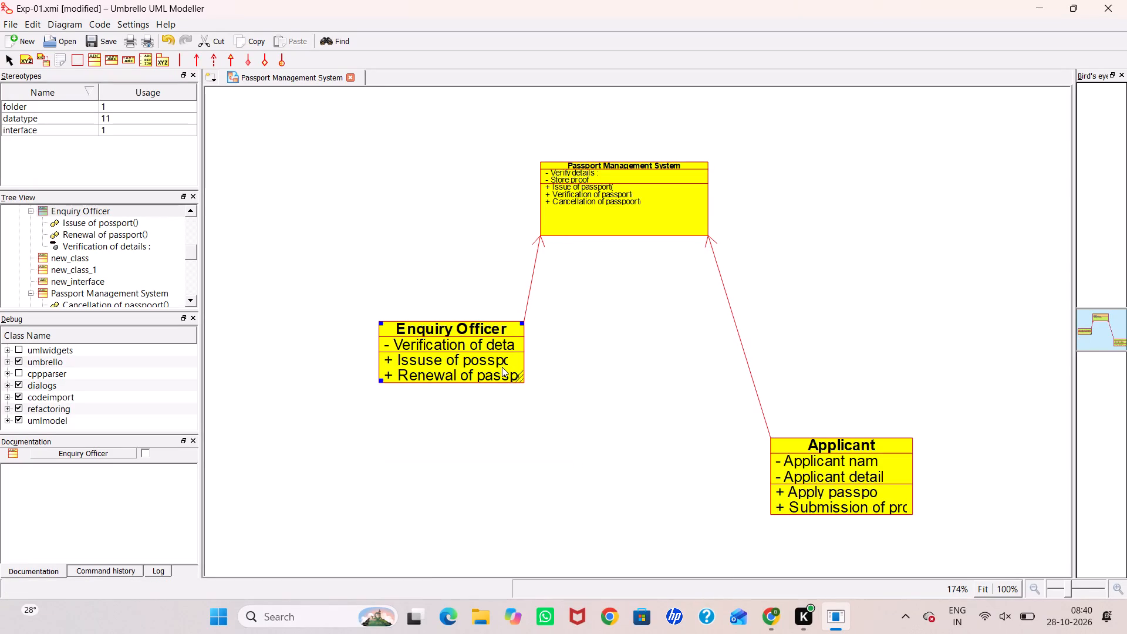
double_click(501, 370)
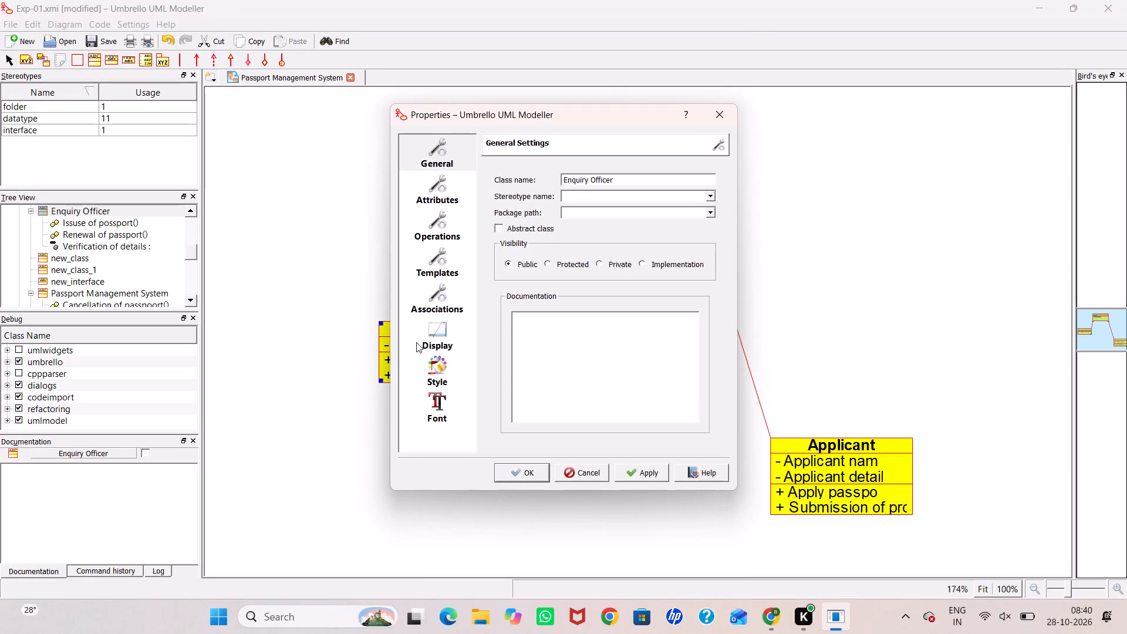
click(445, 407)
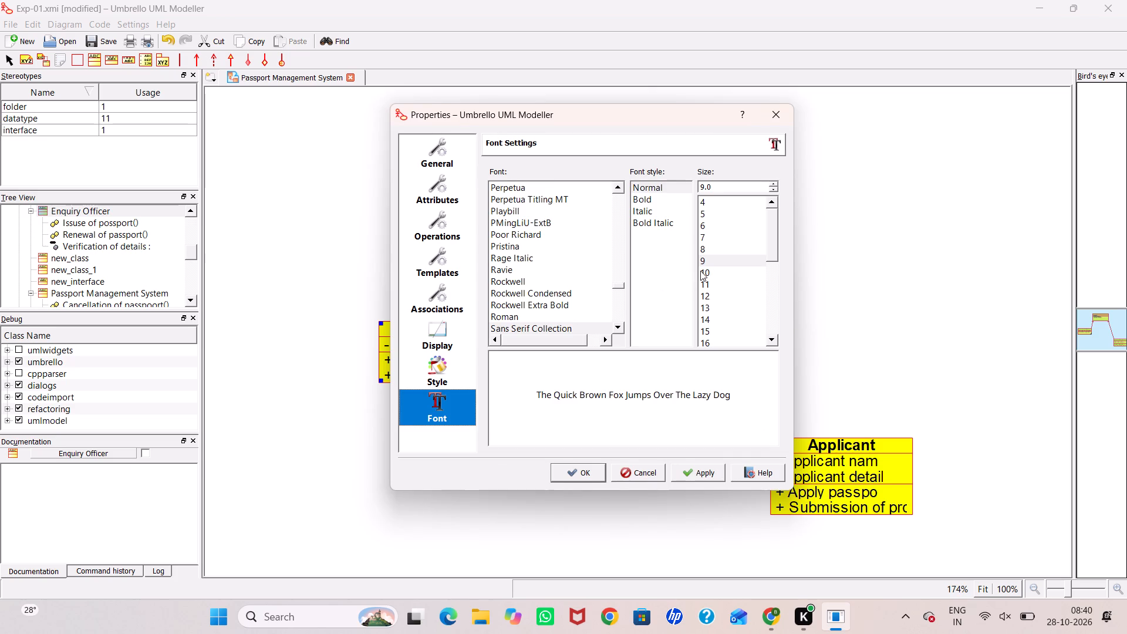
click(709, 293)
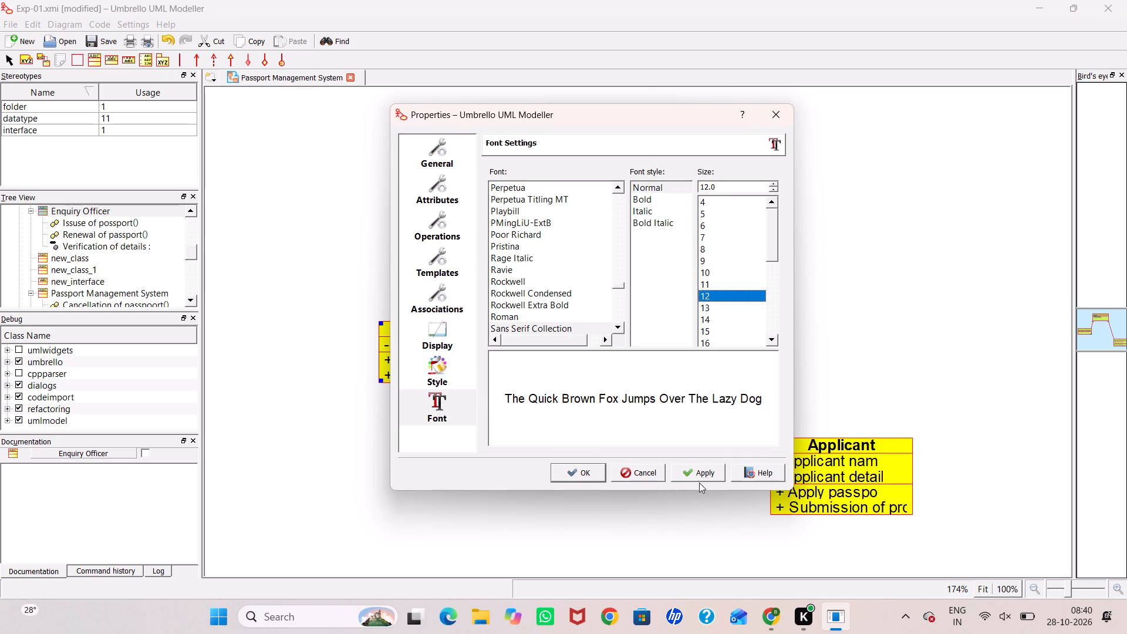
click(698, 477)
click(583, 473)
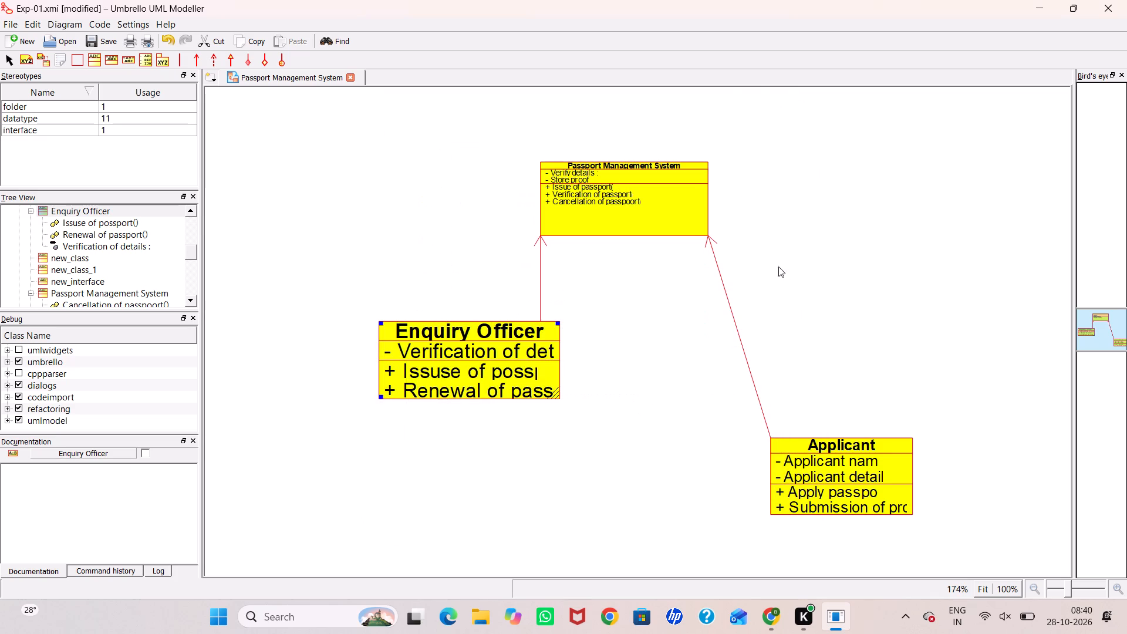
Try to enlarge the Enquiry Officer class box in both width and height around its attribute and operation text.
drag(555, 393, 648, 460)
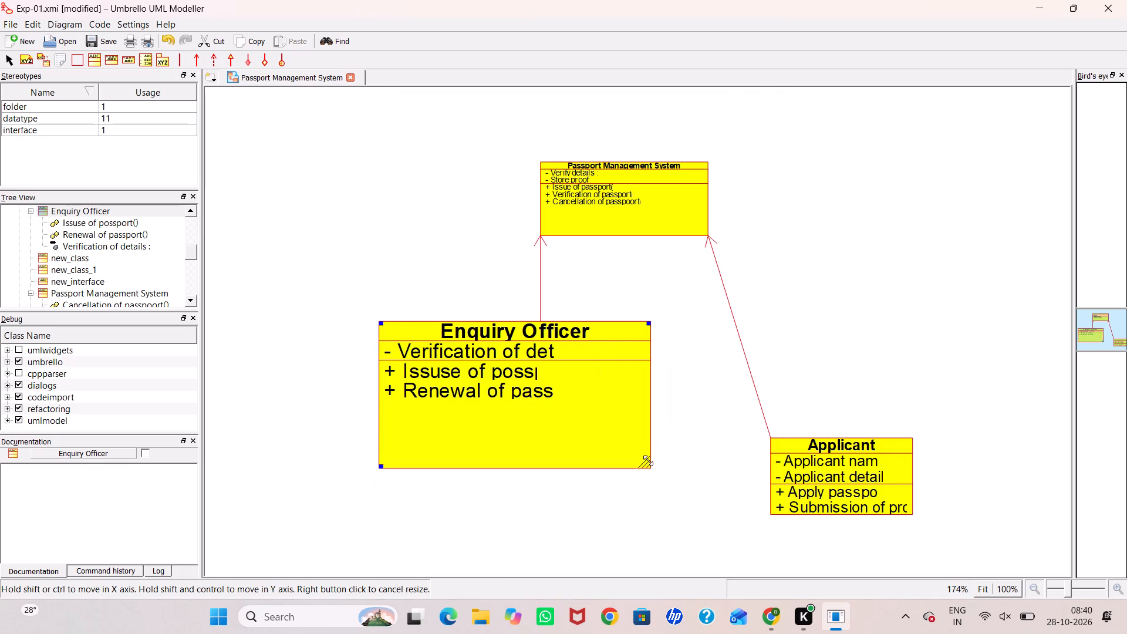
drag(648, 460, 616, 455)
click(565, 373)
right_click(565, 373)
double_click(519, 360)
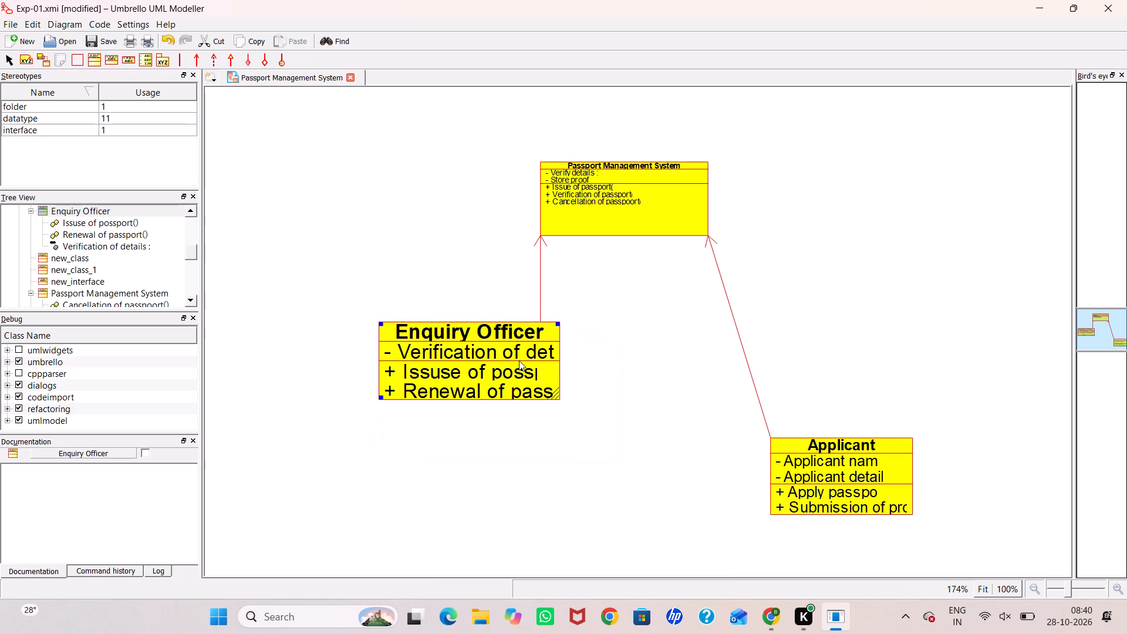
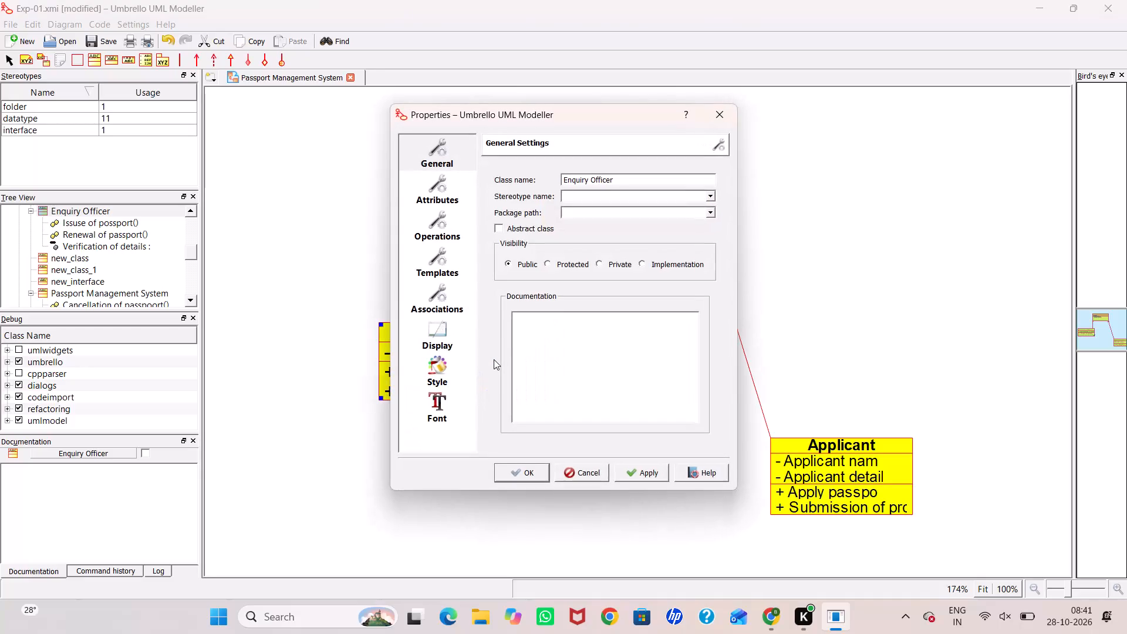
Set the font size of the Enquiry Officer class to 4 and apply it.
click(437, 404)
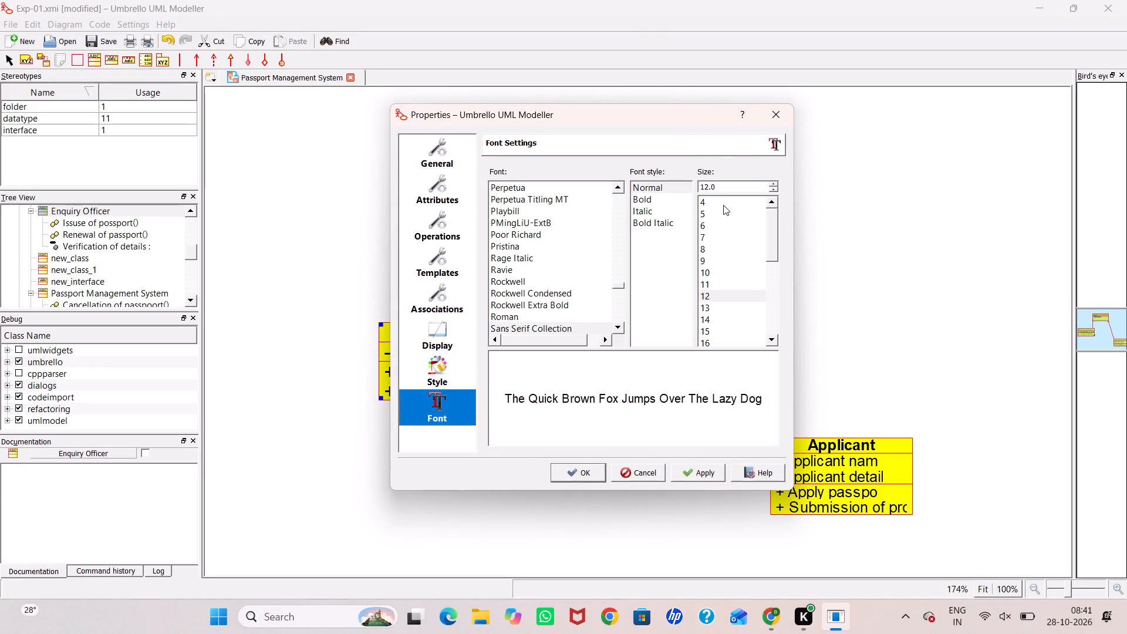
click(717, 203)
click(699, 470)
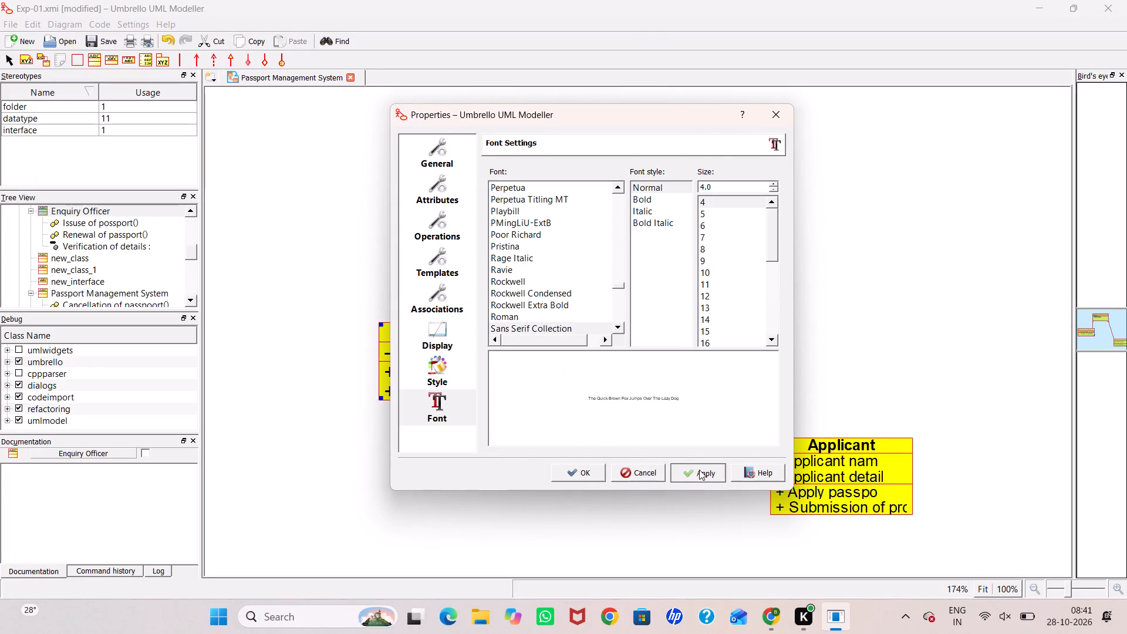
click(569, 483)
click(578, 471)
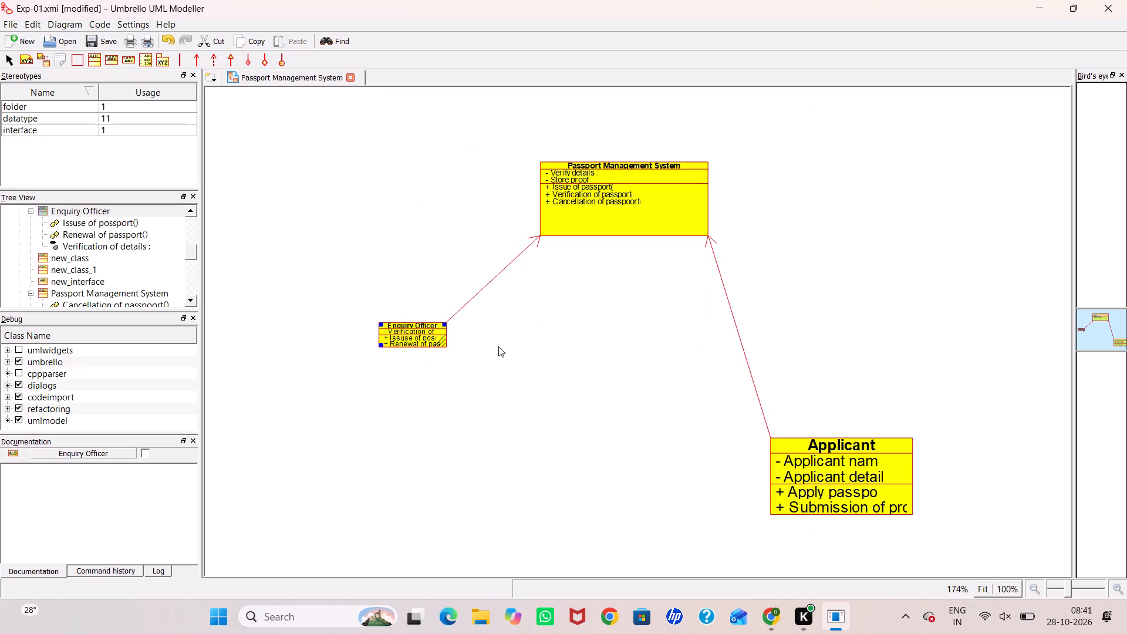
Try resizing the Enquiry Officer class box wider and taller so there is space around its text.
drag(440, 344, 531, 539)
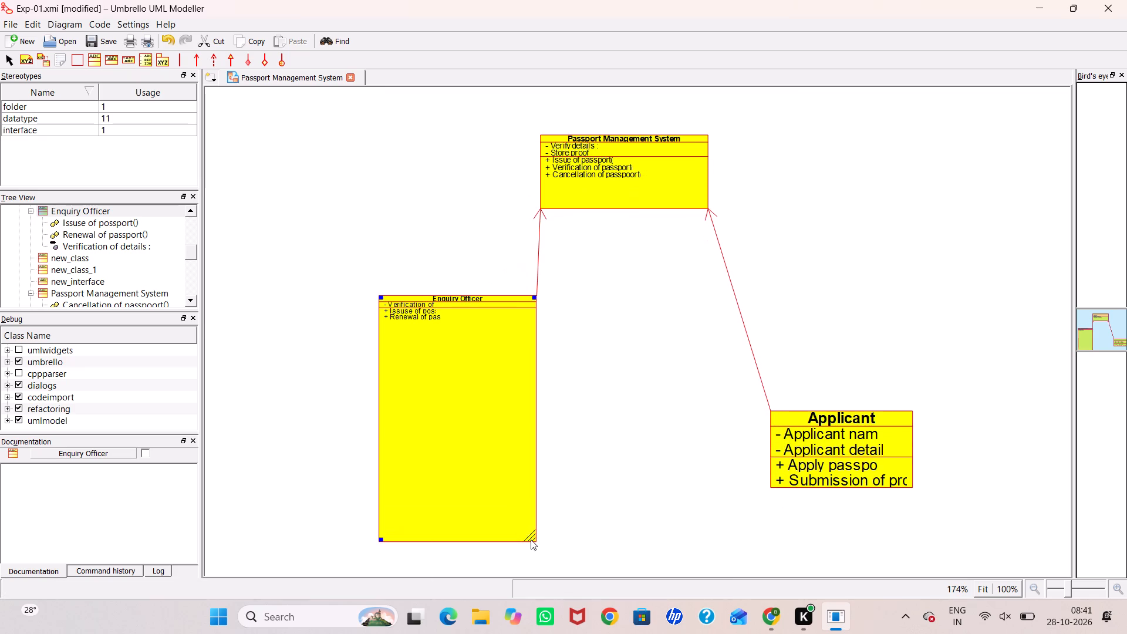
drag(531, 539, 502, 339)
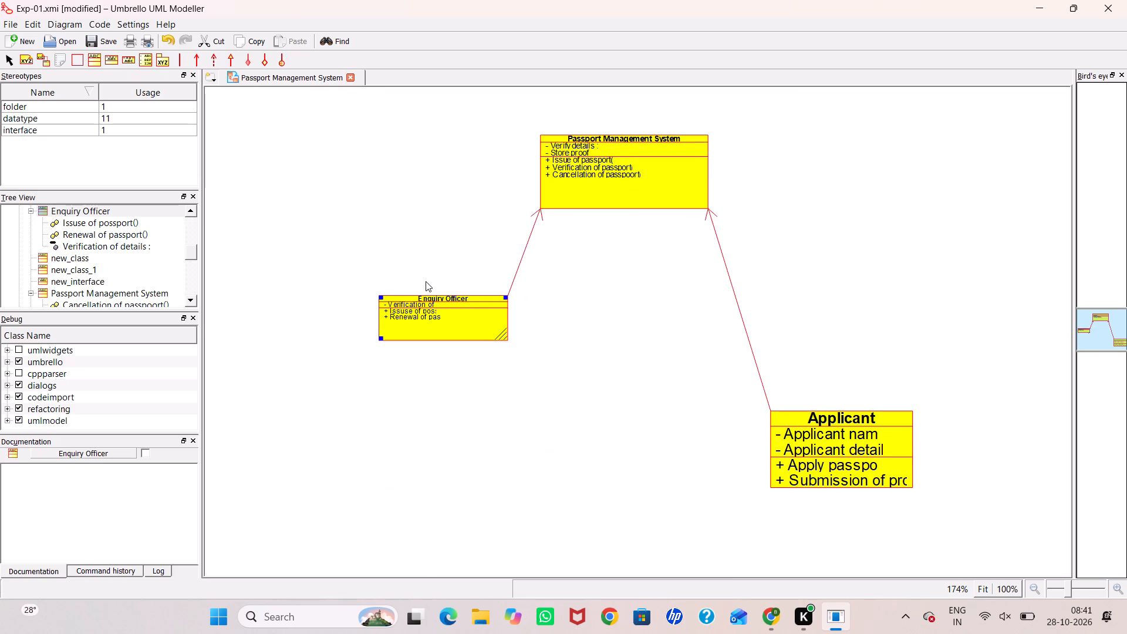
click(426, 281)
Review the Passport Management System class properties, from attributes and operations through associations to display and style settings.
click(637, 206)
double_click(645, 195)
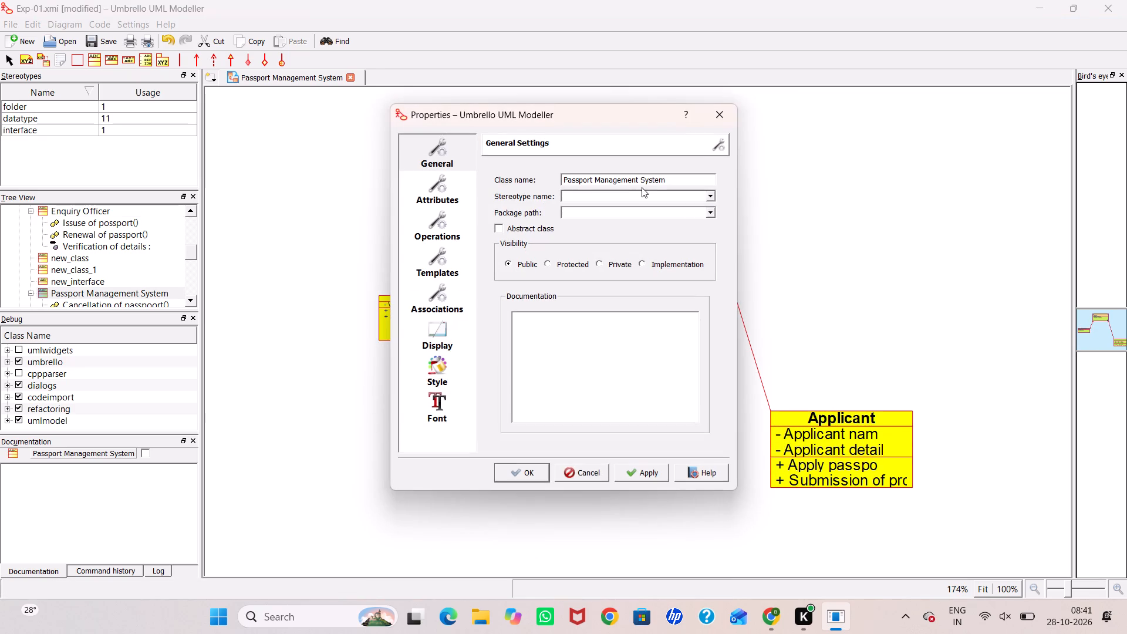
click(453, 192)
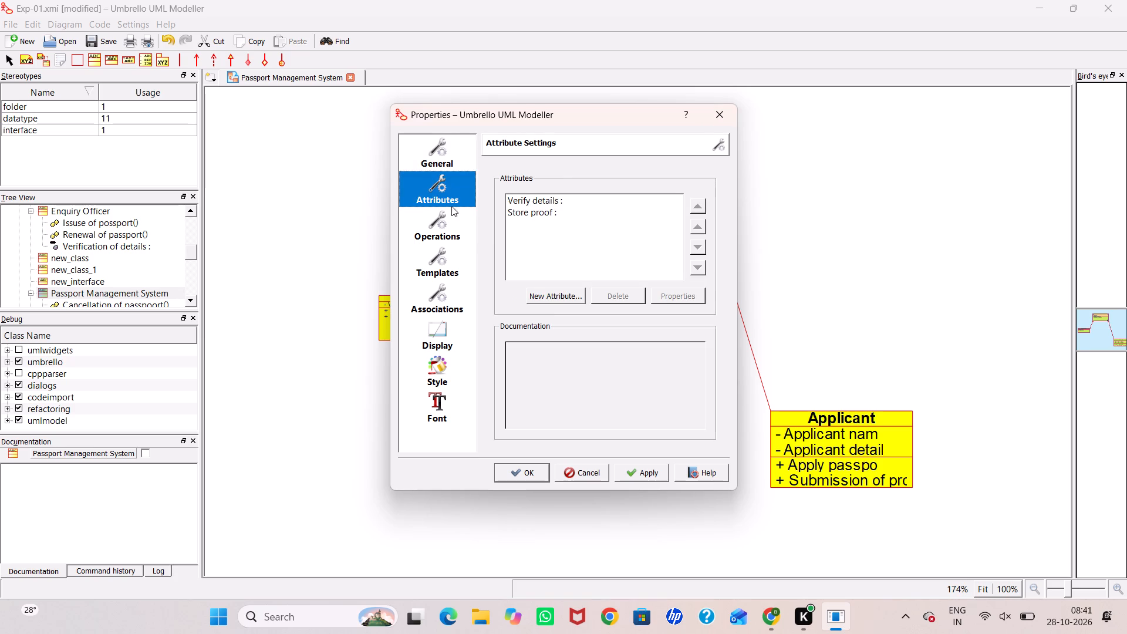
click(448, 224)
click(428, 254)
click(437, 314)
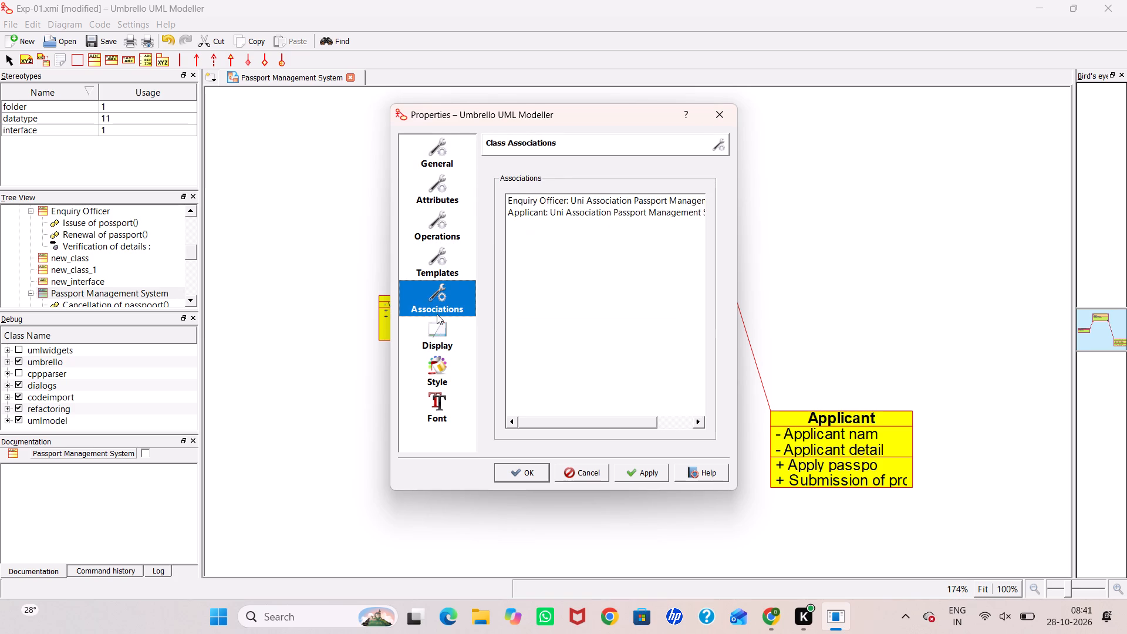
click(436, 322)
click(448, 288)
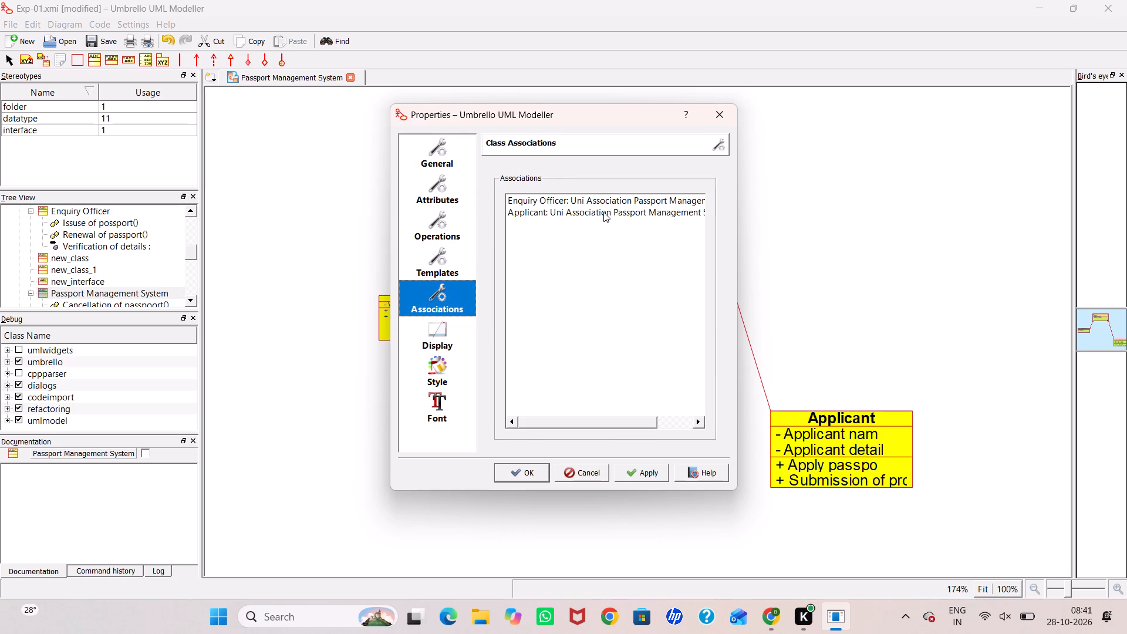
click(603, 212)
click(640, 197)
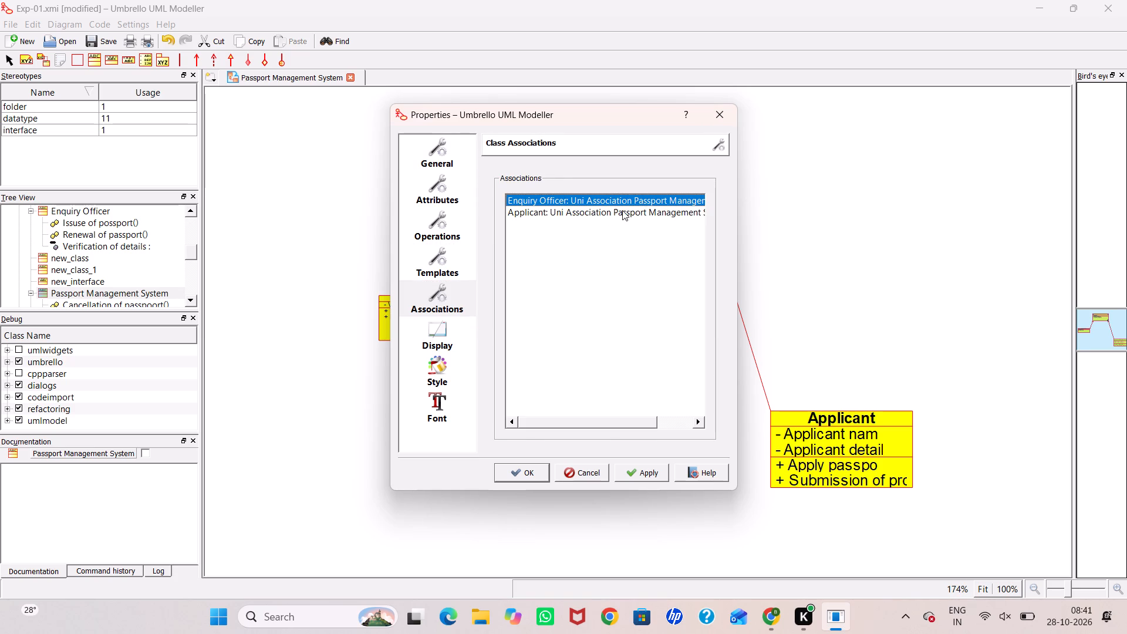
click(622, 210)
click(431, 342)
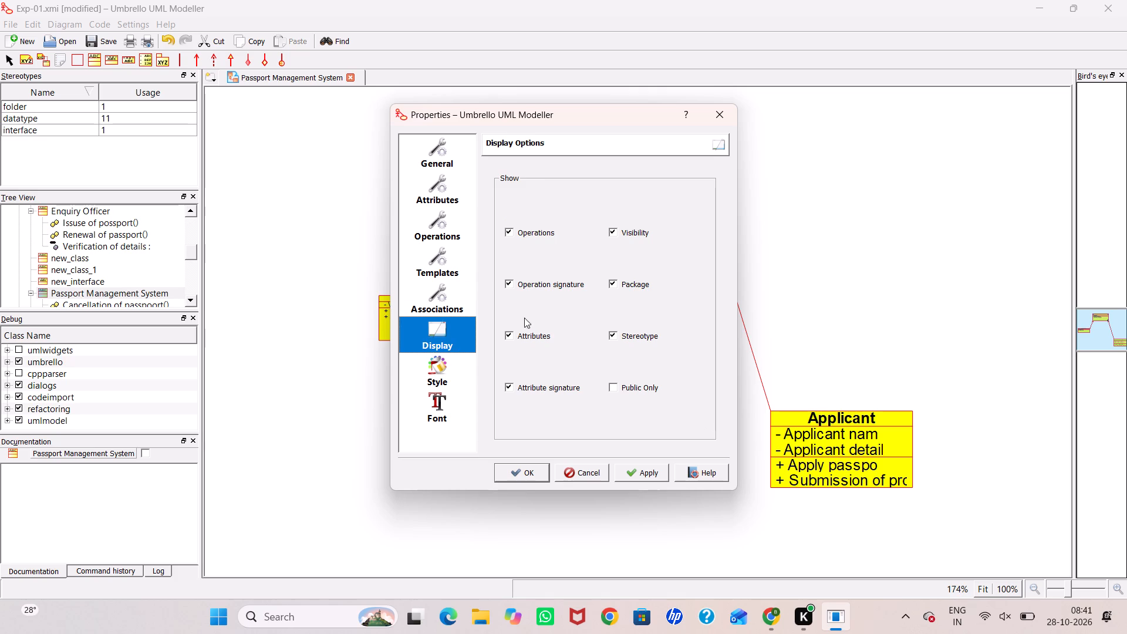
scroll(610, 279, down, 4)
click(417, 376)
scroll(605, 258, down, 3)
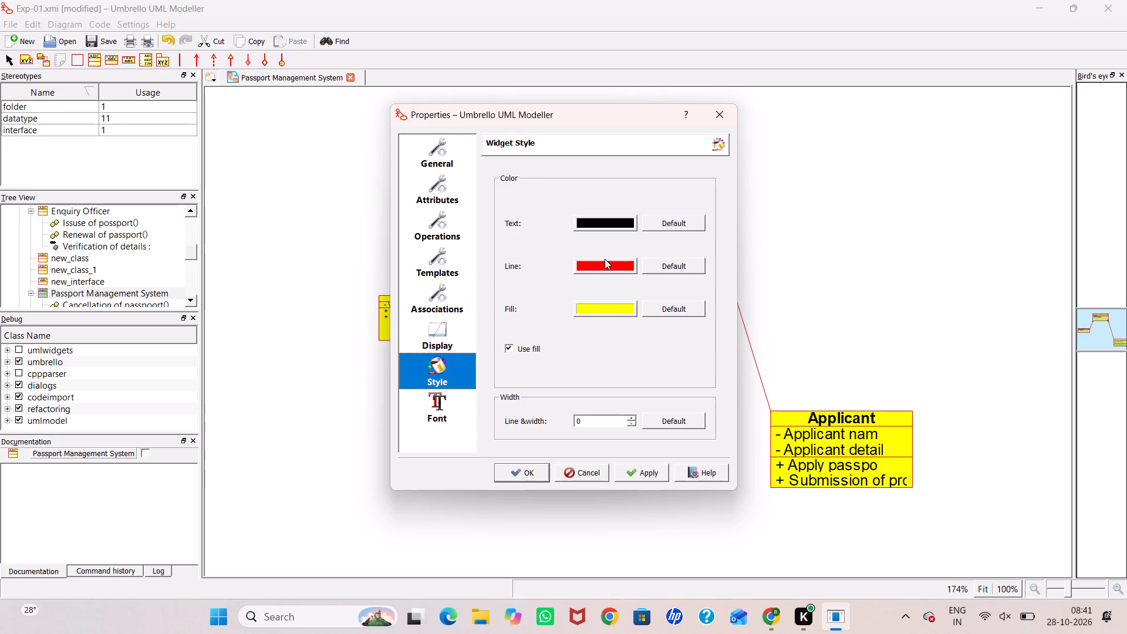
scroll(605, 259, down, 2)
Set the font style of the Passport Management System class to Bold and apply it.
click(453, 410)
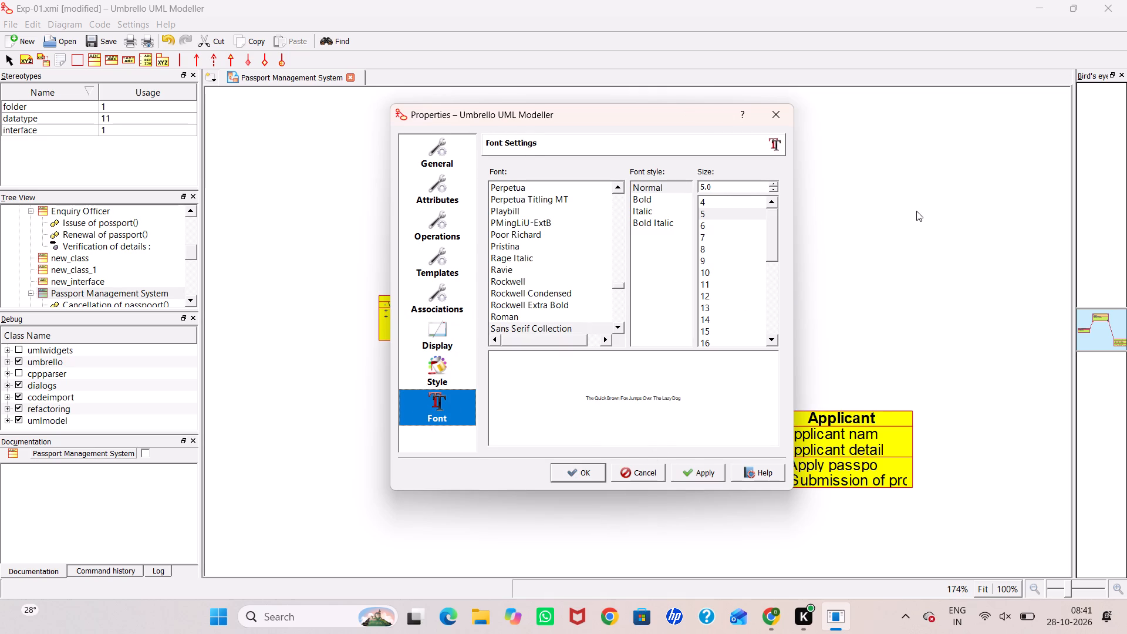
click(642, 204)
click(704, 470)
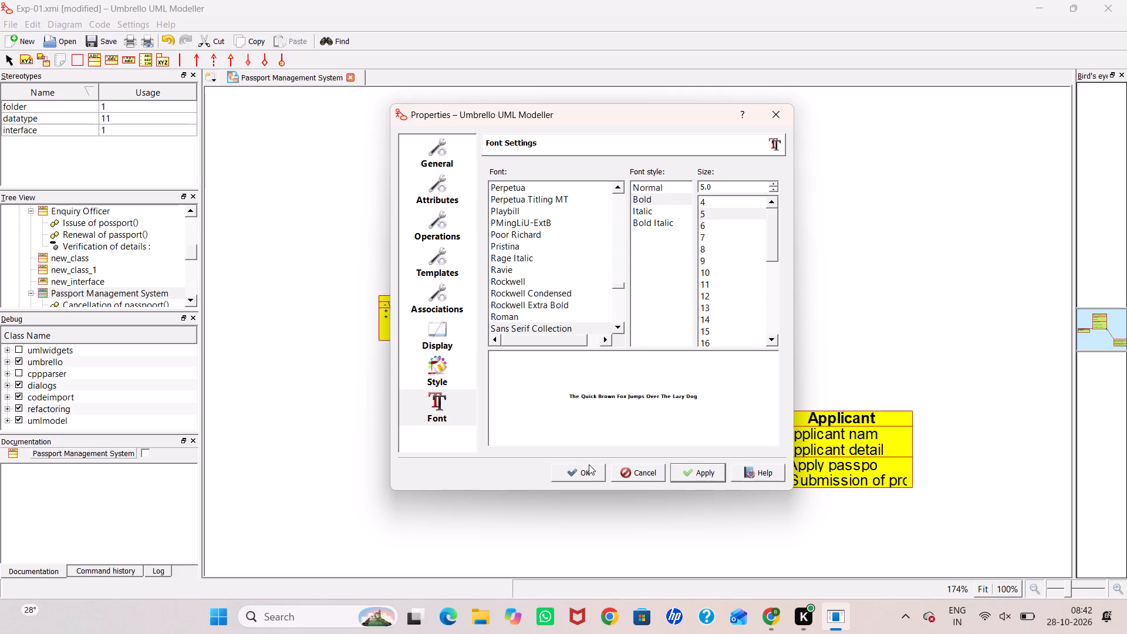
click(589, 464)
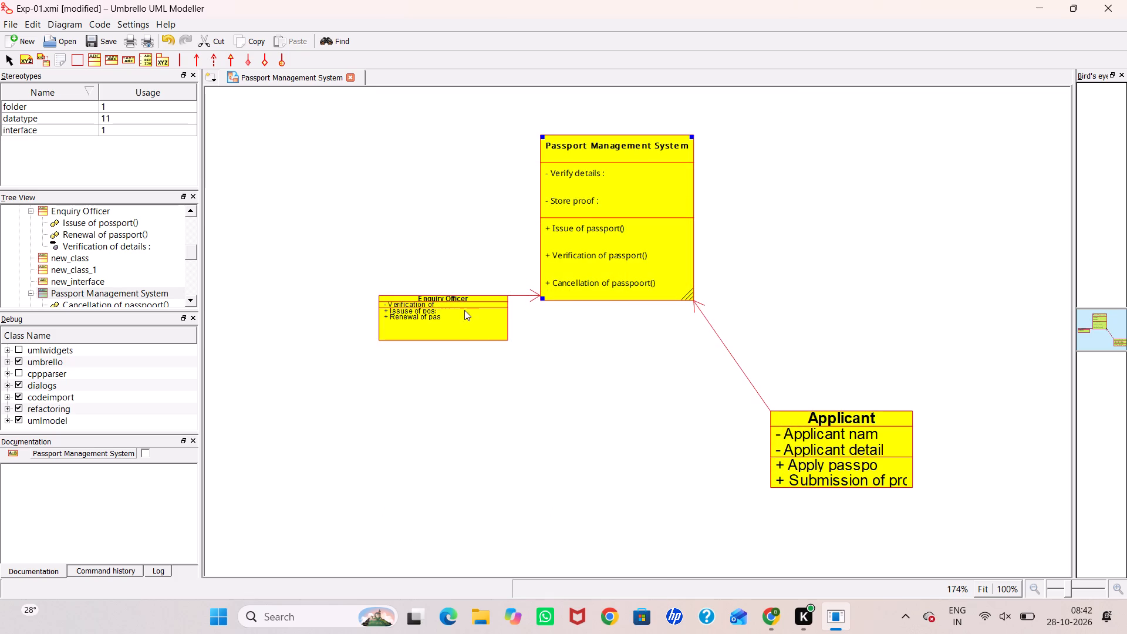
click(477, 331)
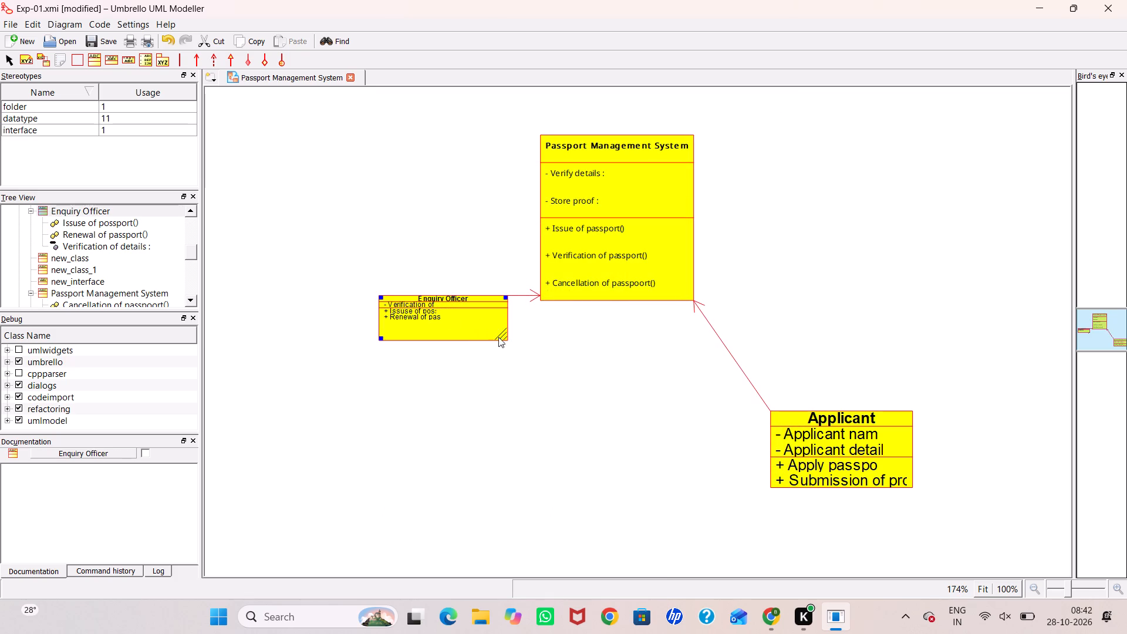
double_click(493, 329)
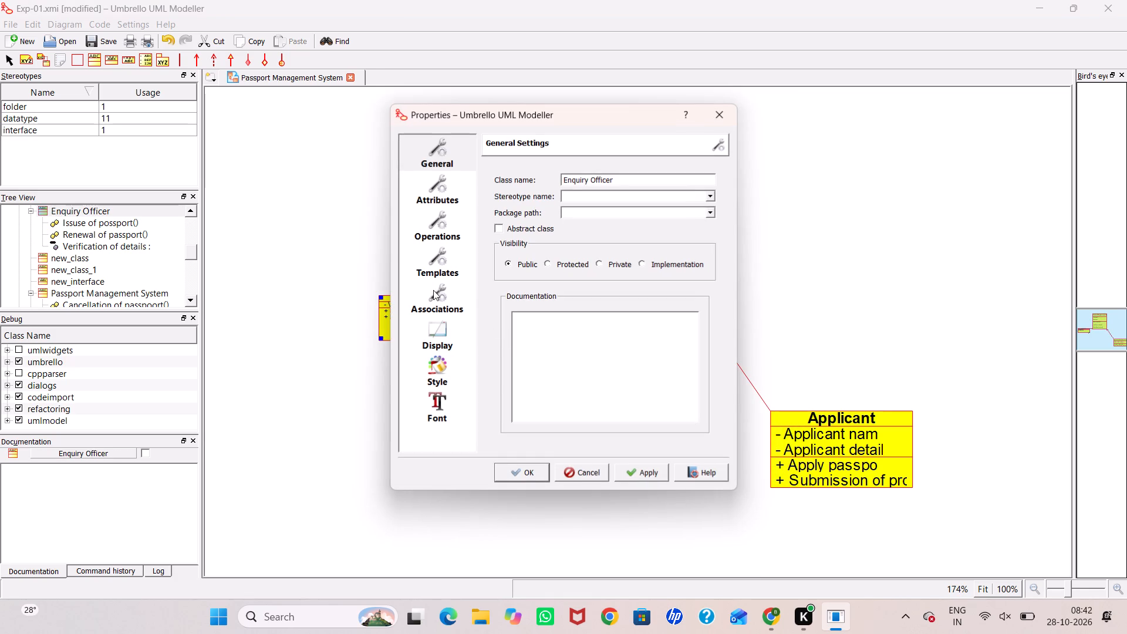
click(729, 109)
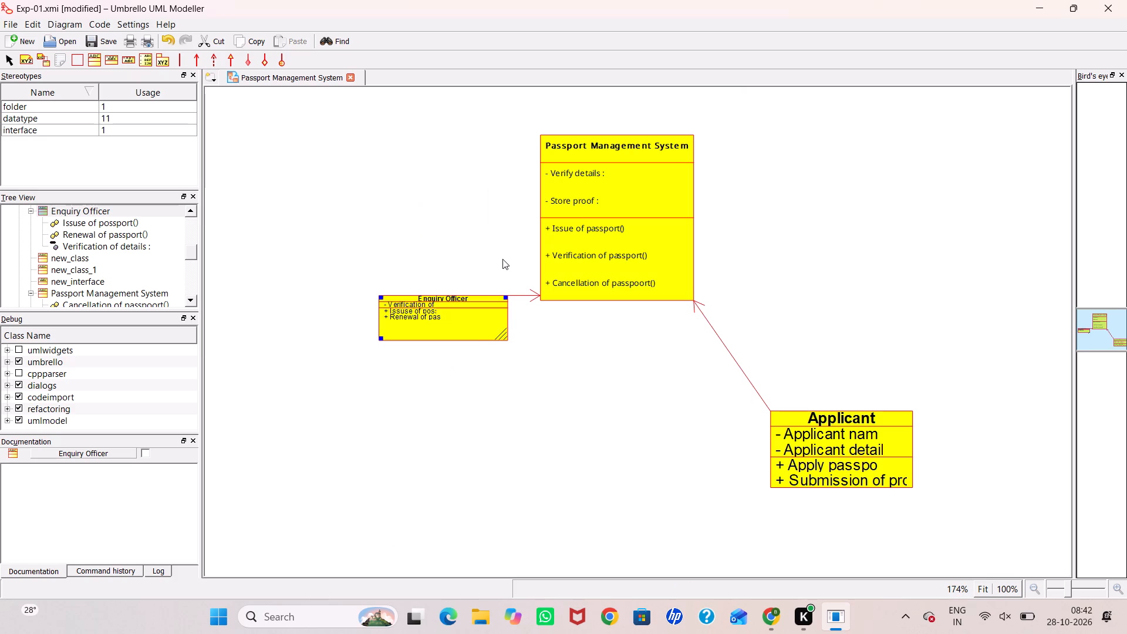
Move the Enquiry Officer class lower in the diagram, below the level of the Passport Management System class.
drag(504, 329, 523, 389)
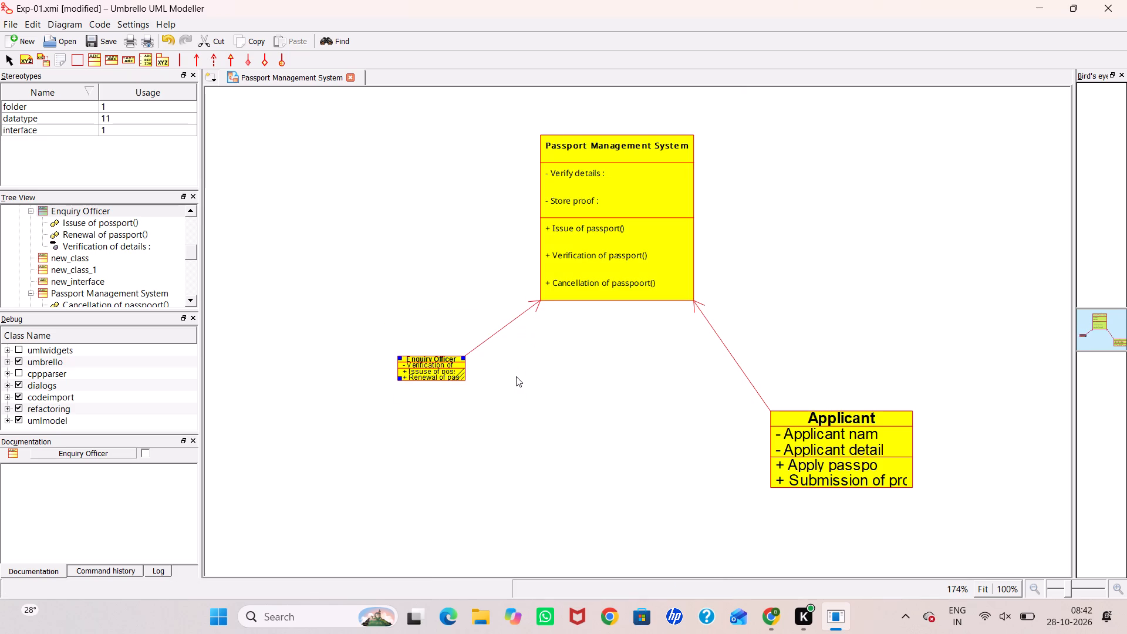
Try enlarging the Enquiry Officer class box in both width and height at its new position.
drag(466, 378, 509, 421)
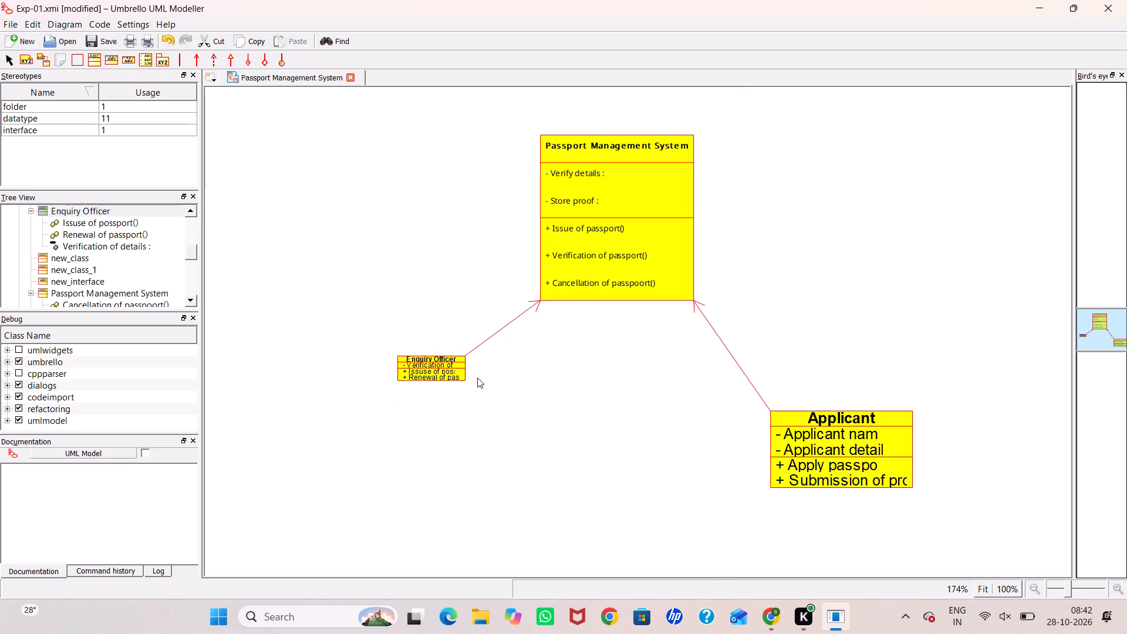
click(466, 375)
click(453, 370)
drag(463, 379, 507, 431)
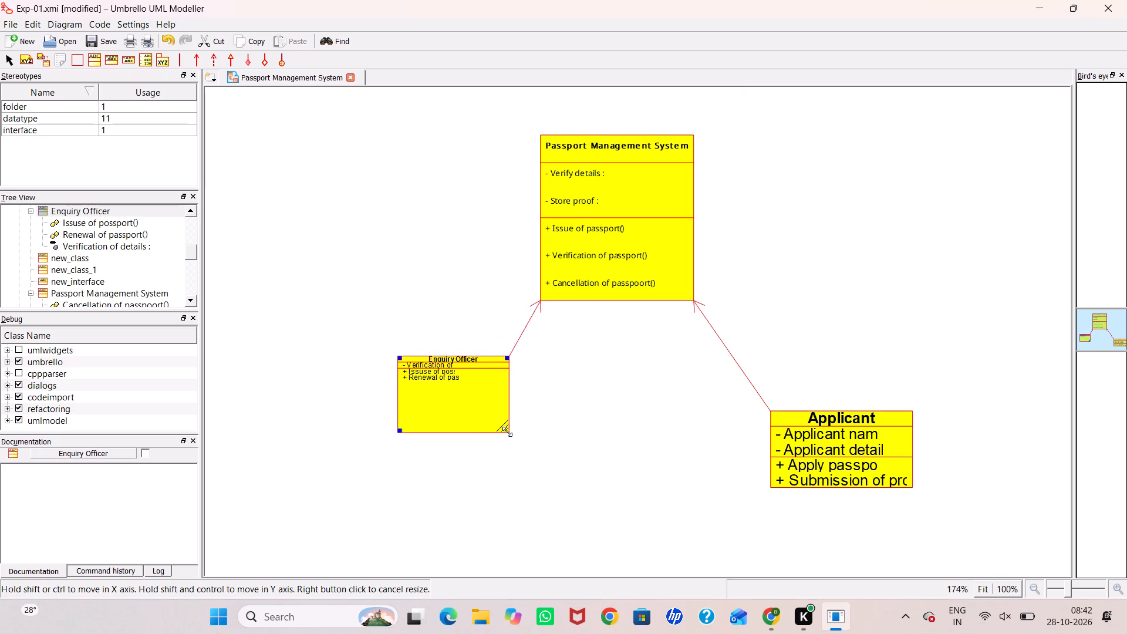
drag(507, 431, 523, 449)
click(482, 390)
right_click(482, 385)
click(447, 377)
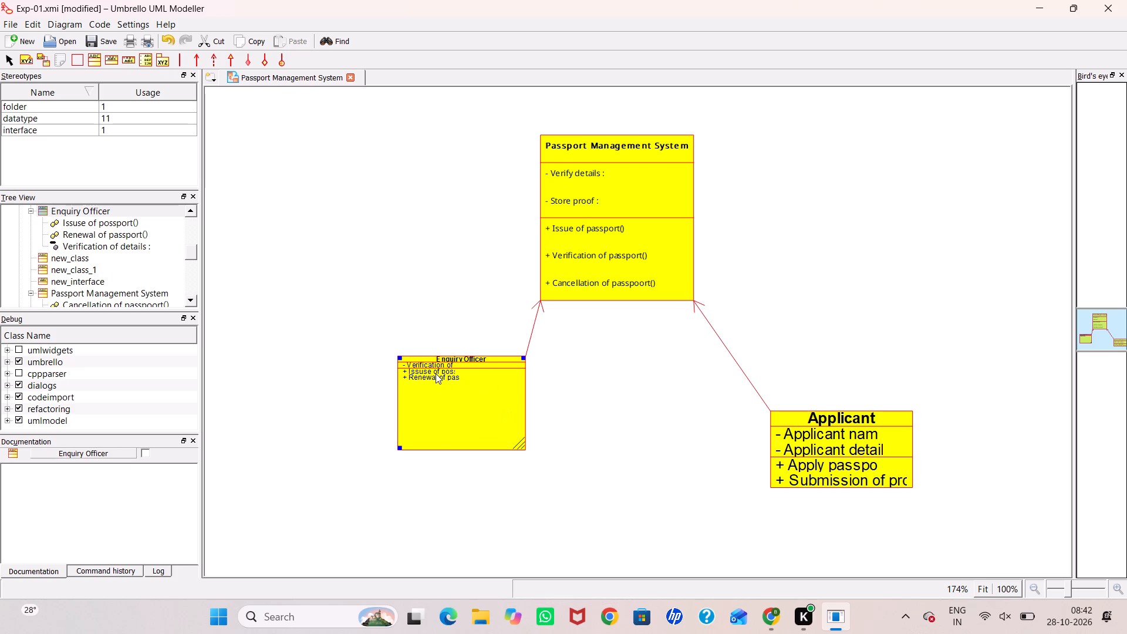
Review the Enquiry Officer class properties, from attributes and operations through associations to display and style settings.
click(436, 373)
double_click(436, 365)
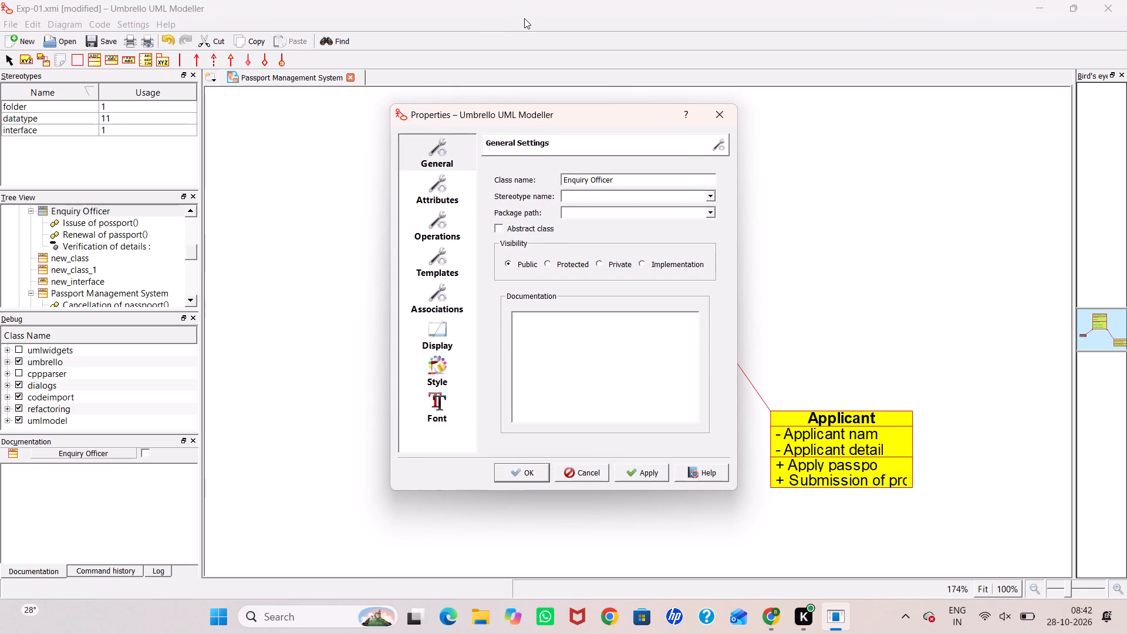
click(446, 194)
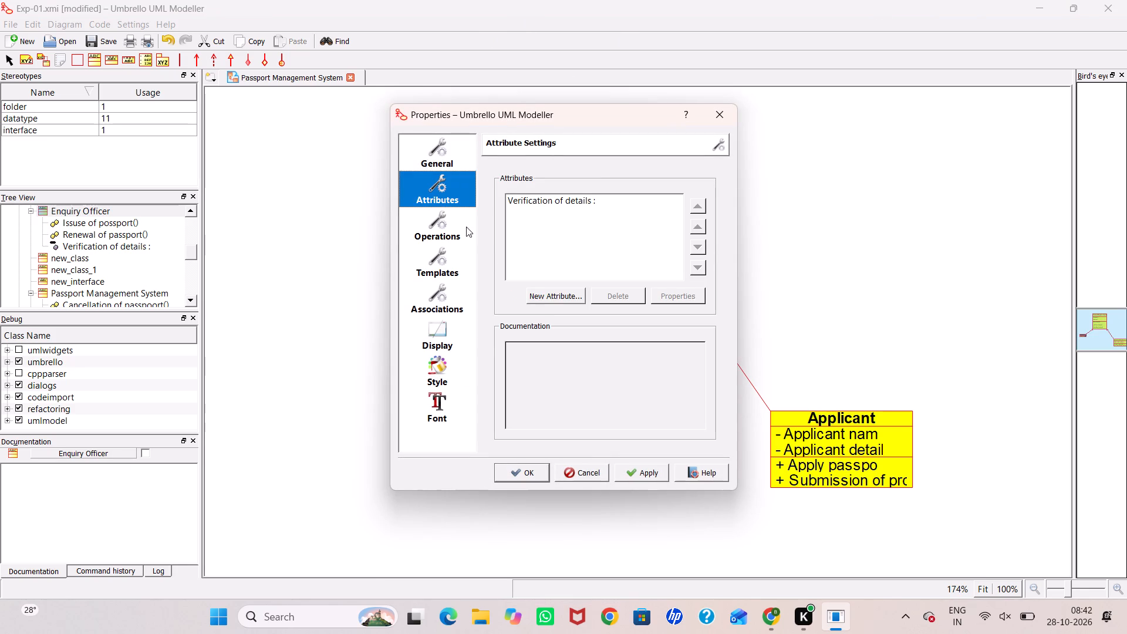
click(450, 233)
click(453, 259)
click(427, 300)
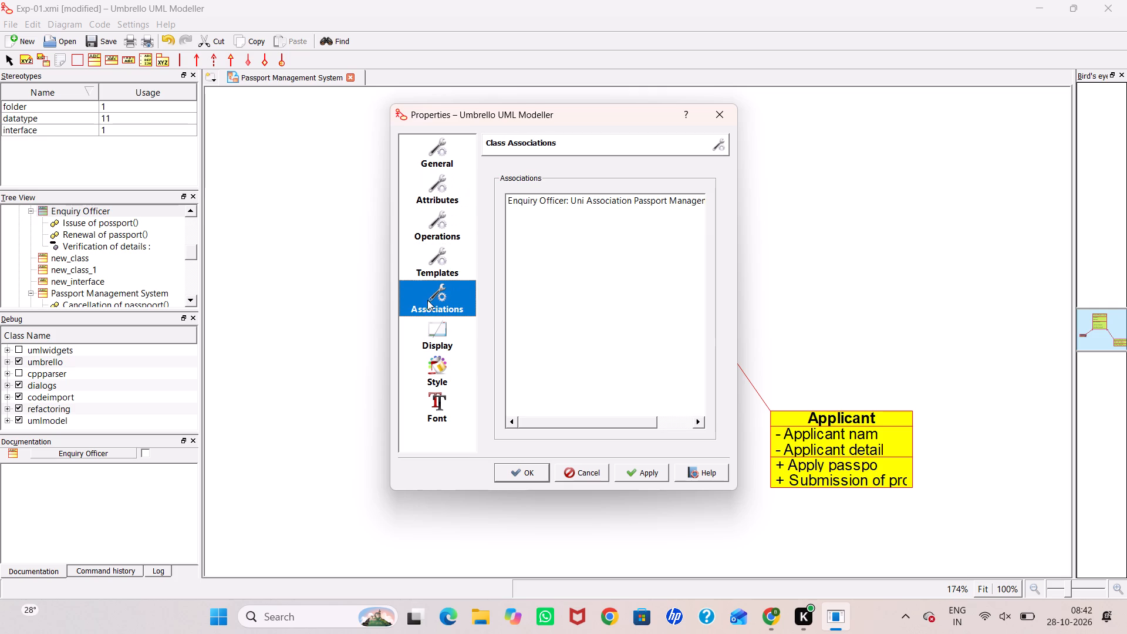
click(546, 203)
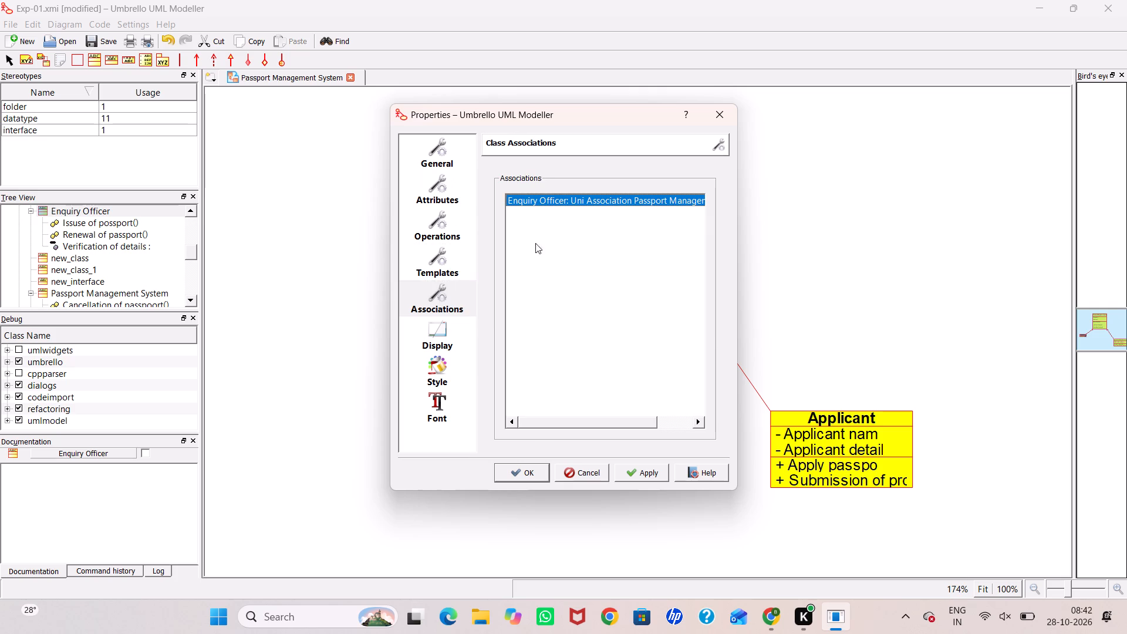
click(436, 336)
scroll(591, 260, down, 4)
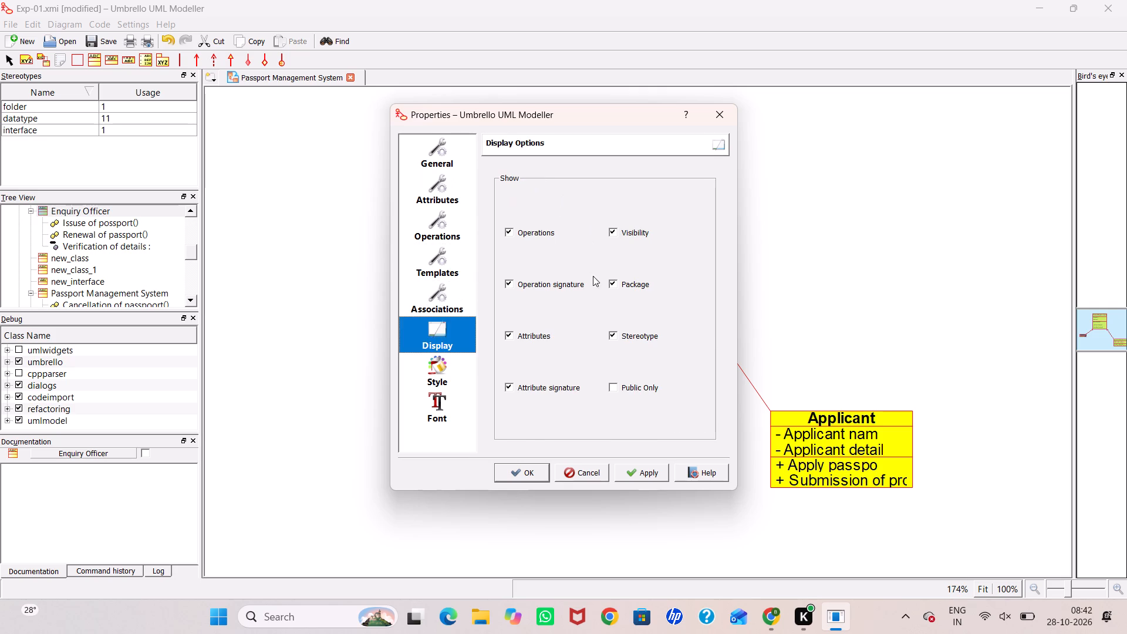
click(447, 365)
scroll(592, 278, down, 2)
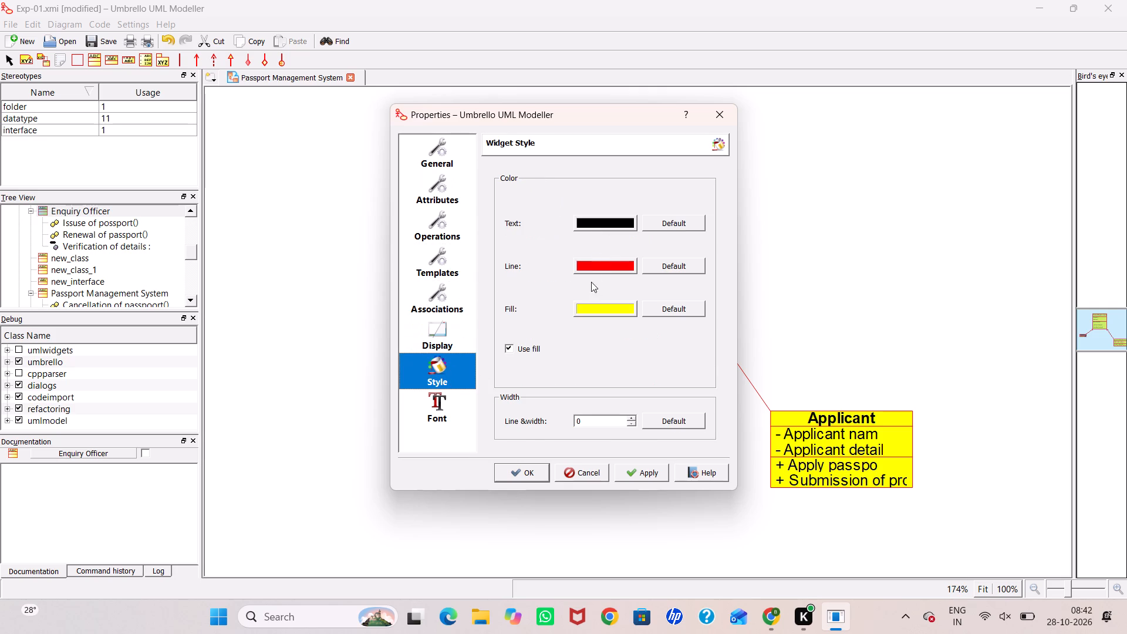
scroll(591, 282, down, 2)
Set the font style of the Enquiry Officer class to Bold and apply it.
click(441, 407)
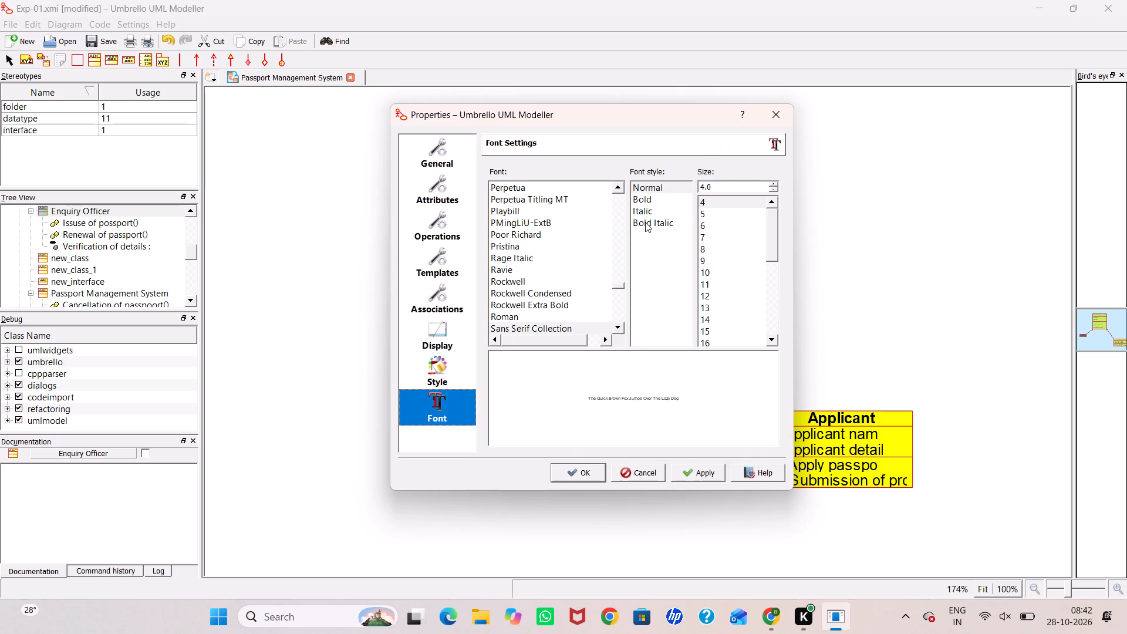
click(645, 200)
click(694, 473)
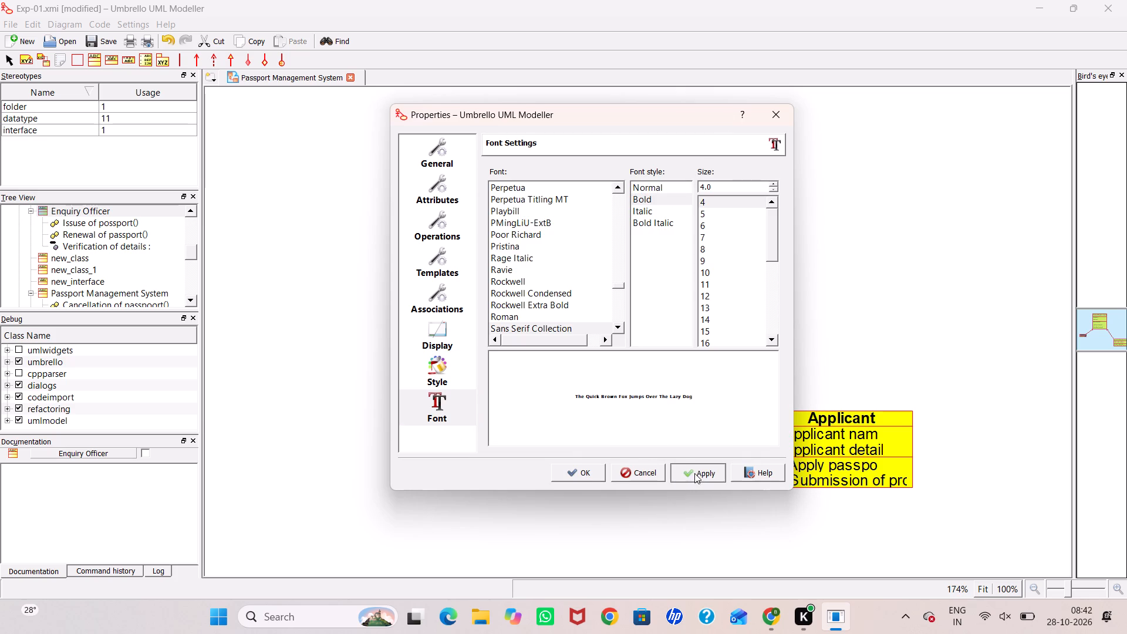
click(589, 464)
Enlarge the Enquiry Officer class box slightly beyond its attribute and operation text.
drag(484, 450, 525, 468)
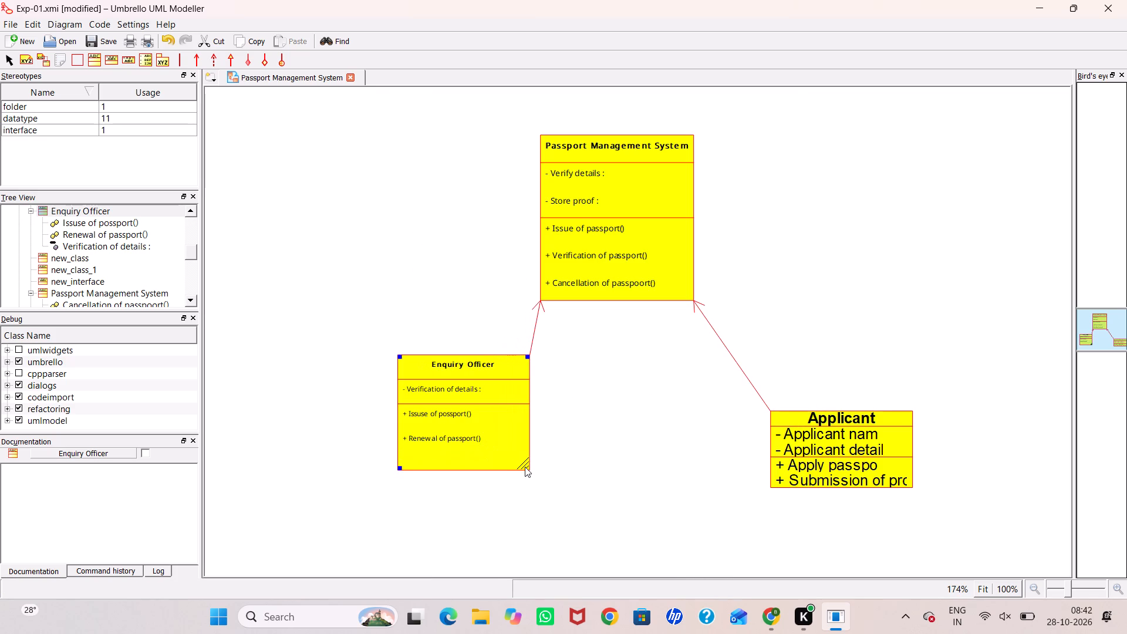
Move the Applicant class closer to the Passport Management System class, level with the Enquiry Officer class.
drag(793, 481, 743, 429)
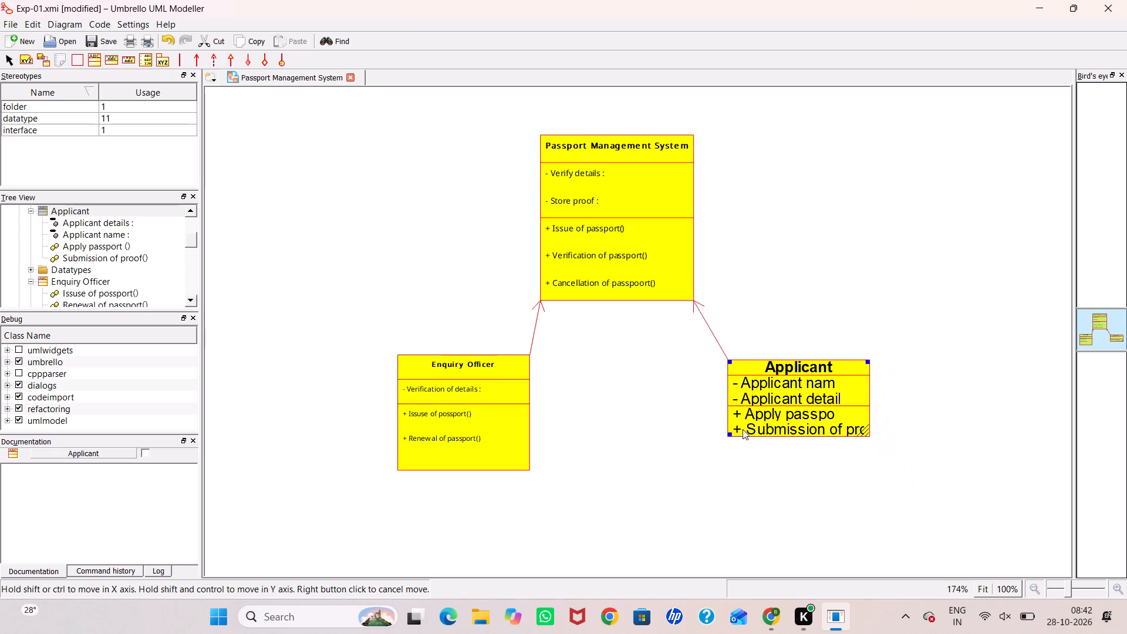
drag(743, 429, 729, 429)
Enlarge the Applicant class box in width and height to make room for its attribute and operation text.
drag(849, 428, 878, 460)
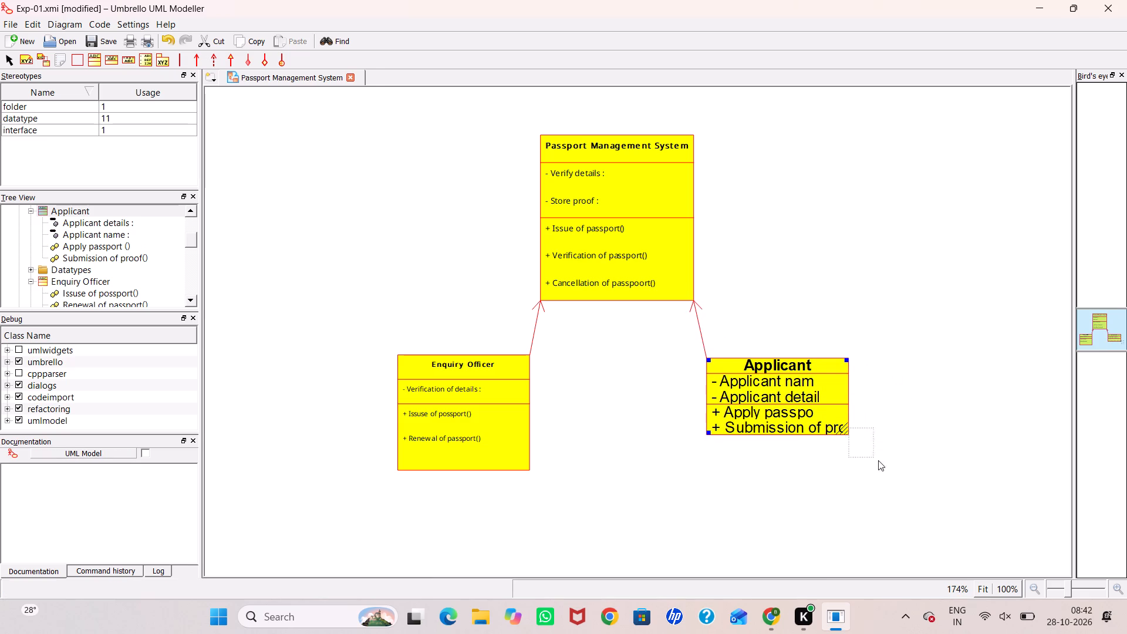
drag(878, 460, 885, 466)
drag(842, 431, 863, 464)
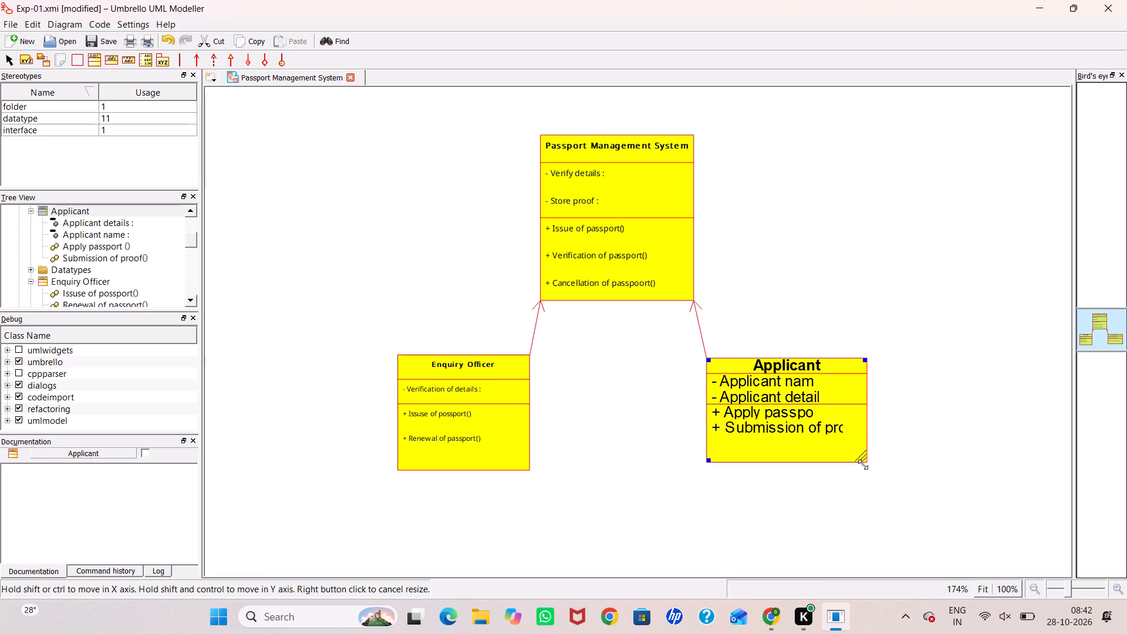
drag(863, 464, 874, 485)
click(818, 449)
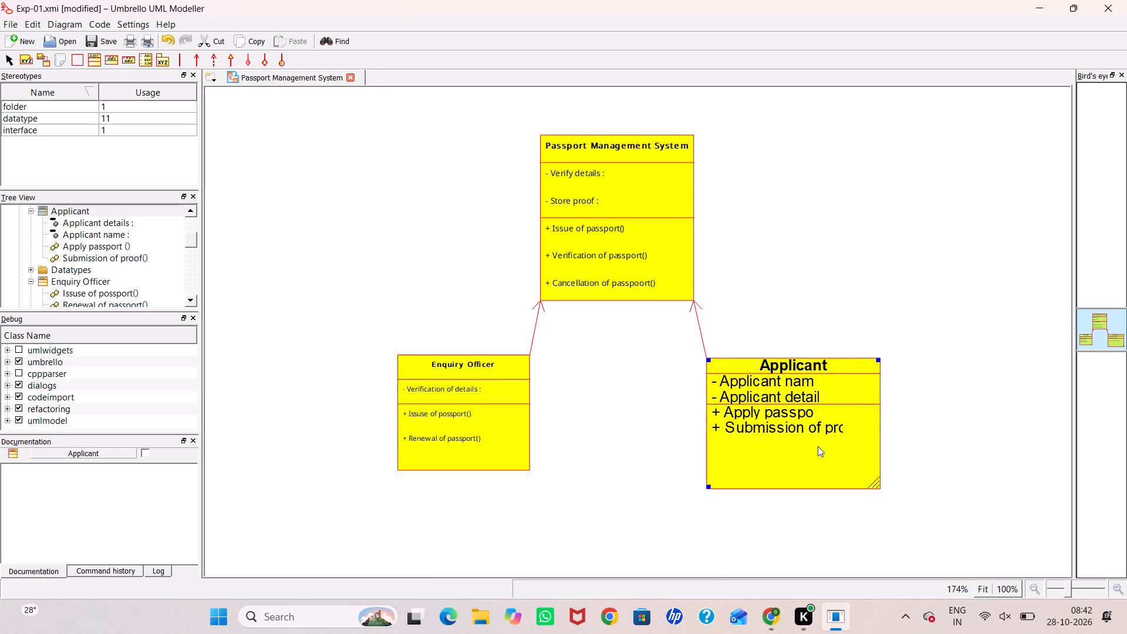
Set the font style of the Applicant class to Bold and apply it.
click(818, 446)
double_click(806, 439)
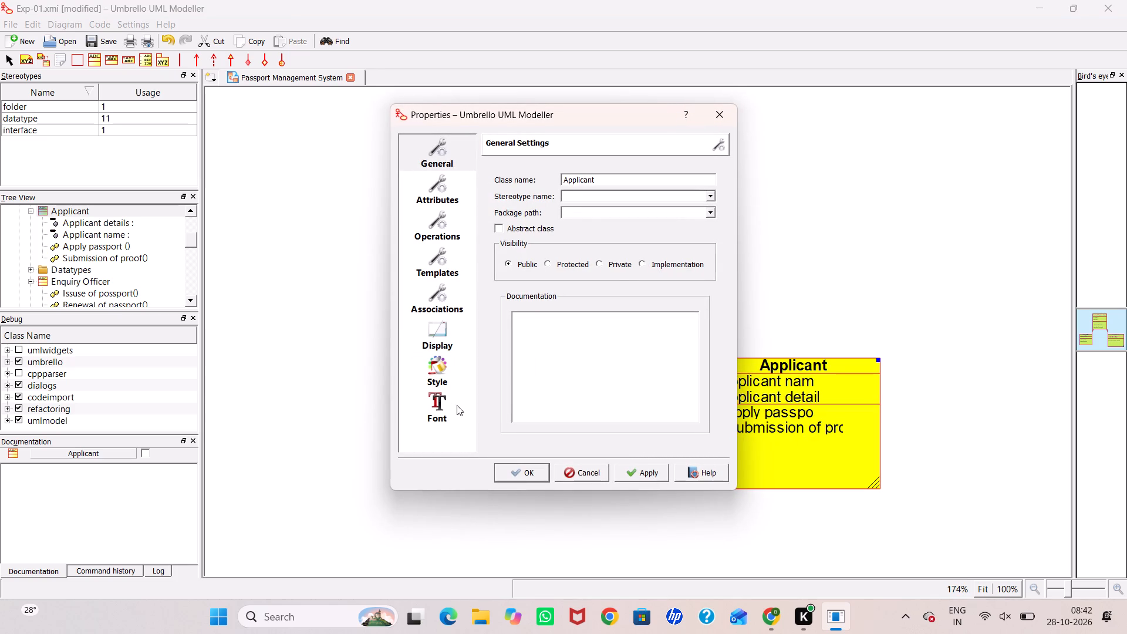
click(450, 195)
click(431, 231)
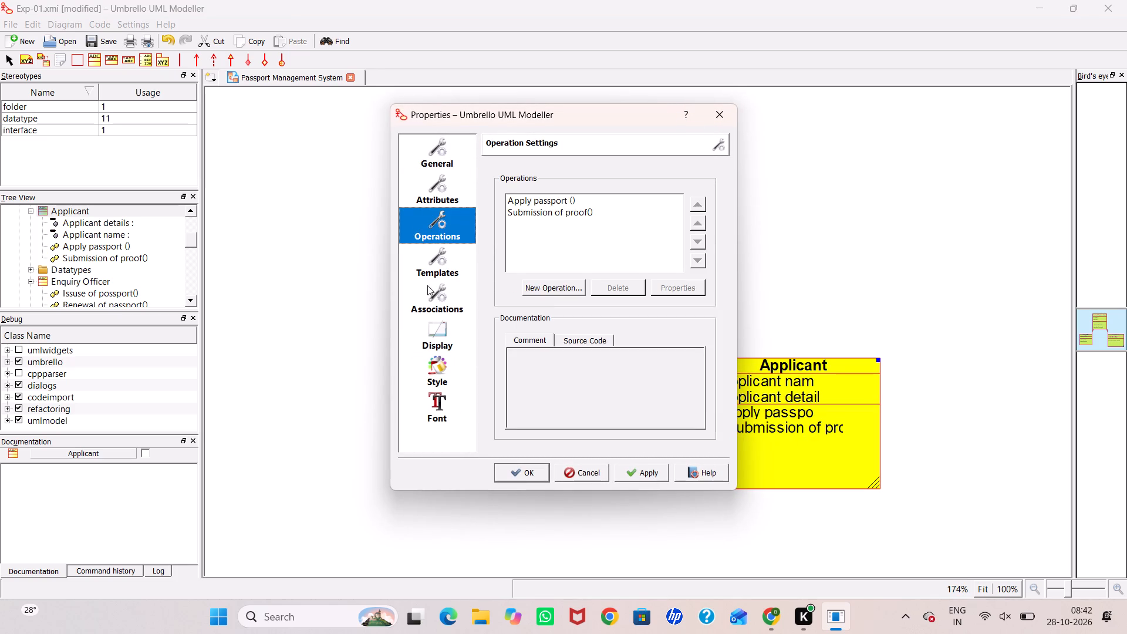
click(427, 285)
click(653, 202)
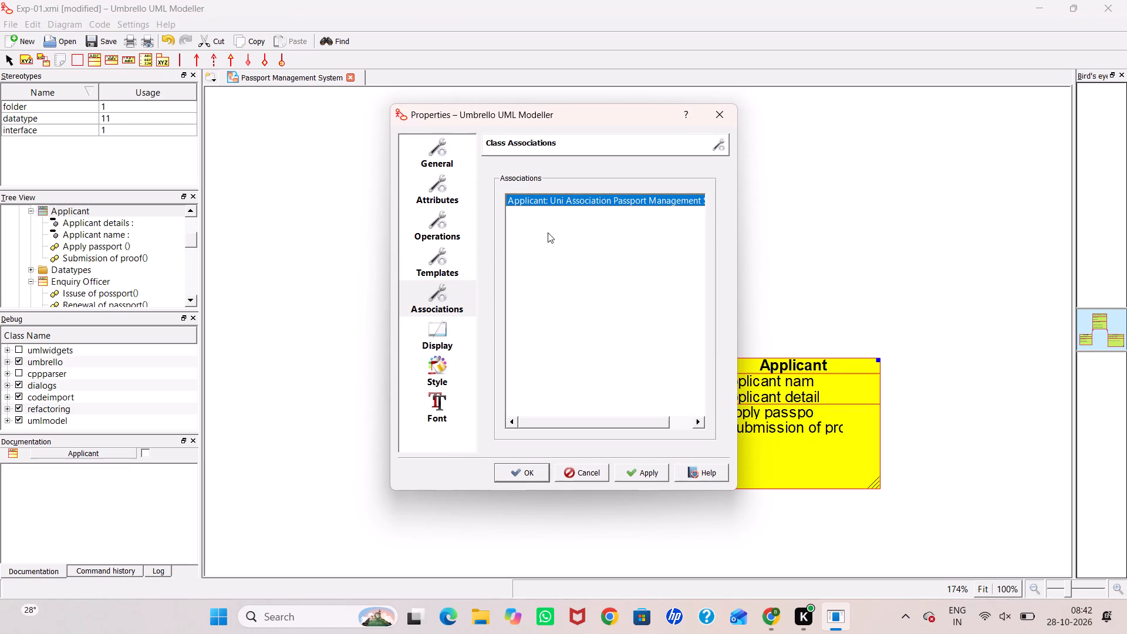
click(424, 409)
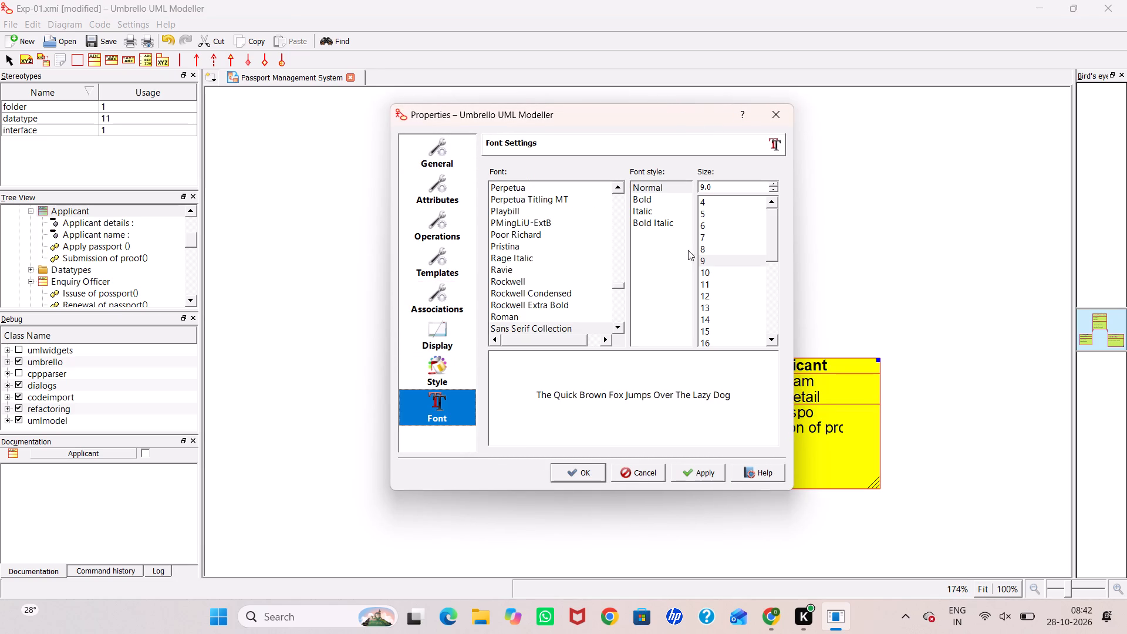
click(640, 197)
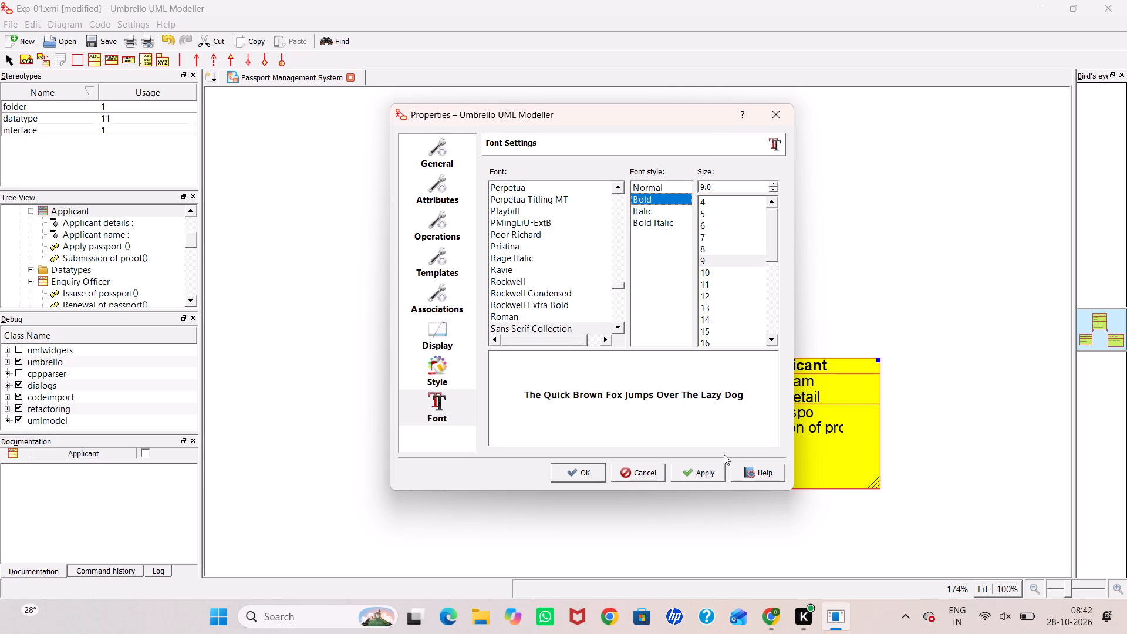
click(708, 473)
click(587, 469)
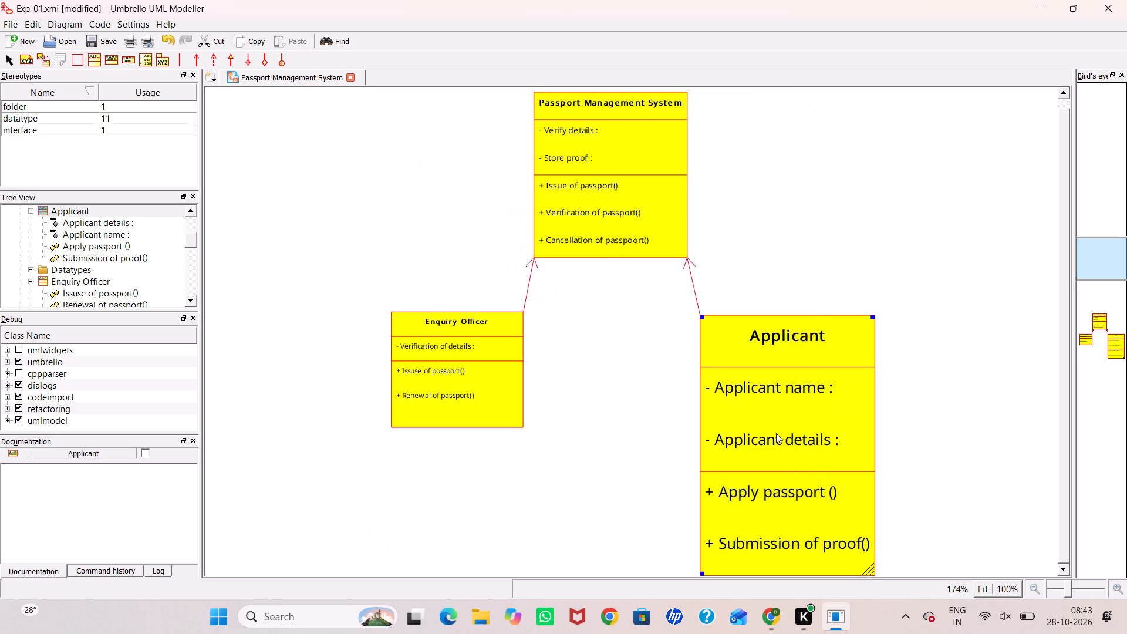
Move the Applicant class slightly higher and farther out from the Passport Management System class.
scroll(780, 433, down, 3)
drag(796, 488, 806, 484)
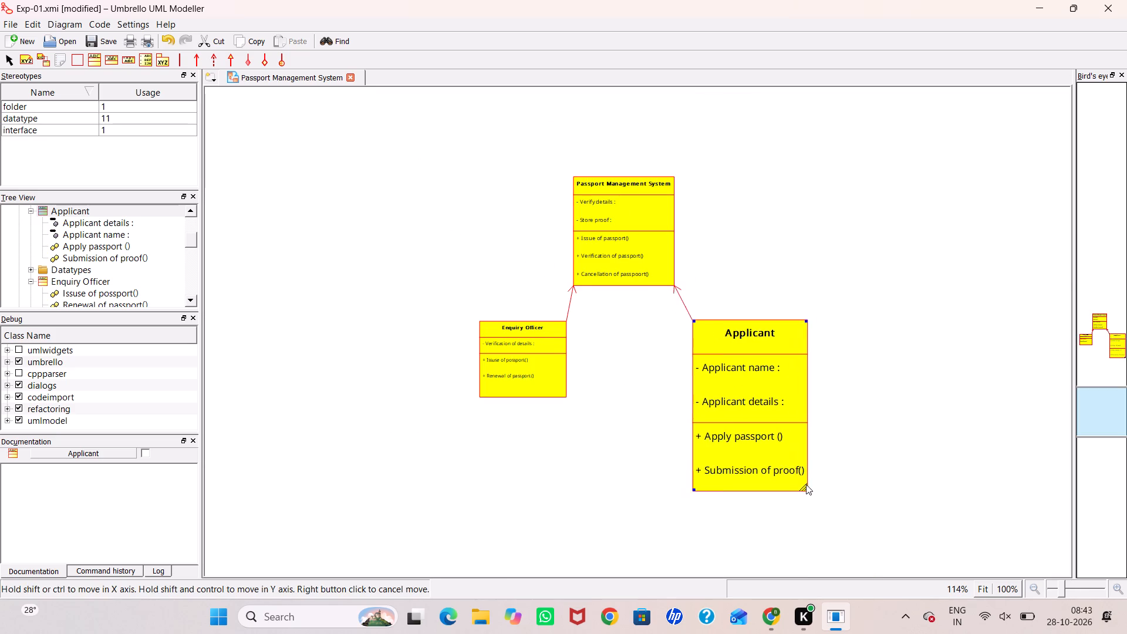
drag(806, 484, 835, 468)
click(834, 469)
drag(834, 469, 832, 459)
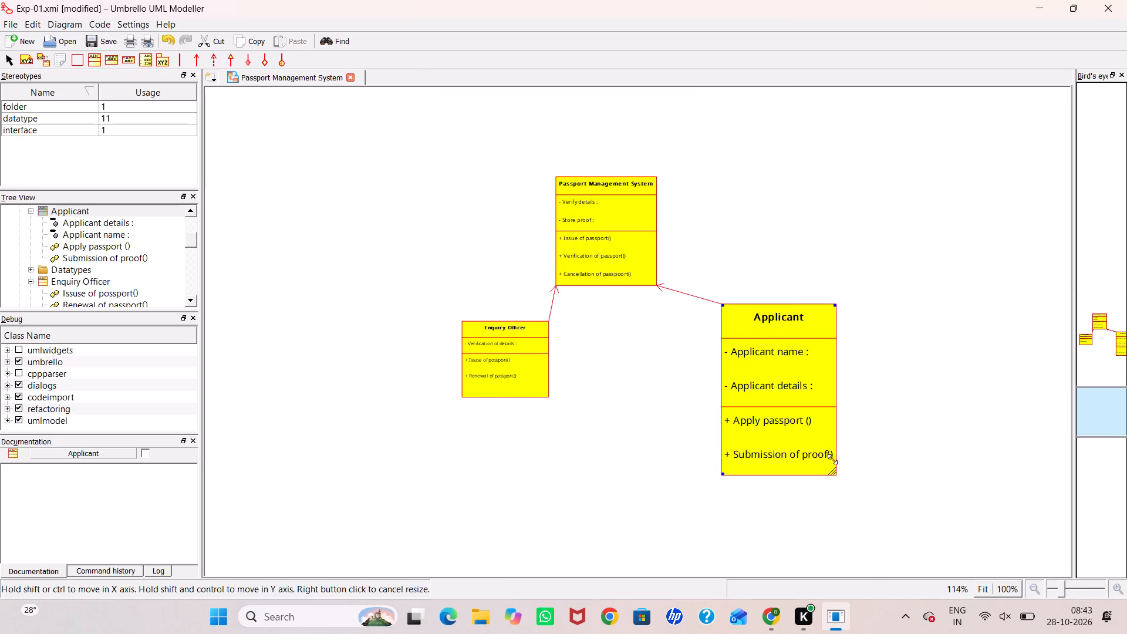
drag(832, 459, 821, 414)
Check the font settings of the Applicant class.
double_click(767, 353)
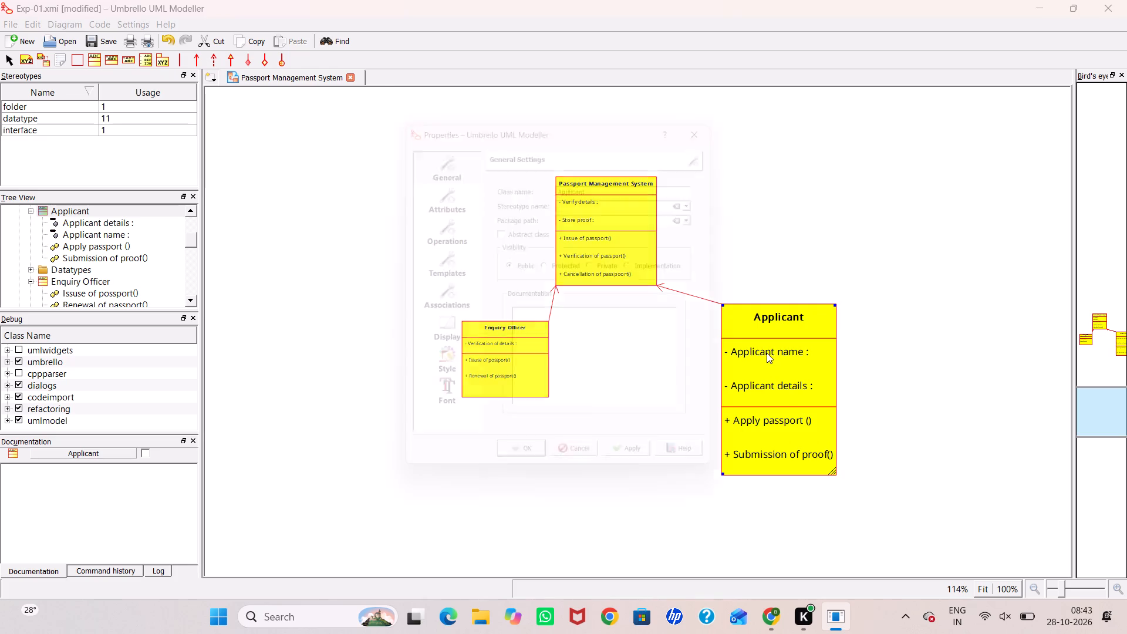
click(449, 408)
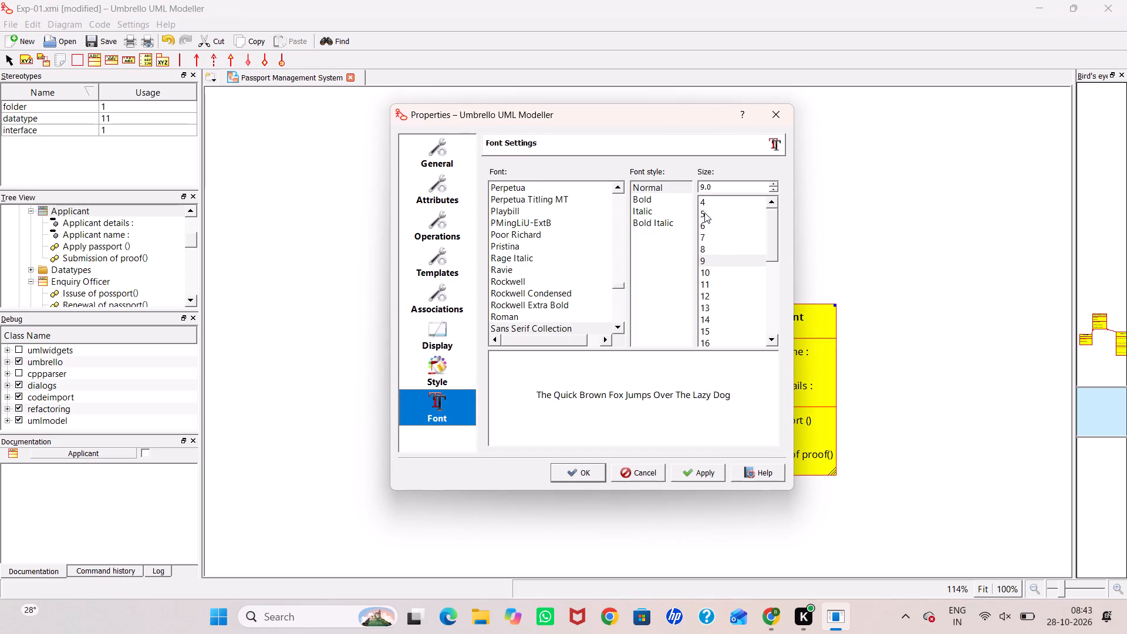
click(828, 141)
click(571, 474)
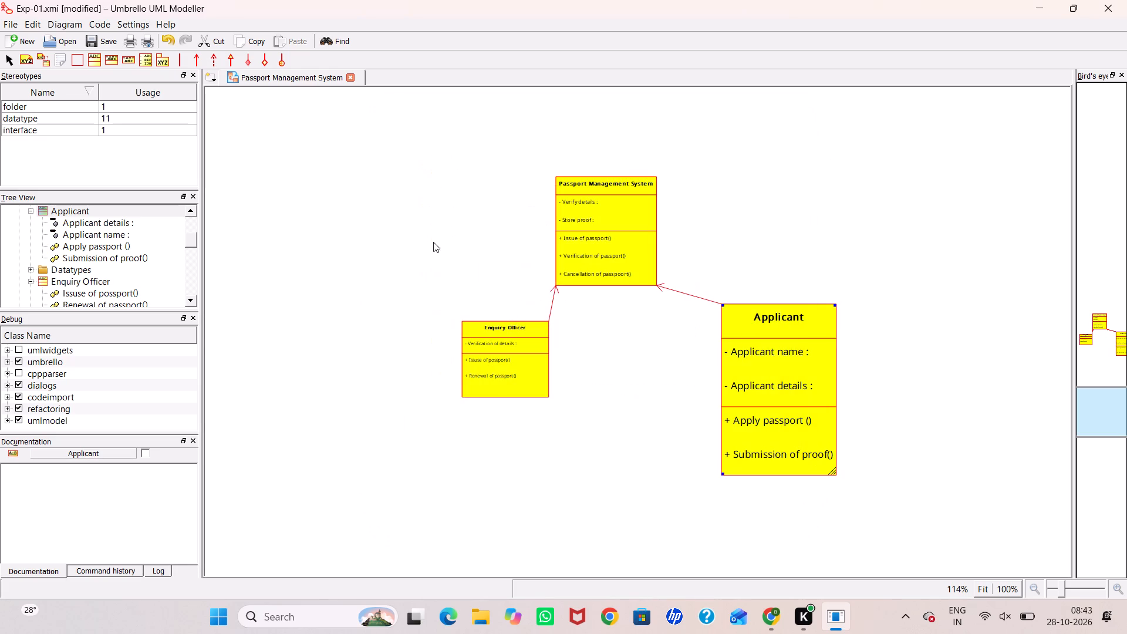
Set the font size of the Enquiry Officer class to 8 and apply it.
click(483, 351)
double_click(483, 343)
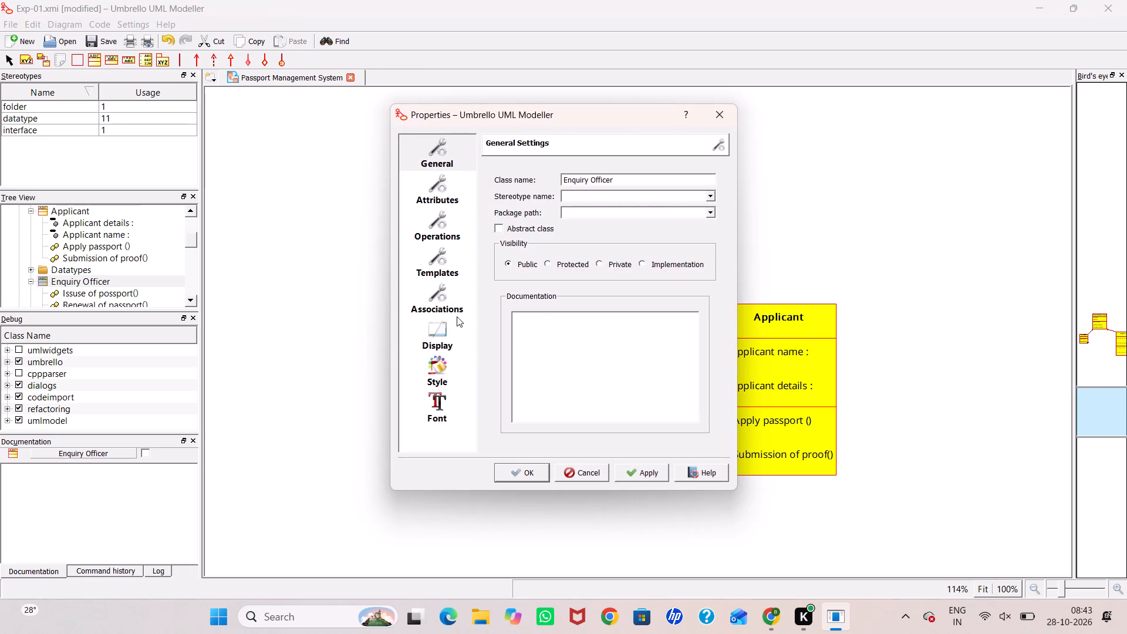
click(440, 403)
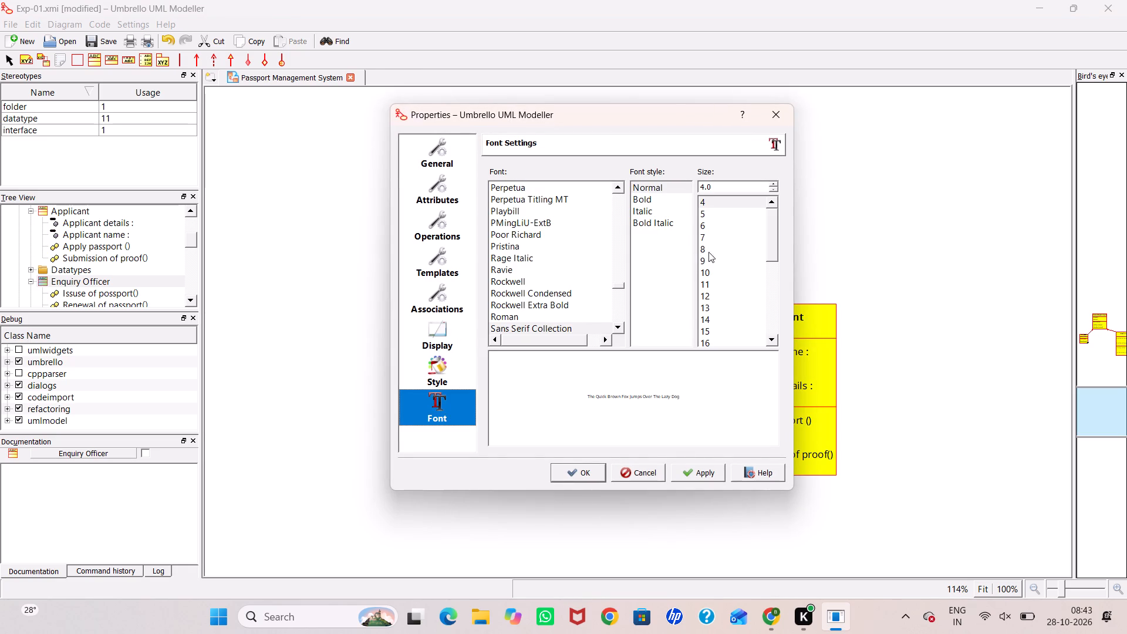
click(710, 251)
click(704, 474)
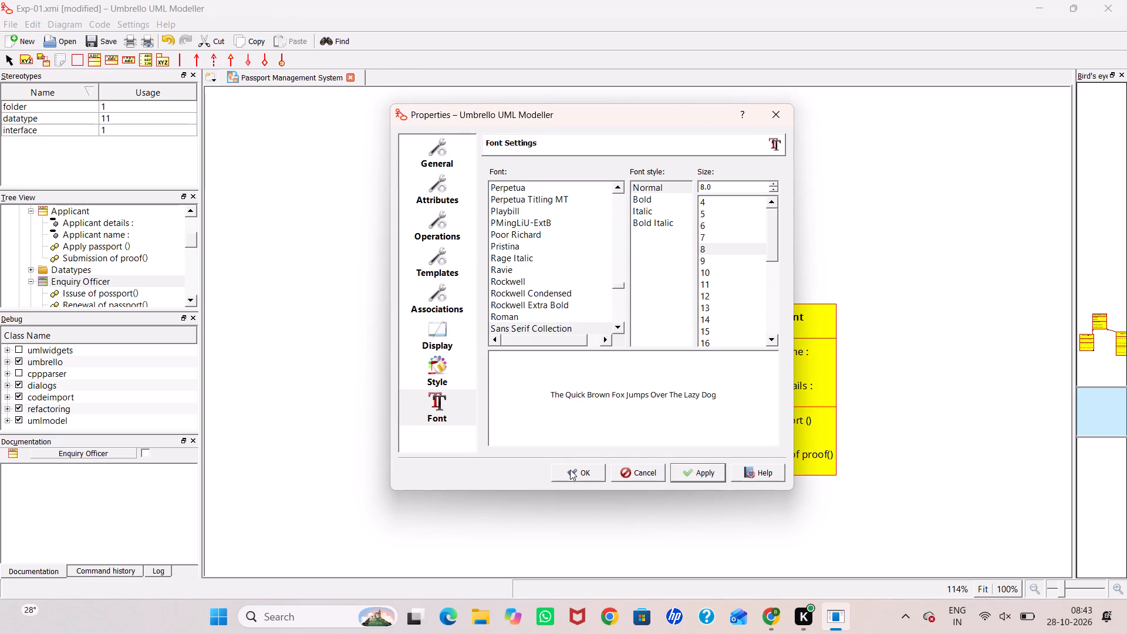
click(574, 471)
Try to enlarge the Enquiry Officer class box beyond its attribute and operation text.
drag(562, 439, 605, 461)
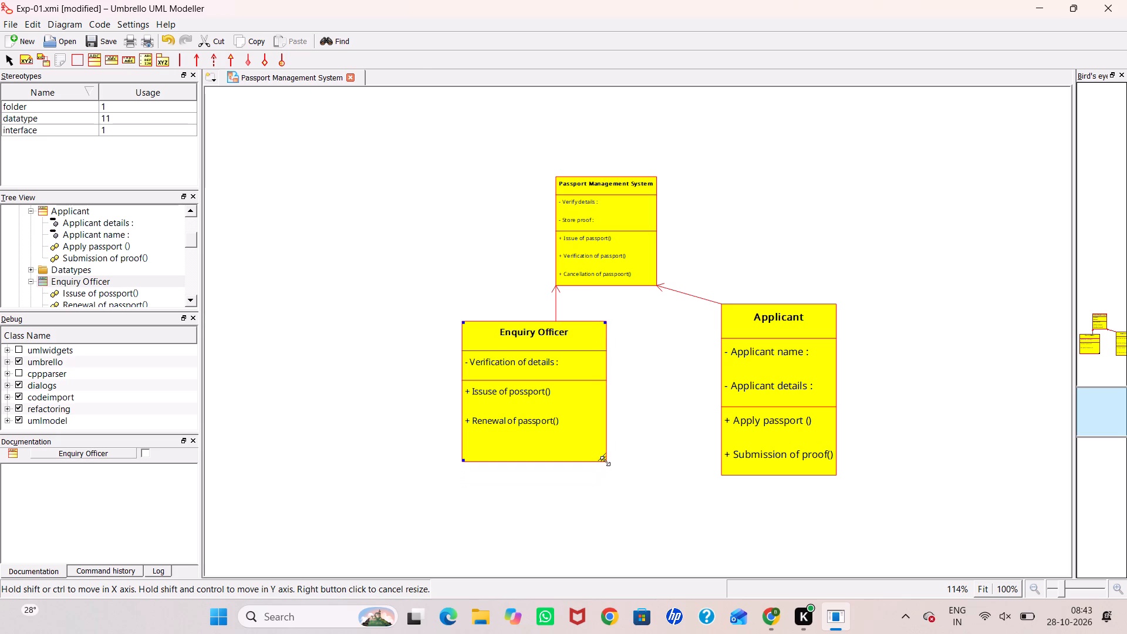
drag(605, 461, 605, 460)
Spread the classes apart, with Passport Management System above and between the Enquiry Officer and Applicant classes.
drag(569, 428, 479, 440)
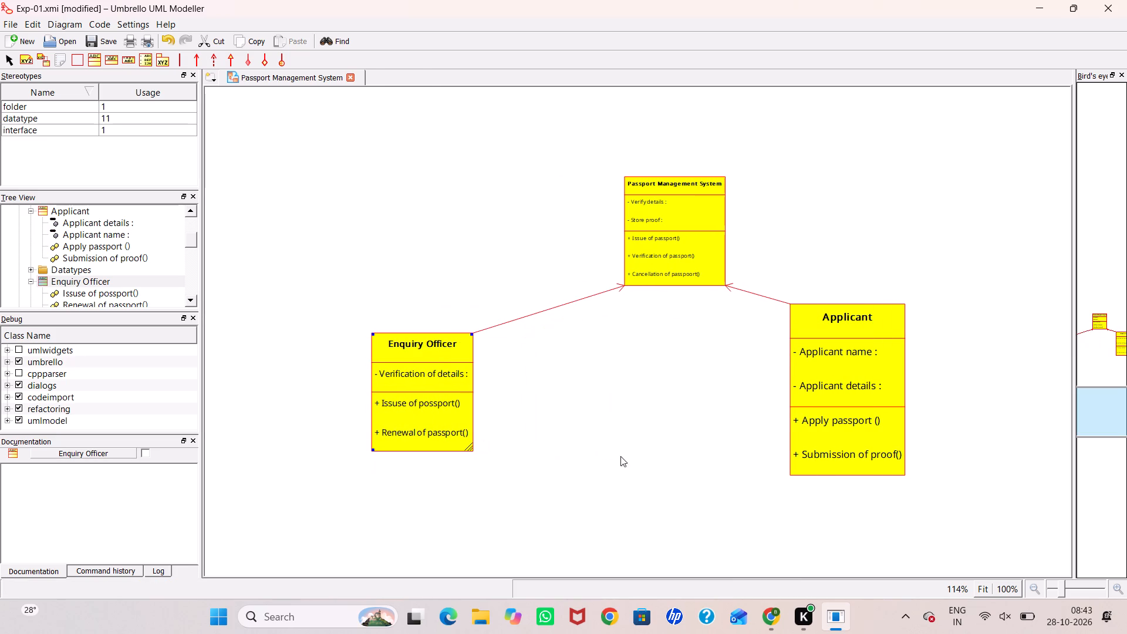
drag(895, 463, 875, 458)
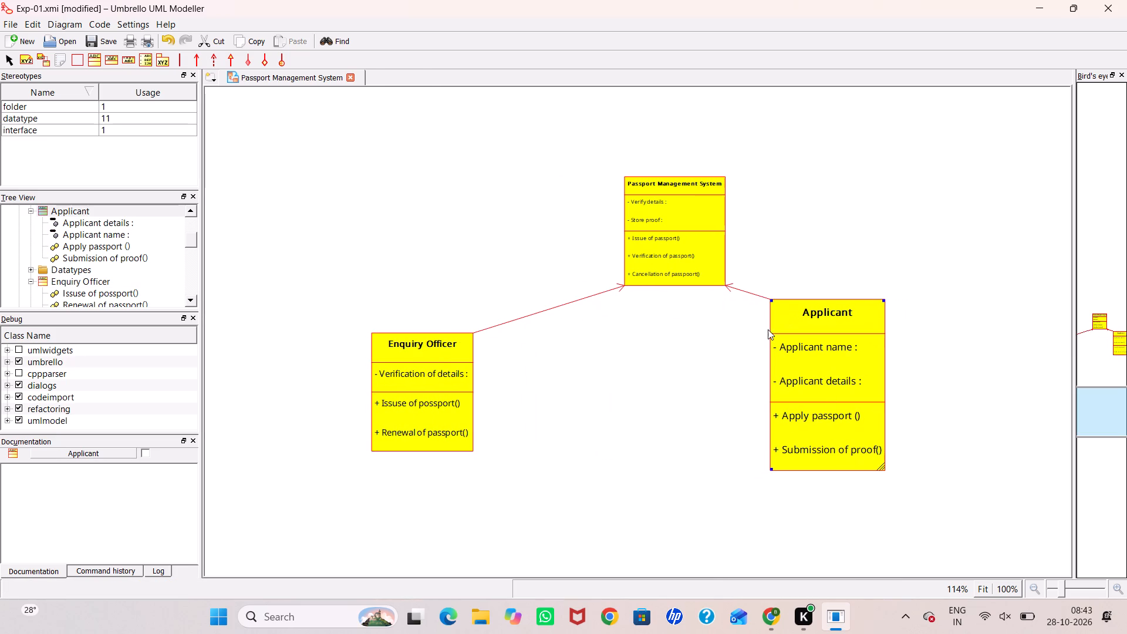
drag(697, 244, 637, 233)
Set the font size of the Passport Management System class to 9 and apply it.
triple_click(637, 245)
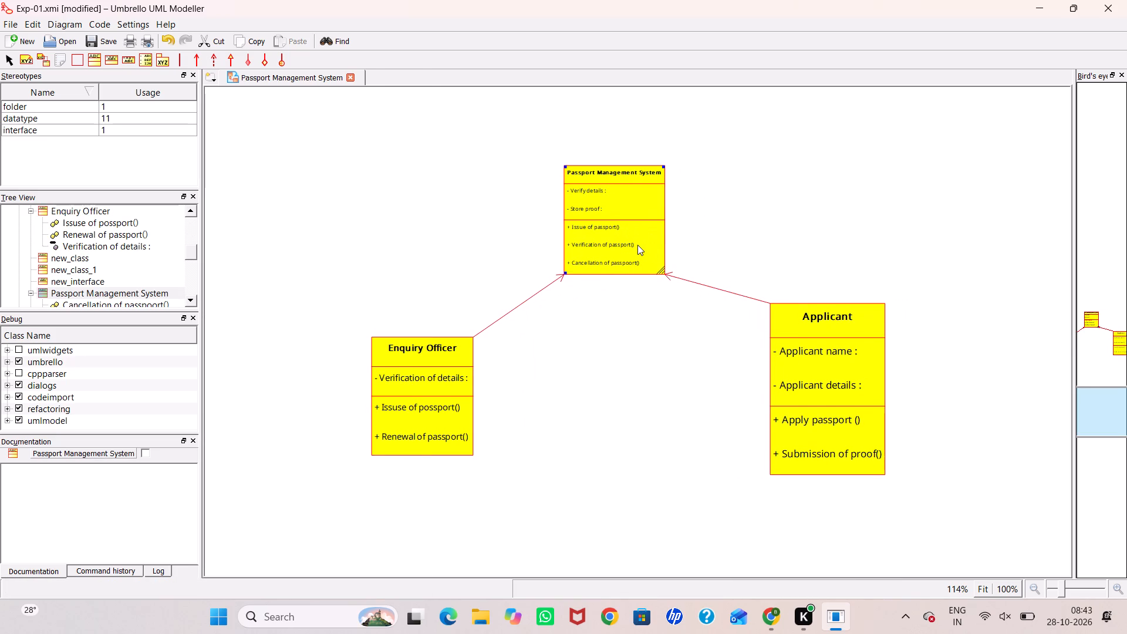
click(452, 397)
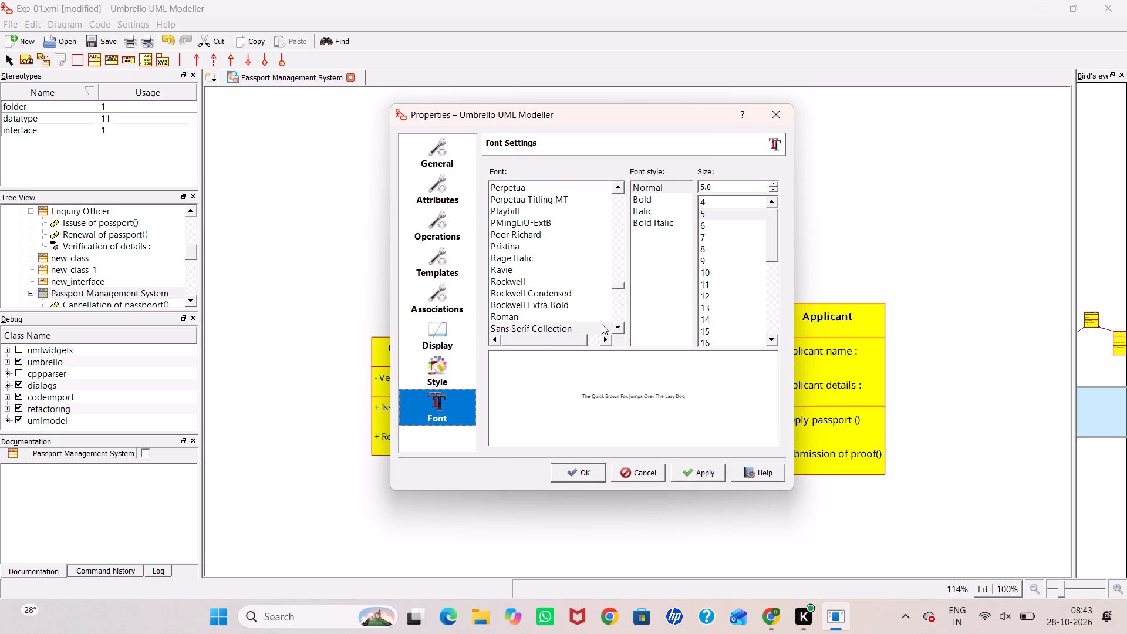
click(706, 262)
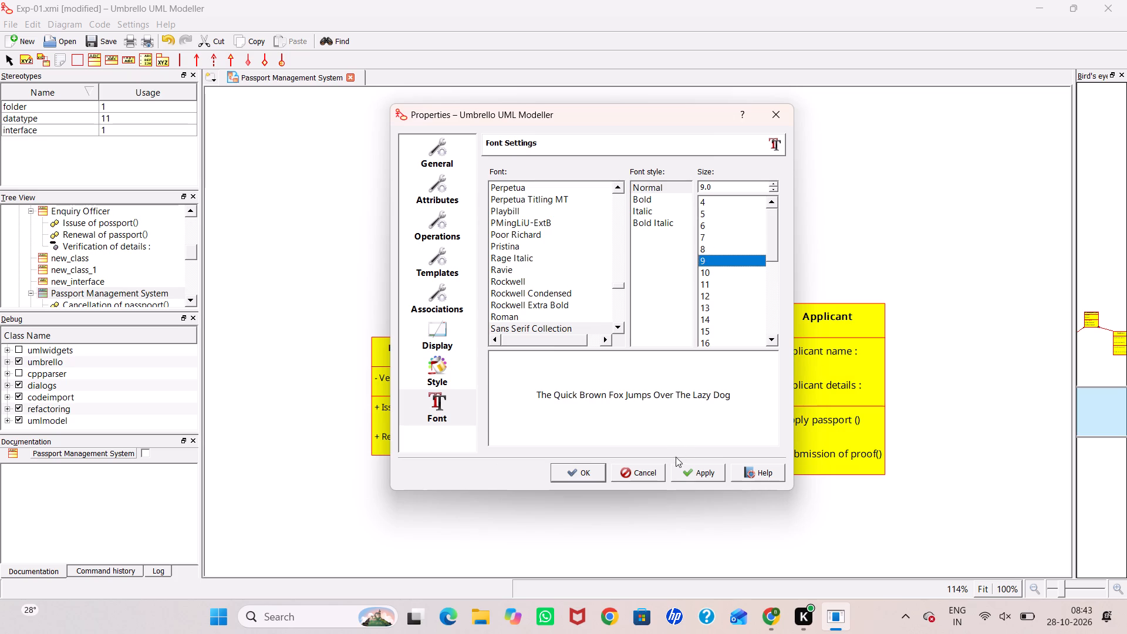
click(688, 470)
click(573, 473)
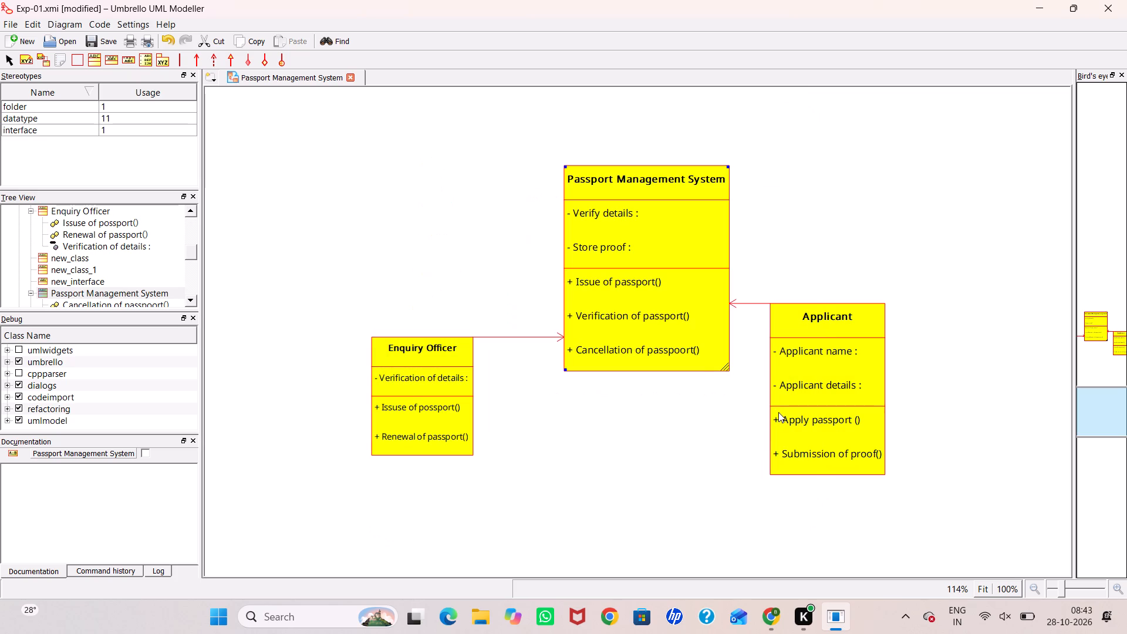
Rearrange the diagram so the Enquiry Officer and Applicant classes sit below Passport Management System on either side.
drag(688, 342, 648, 326)
drag(379, 464, 366, 431)
drag(799, 494, 784, 479)
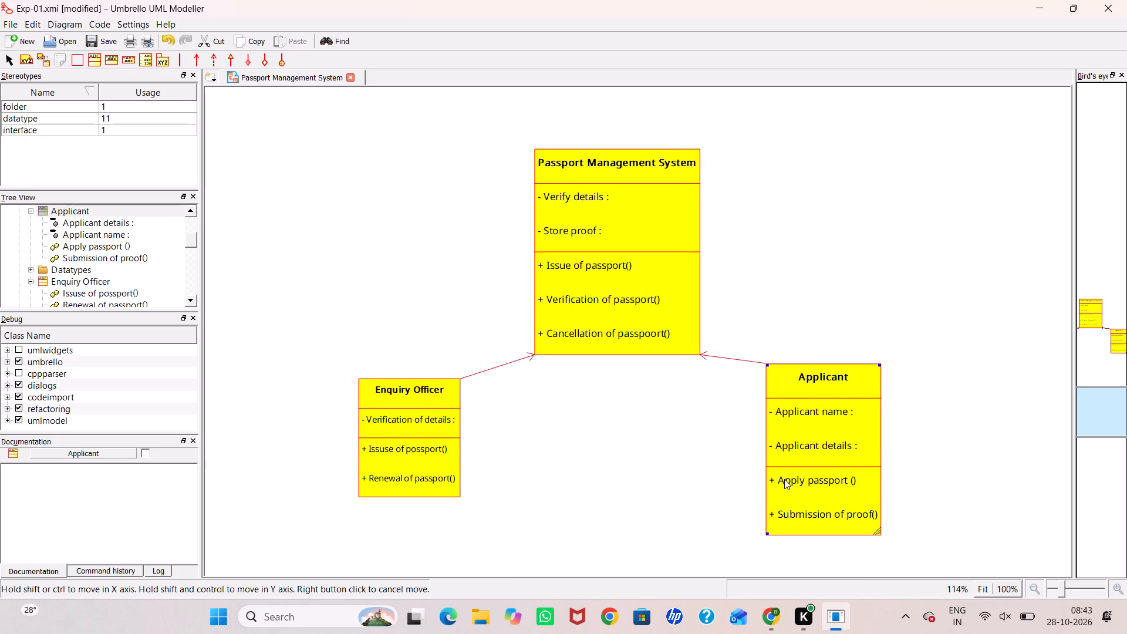
drag(784, 479, 778, 477)
click(629, 461)
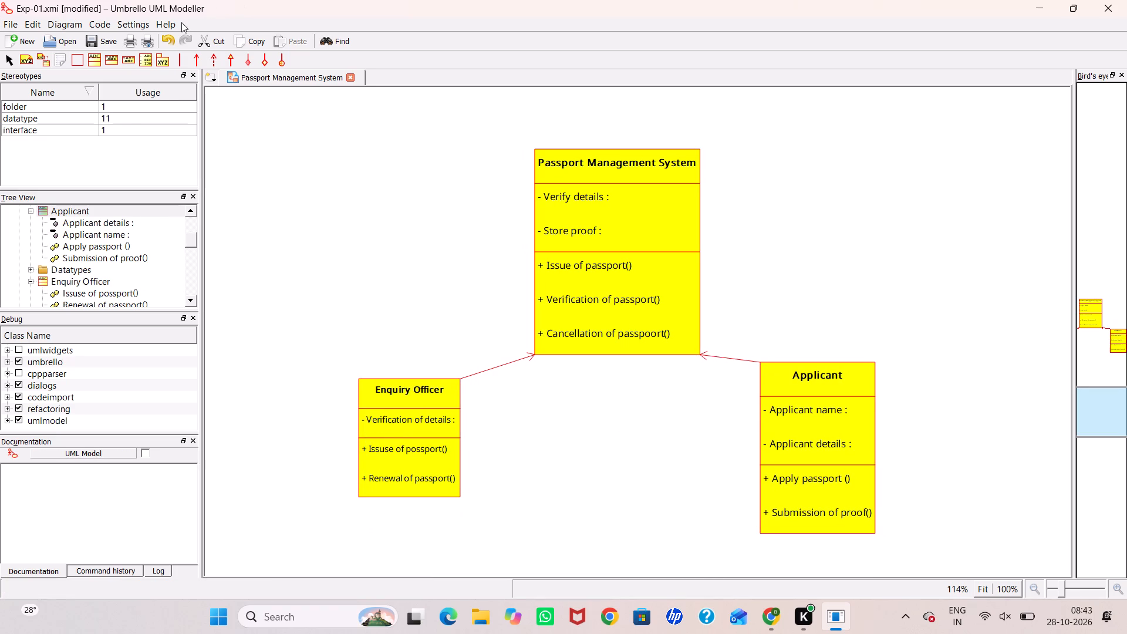
Create a new sequence diagram in the Logical View named Passport management system.
scroll(36, 248, up, 2)
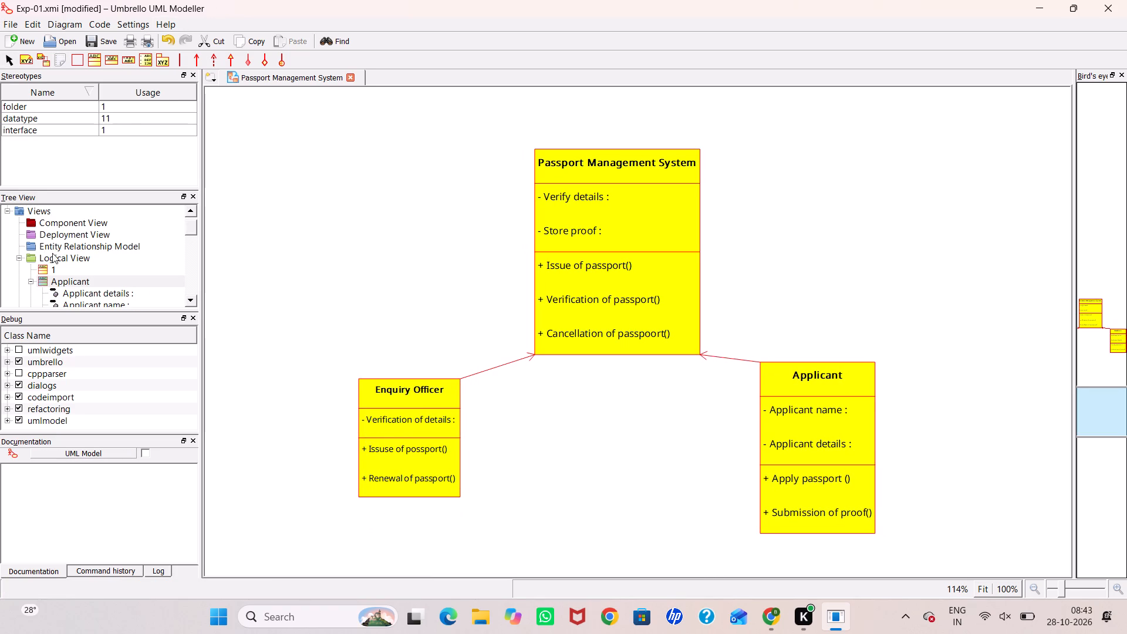
click(57, 261)
right_click(59, 261)
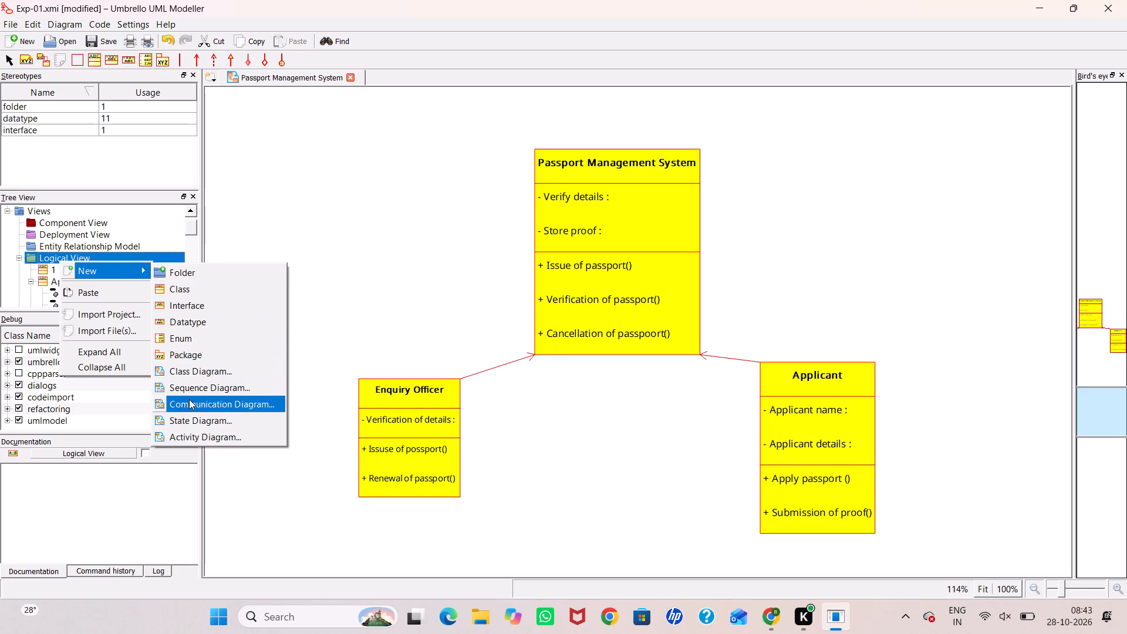
click(192, 393)
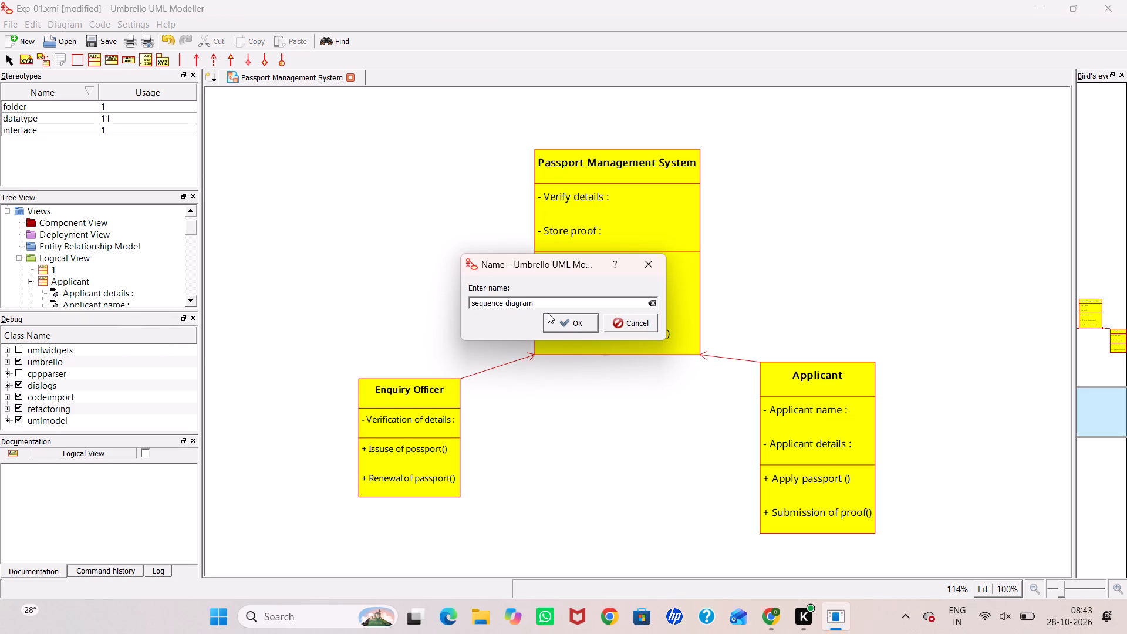
key(BackSpace)
key(BackSpace)
key(BackSpace)
key(BackSpace)
key(BackSpace)
key(BackSpace)
key(BackSpace)
key(BackSpace)
key(BackSpace)
key(BackSpace)
key(BackSpace)
key(BackSpace)
key(BackSpace)
key(BackSpace)
key(BackSpace)
key(BackSpace)
key(BackSpace)
key(BackSpace)
key(BackSpace)
key(BackSpace)
text(pa)
key(BackSpace)
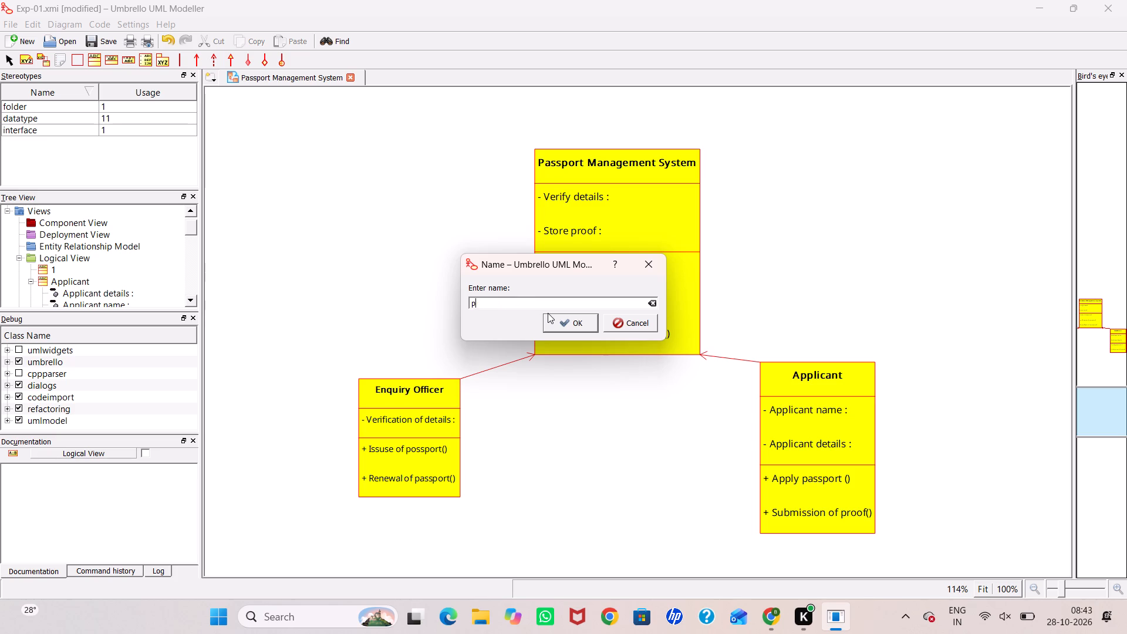
key(BackSpace)
text(Pass)
text(port man)
text(agemnet)
key(space)
text(system)
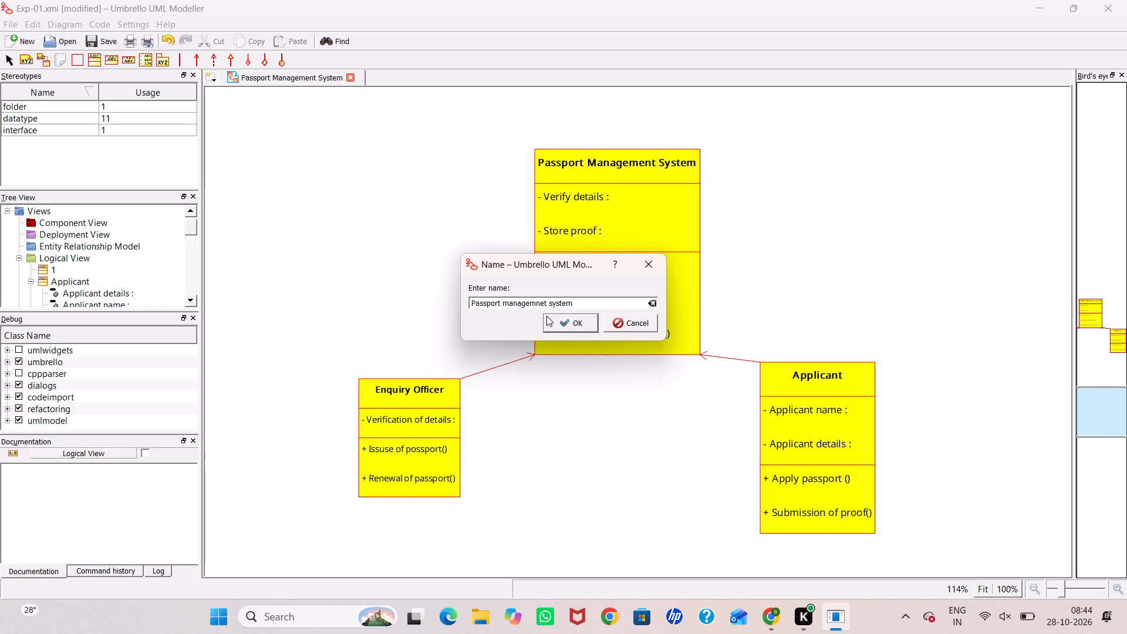
click(538, 302)
key(BackSpace)
key(Right)
key(n)
click(587, 302)
click(577, 321)
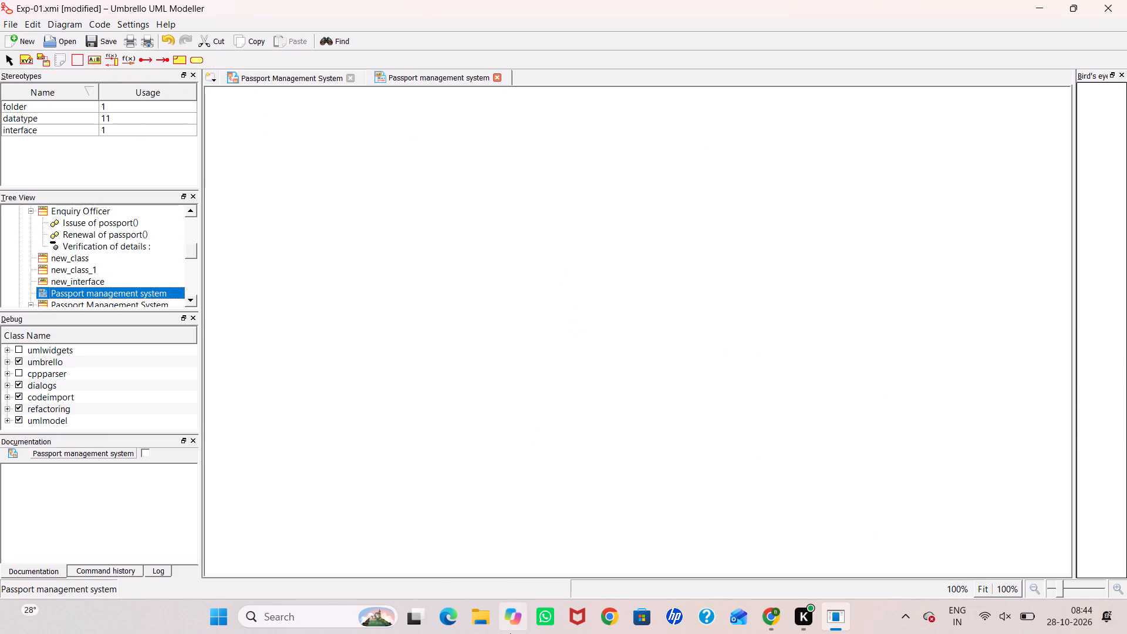
Switch to Chrome and examine the exam registration diagrams in OOAD RECORD.pdf, focusing on the sequence diagram's objects and messages.
click(770, 623)
scroll(707, 430, down, 1)
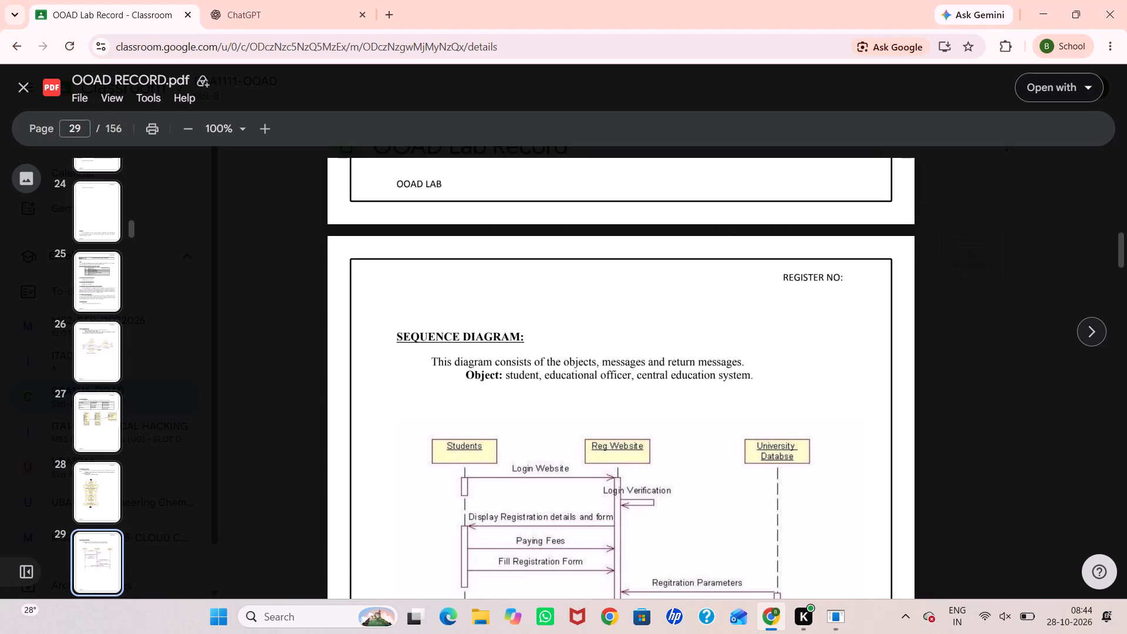
scroll(707, 430, down, 1)
scroll(758, 402, up, 4)
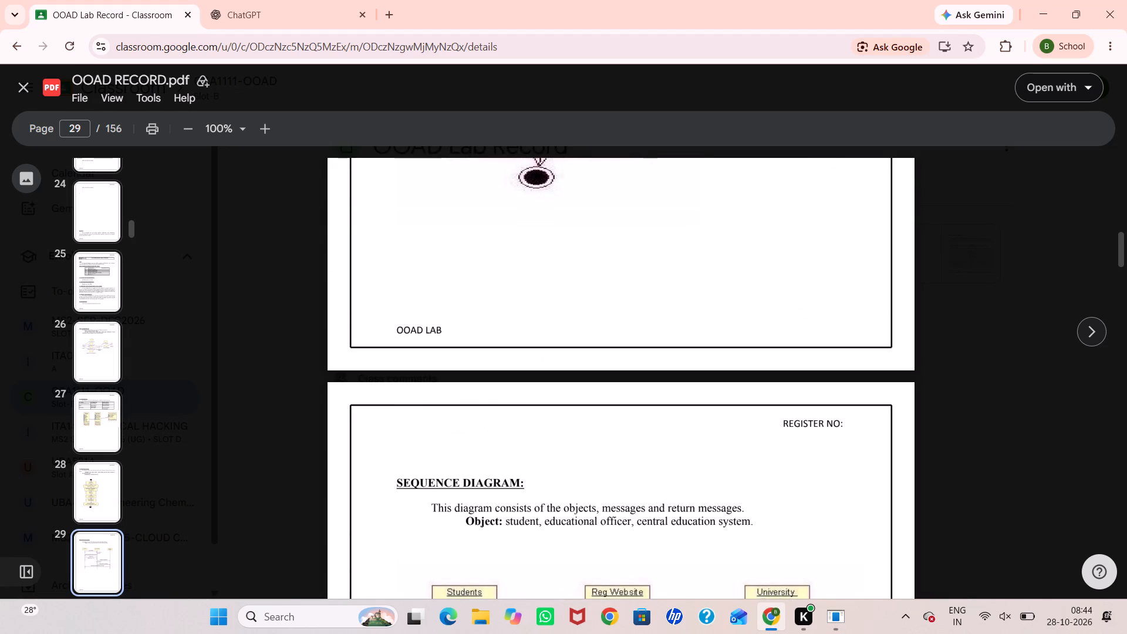
scroll(768, 404, down, 5)
scroll(768, 413, up, 20)
scroll(768, 413, up, 1)
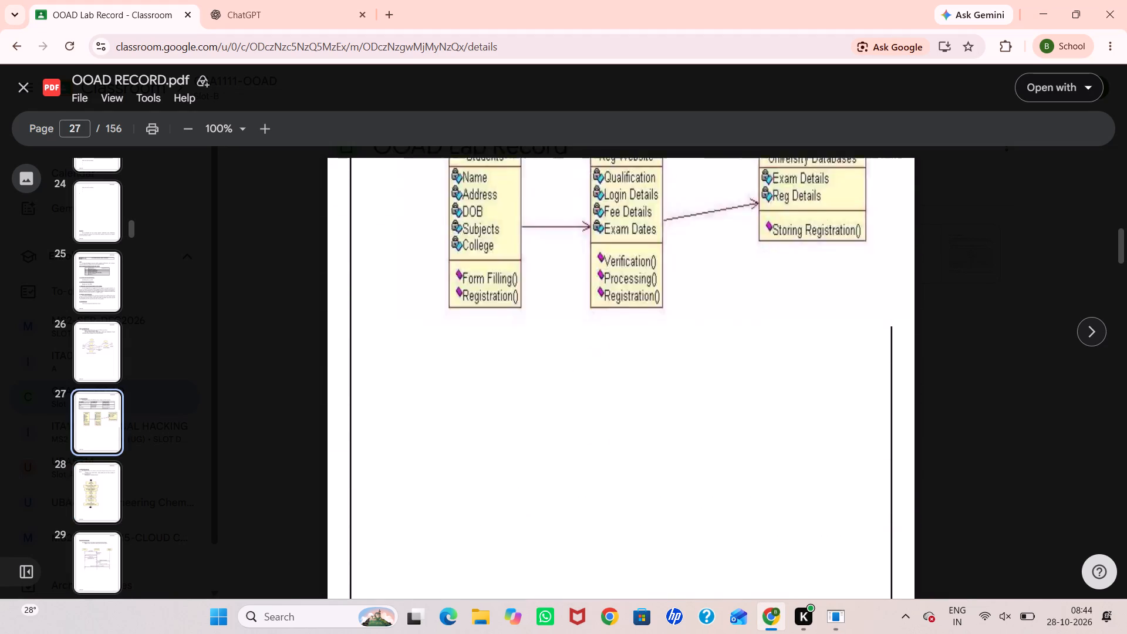
scroll(776, 405, up, 17)
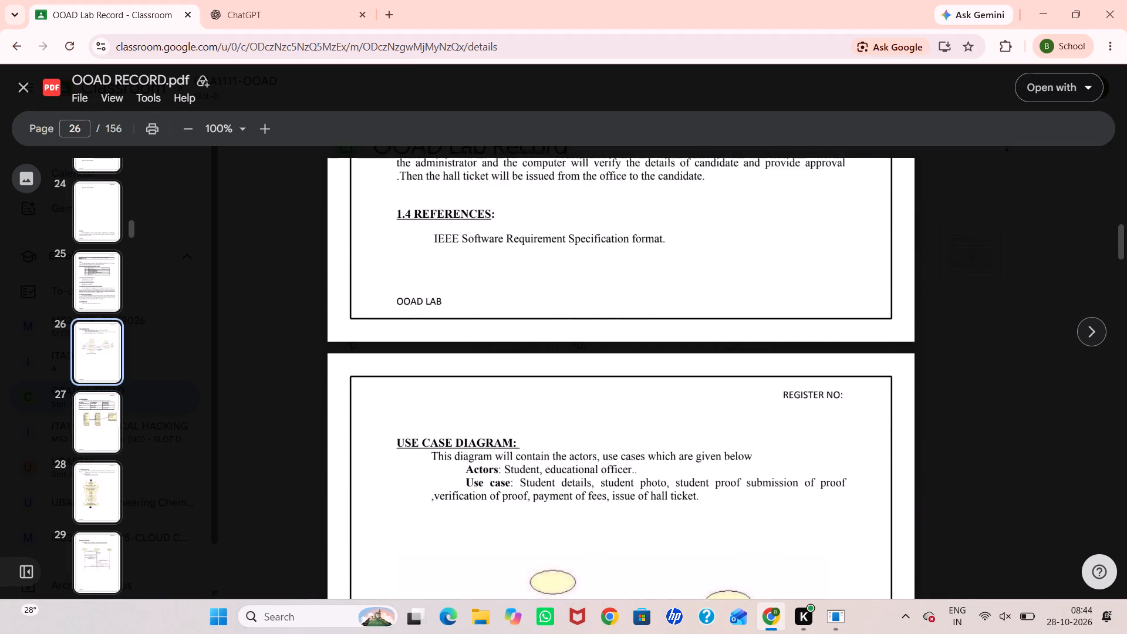
scroll(776, 404, up, 6)
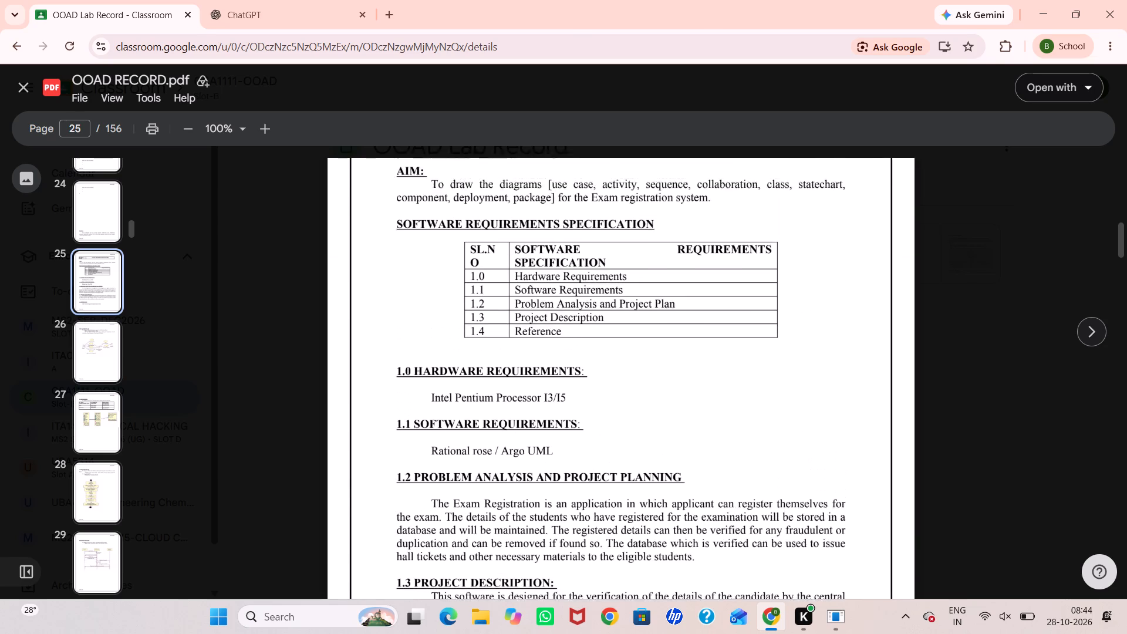
scroll(776, 404, down, 20)
scroll(776, 404, down, 8)
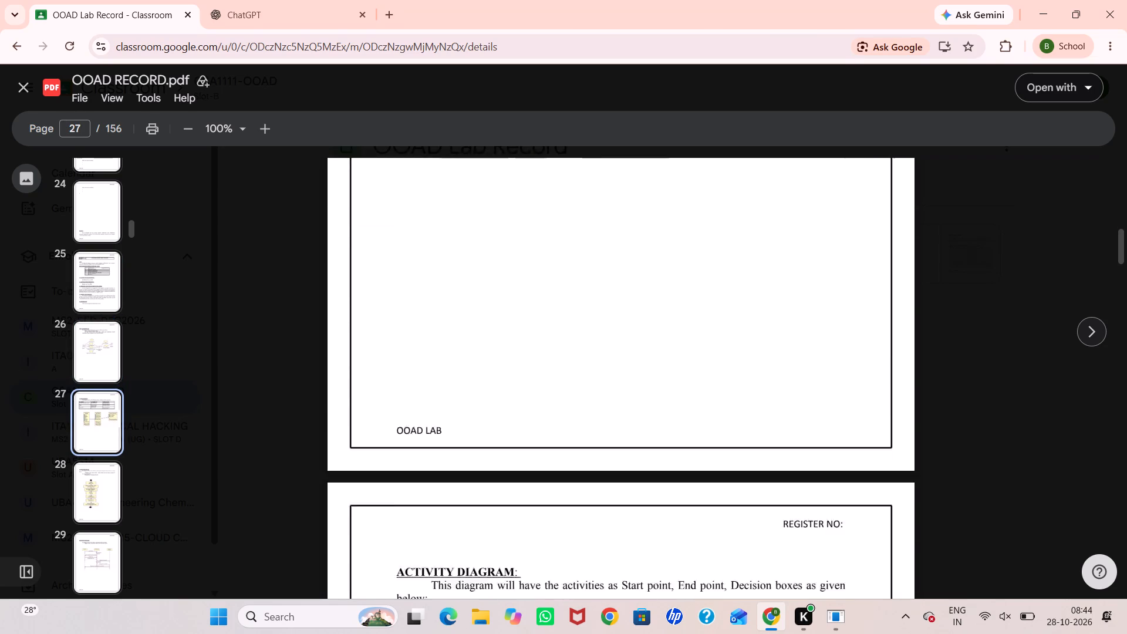
scroll(772, 409, down, 13)
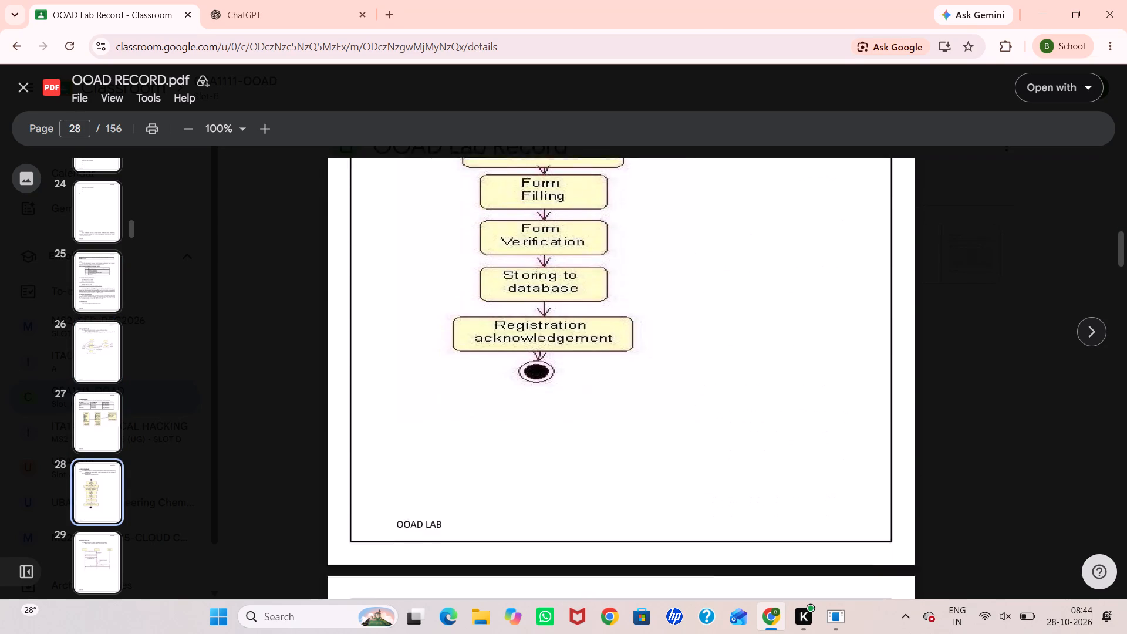
scroll(770, 410, down, 4)
scroll(770, 410, up, 2)
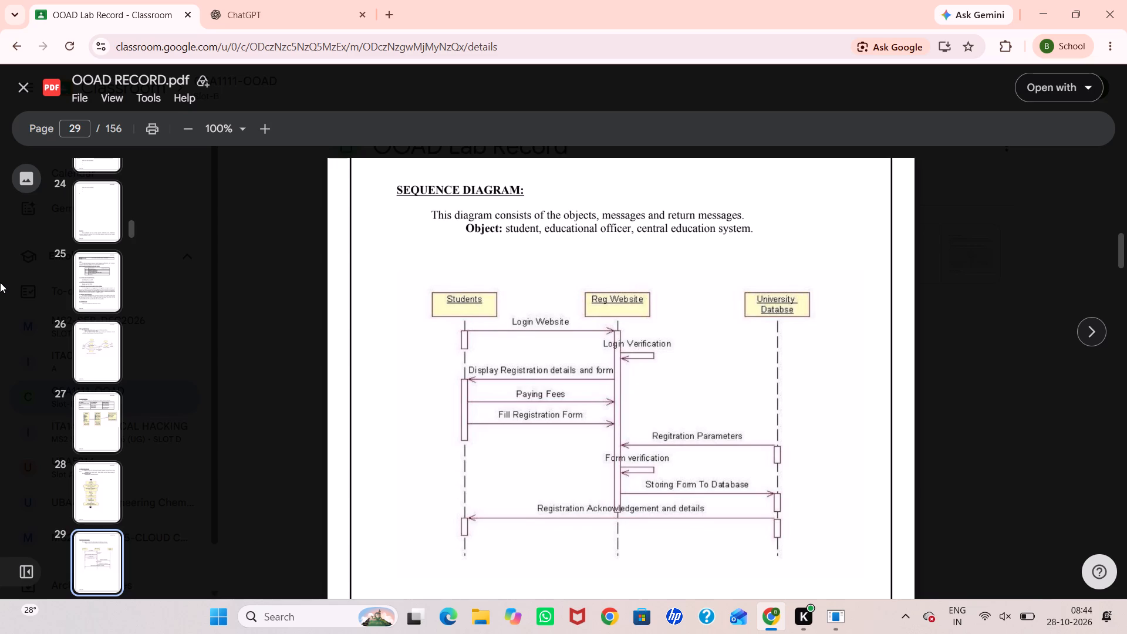
Switch to Umbrello, browse the model tree, and review the passport use case and class diagrams before returning to the empty sequence diagram.
key(alt+Tab)
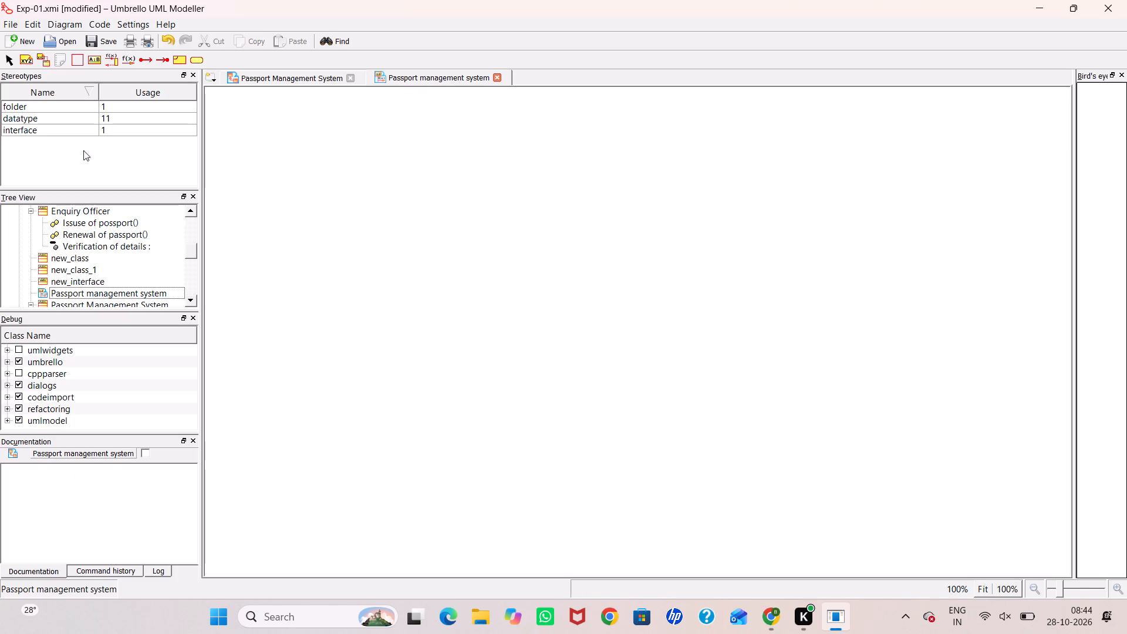
click(16, 22)
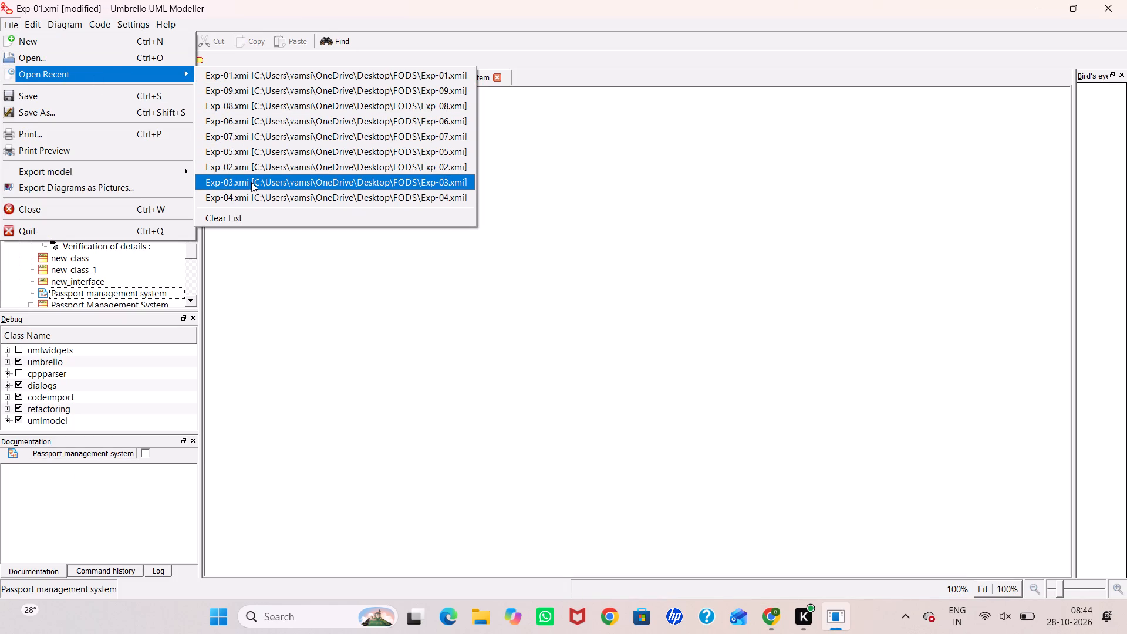
click(656, 200)
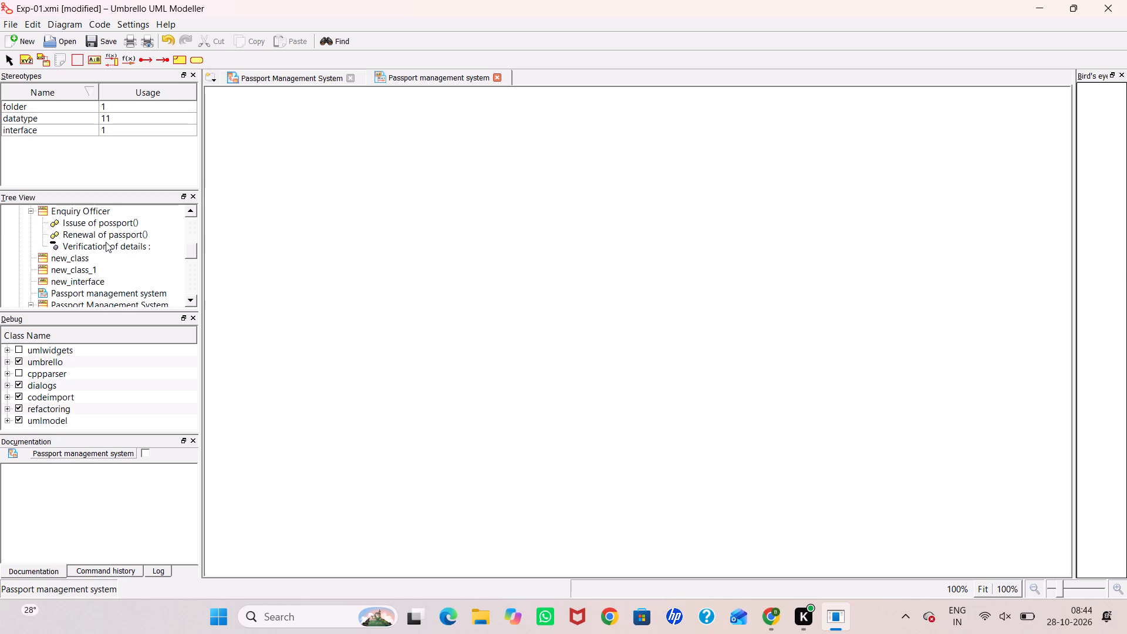
scroll(104, 241, down, 6)
scroll(106, 245, up, 6)
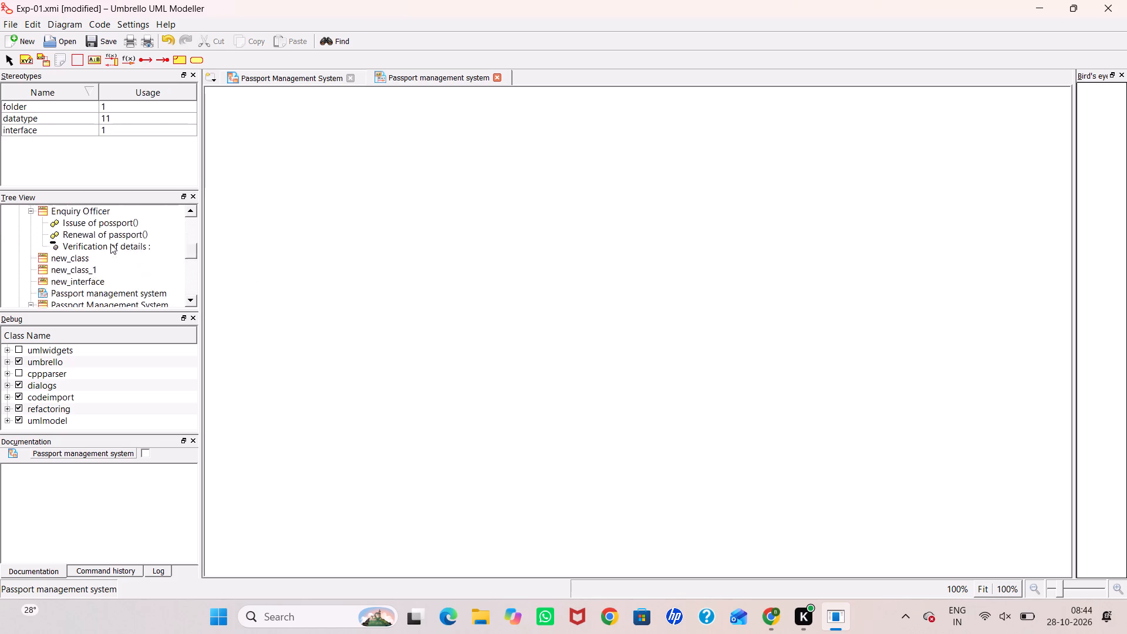
scroll(110, 244, up, 4)
scroll(79, 259, down, 2)
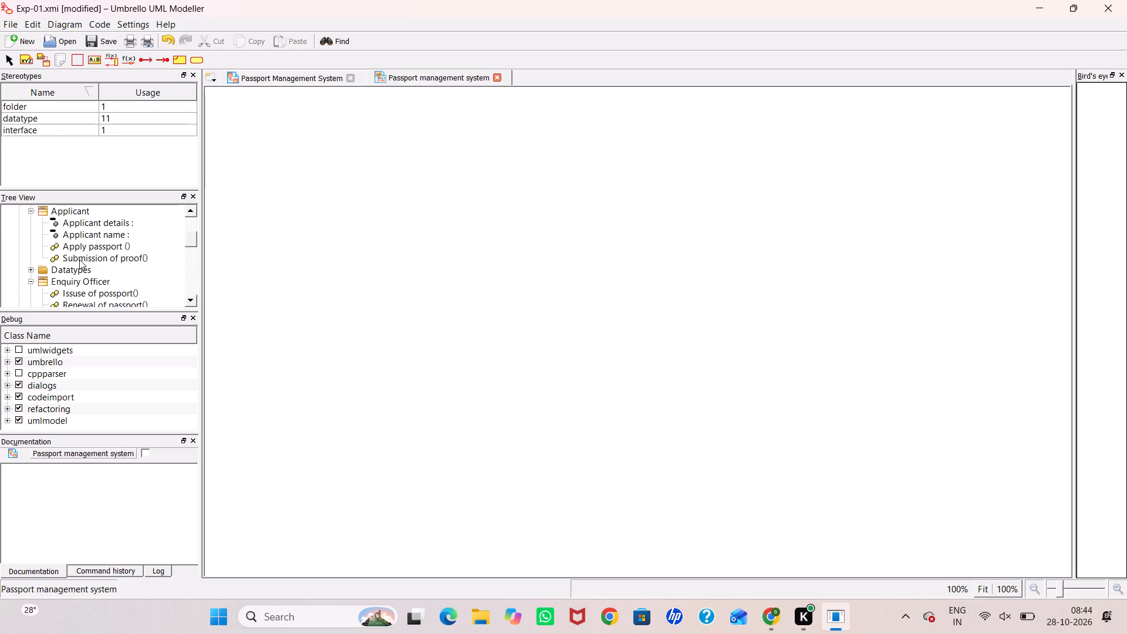
scroll(74, 265, down, 2)
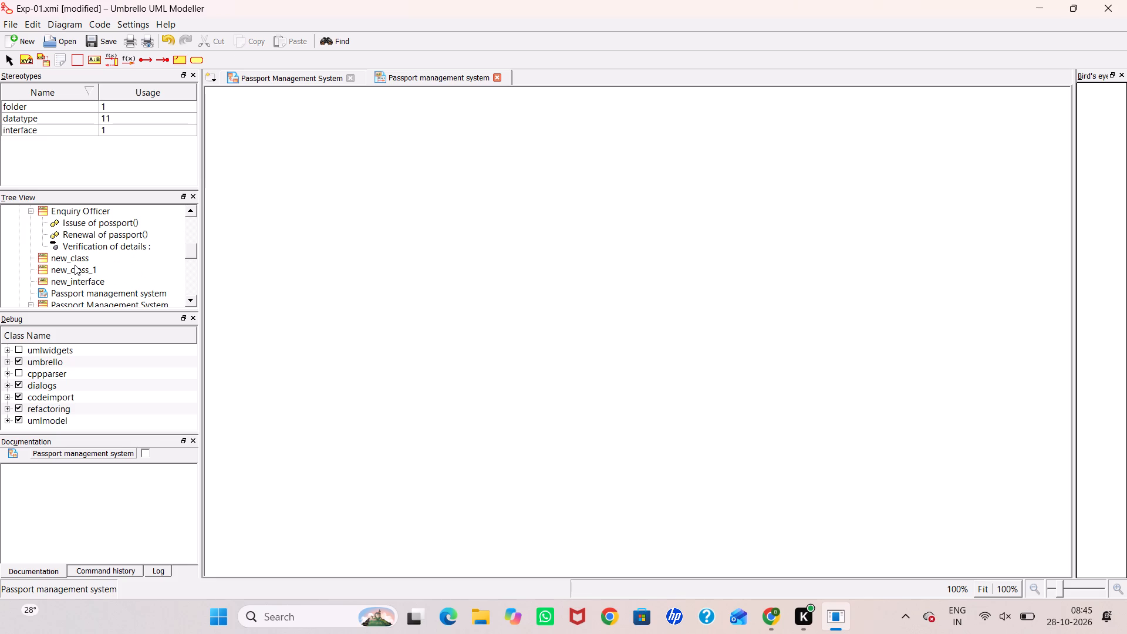
scroll(76, 267, down, 1)
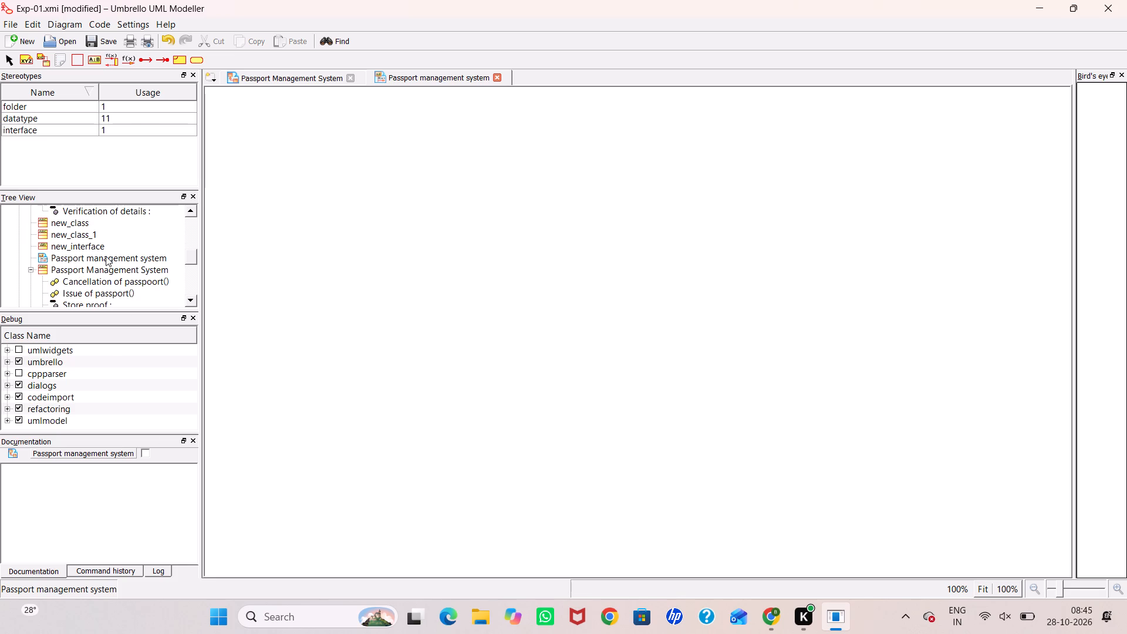
scroll(107, 257, down, 5)
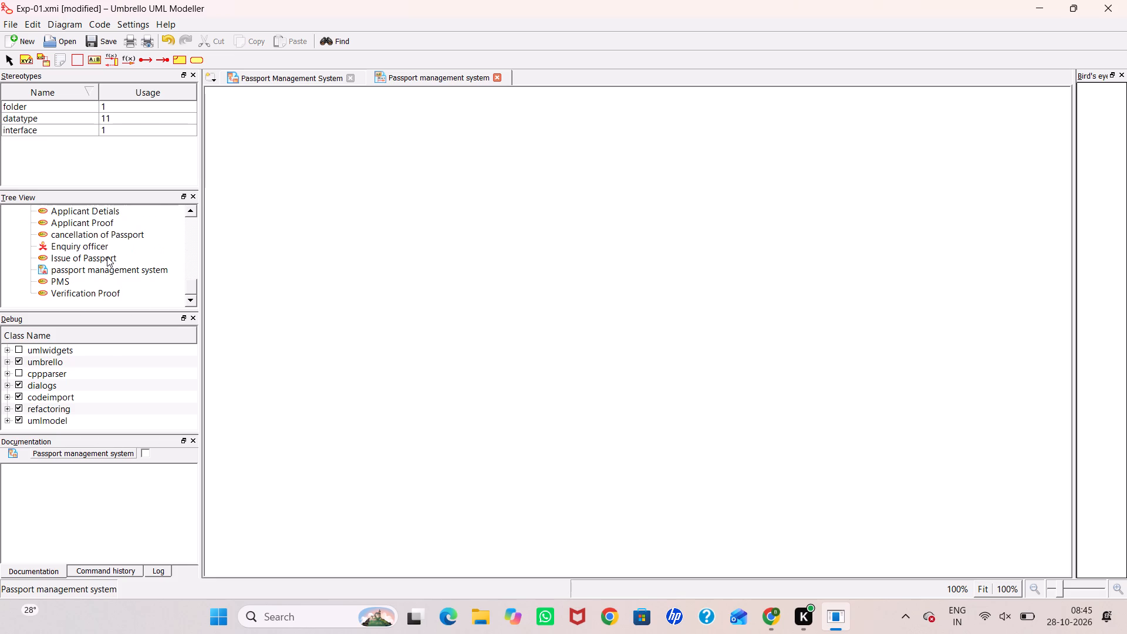
scroll(107, 257, down, 2)
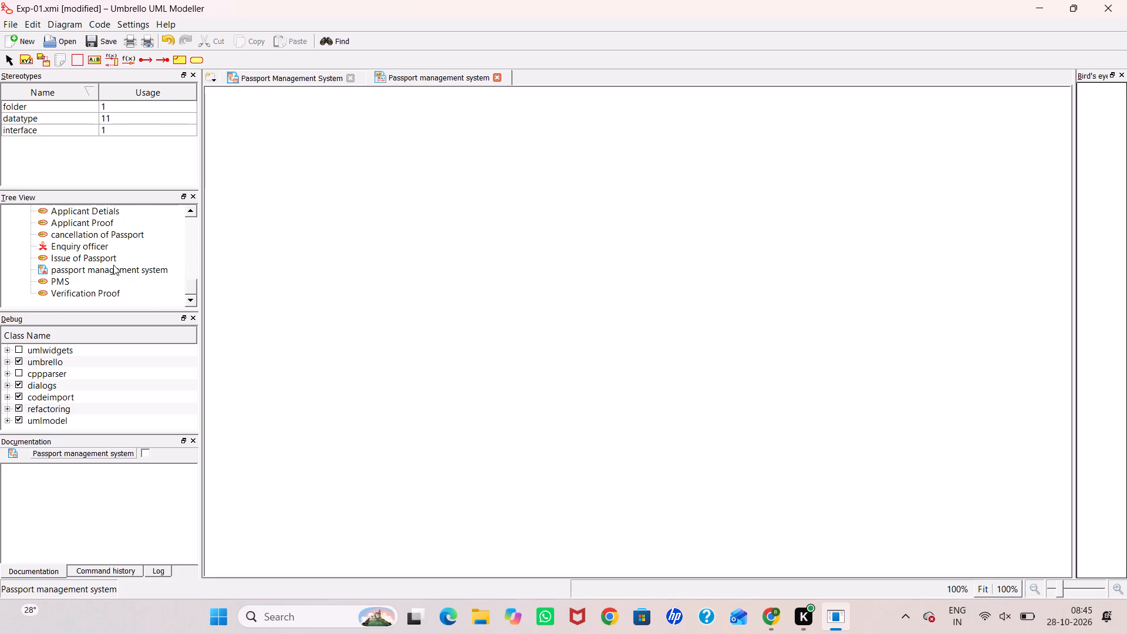
click(122, 267)
scroll(123, 267, up, 2)
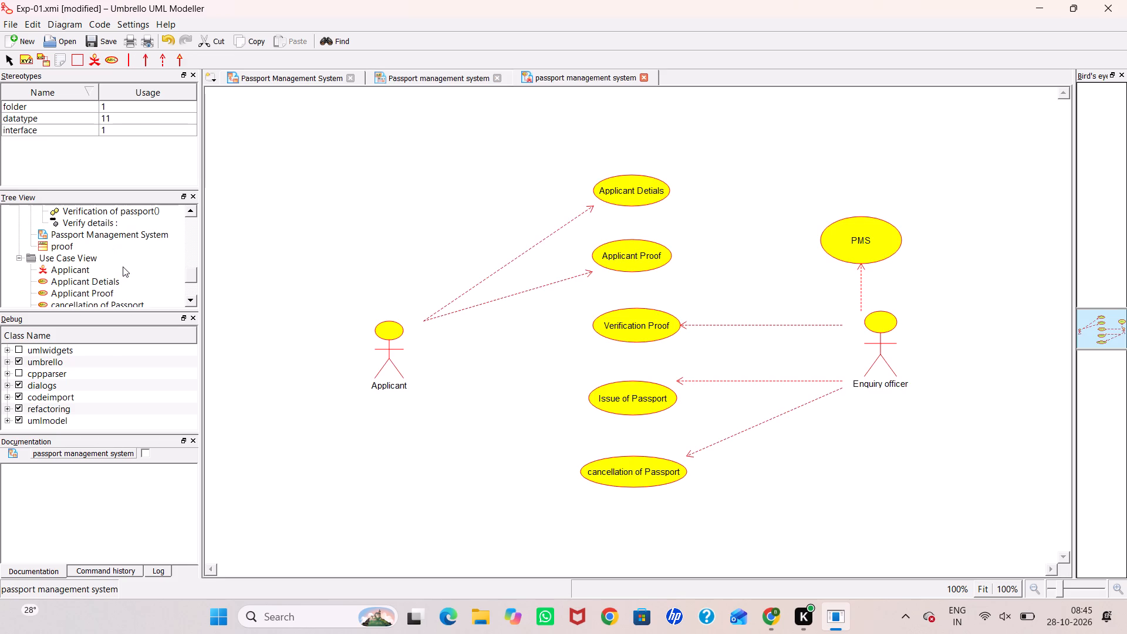
click(123, 234)
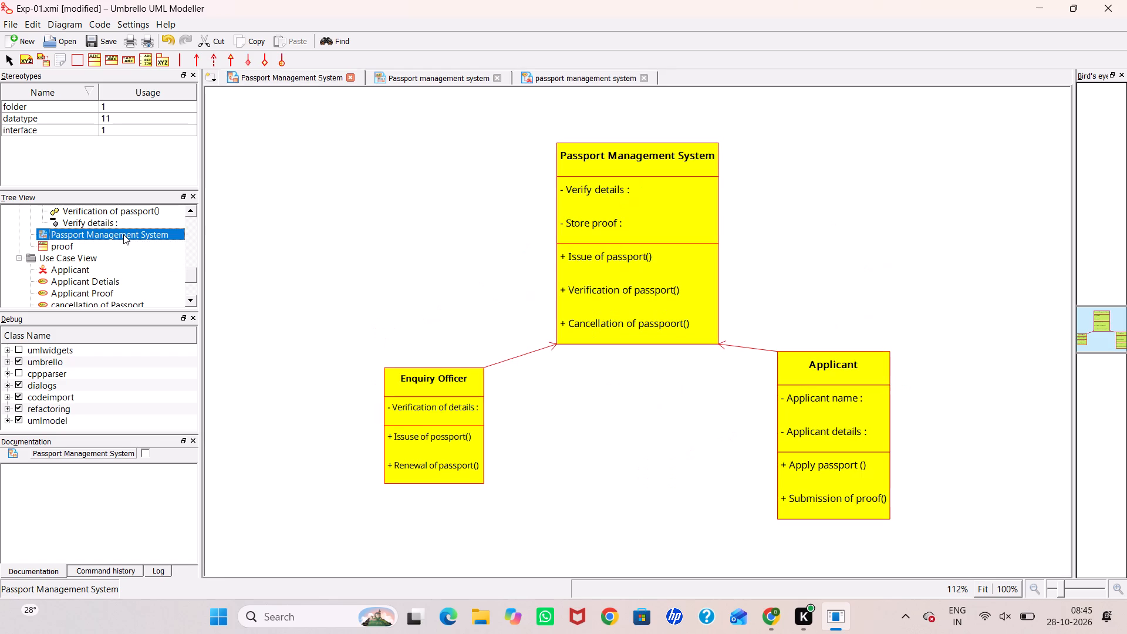
scroll(126, 237, up, 2)
click(124, 224)
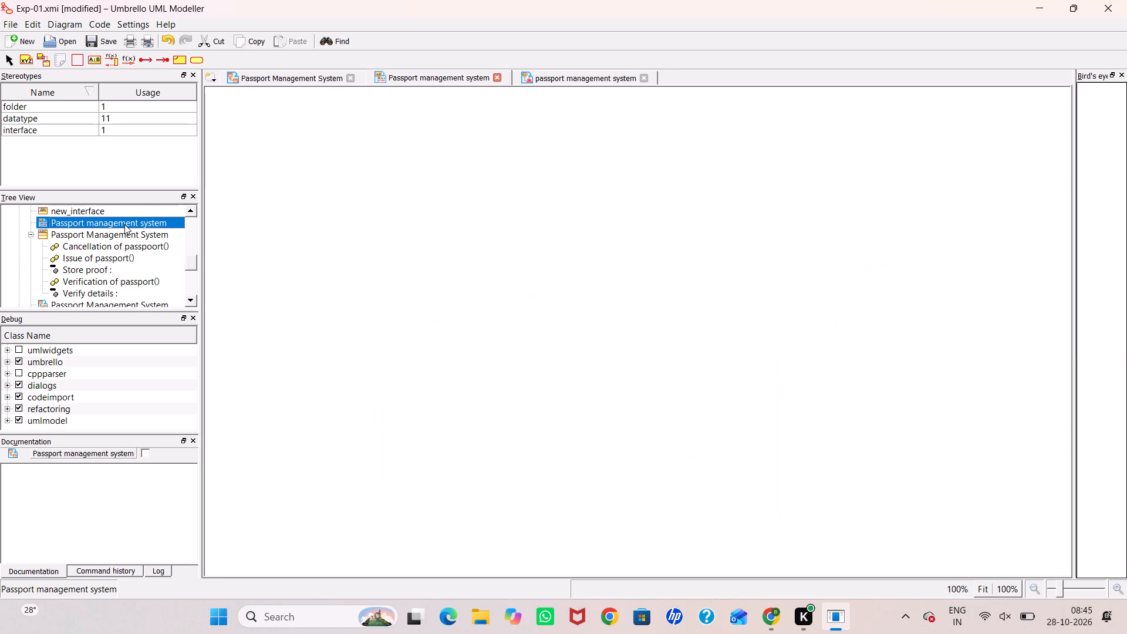
scroll(140, 264, up, 6)
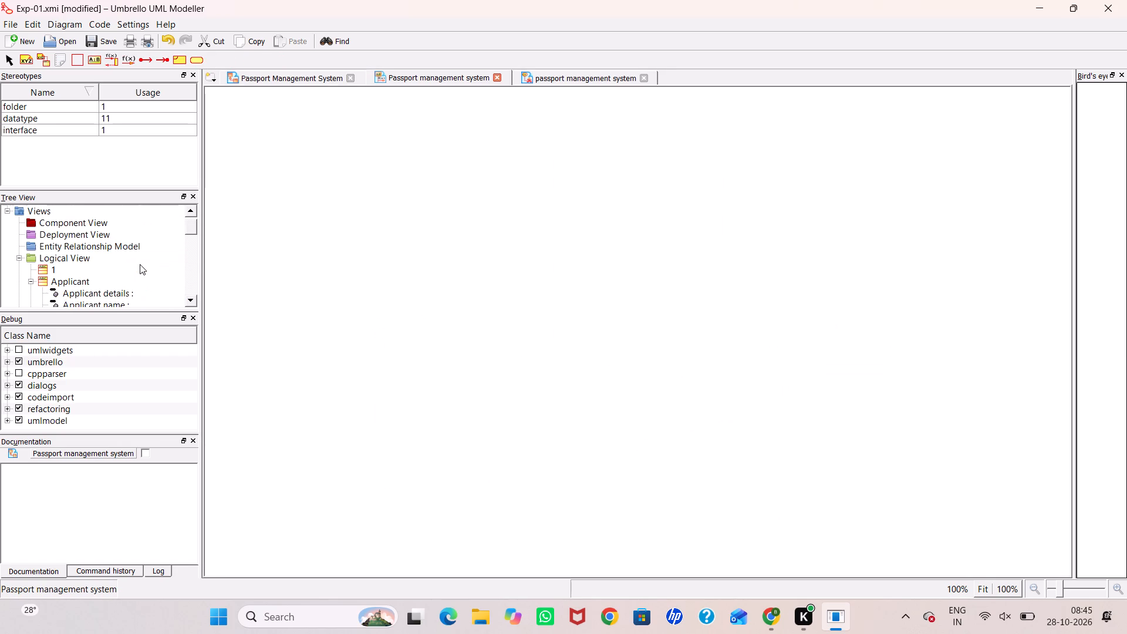
scroll(140, 264, down, 4)
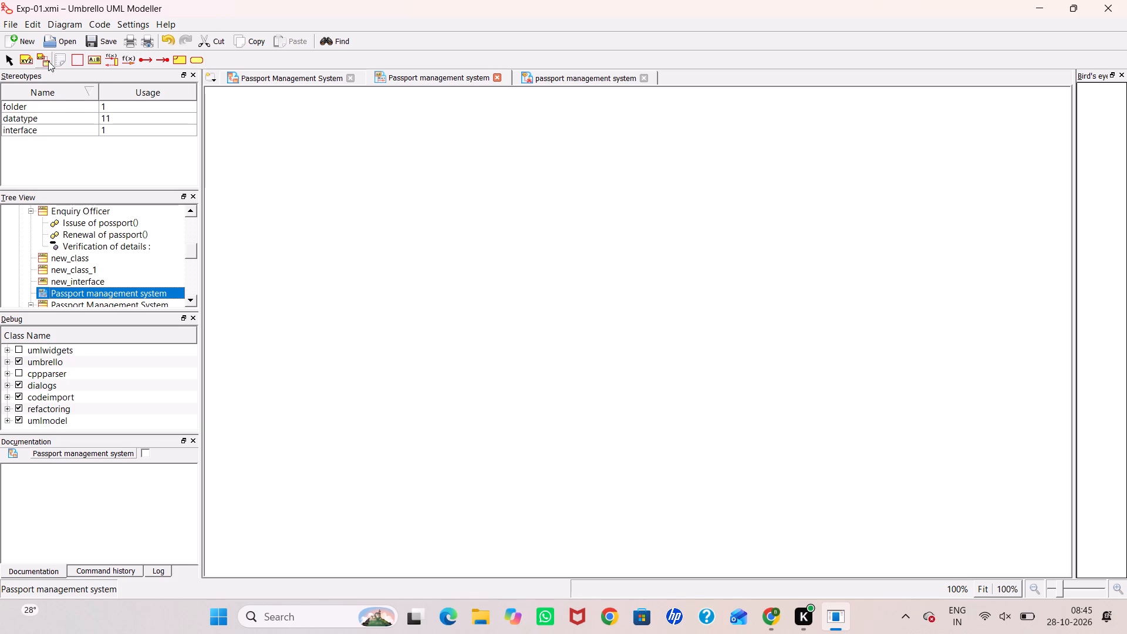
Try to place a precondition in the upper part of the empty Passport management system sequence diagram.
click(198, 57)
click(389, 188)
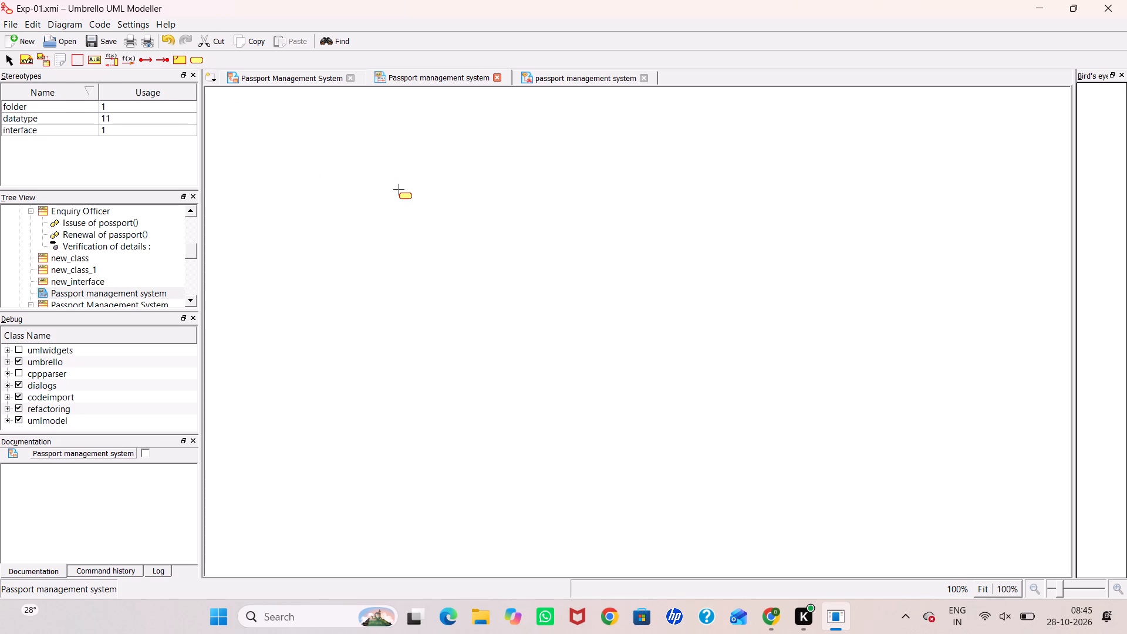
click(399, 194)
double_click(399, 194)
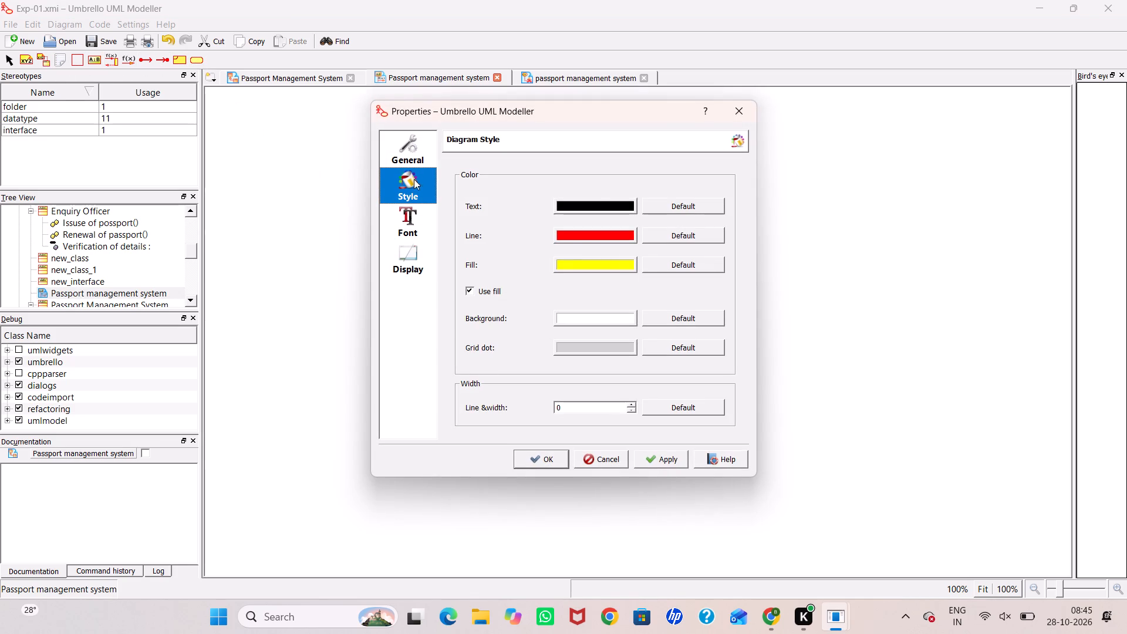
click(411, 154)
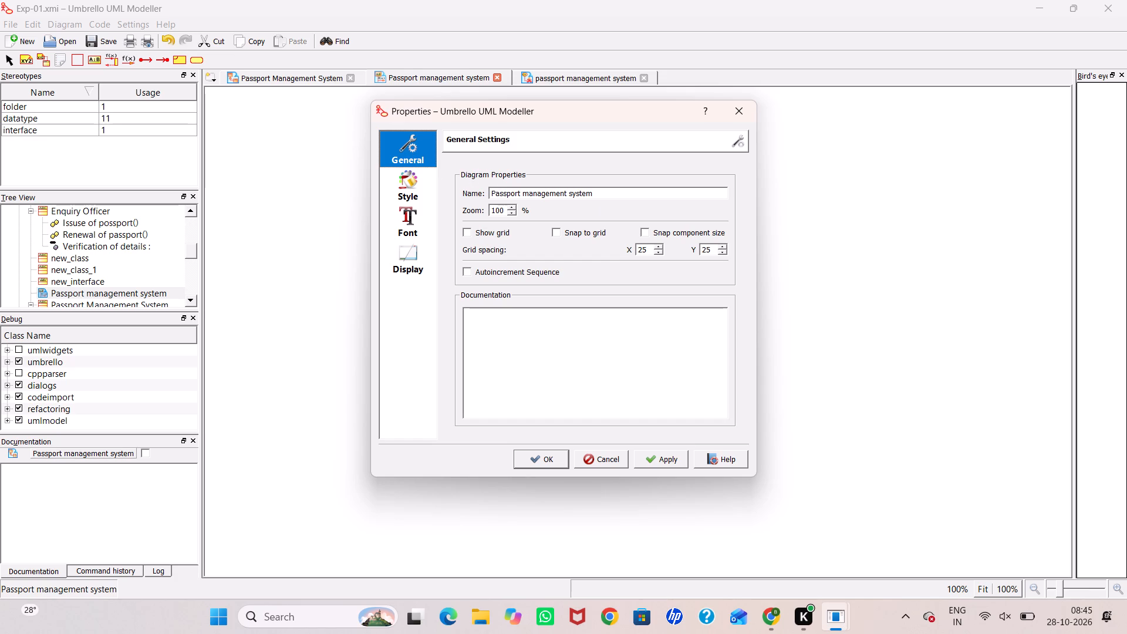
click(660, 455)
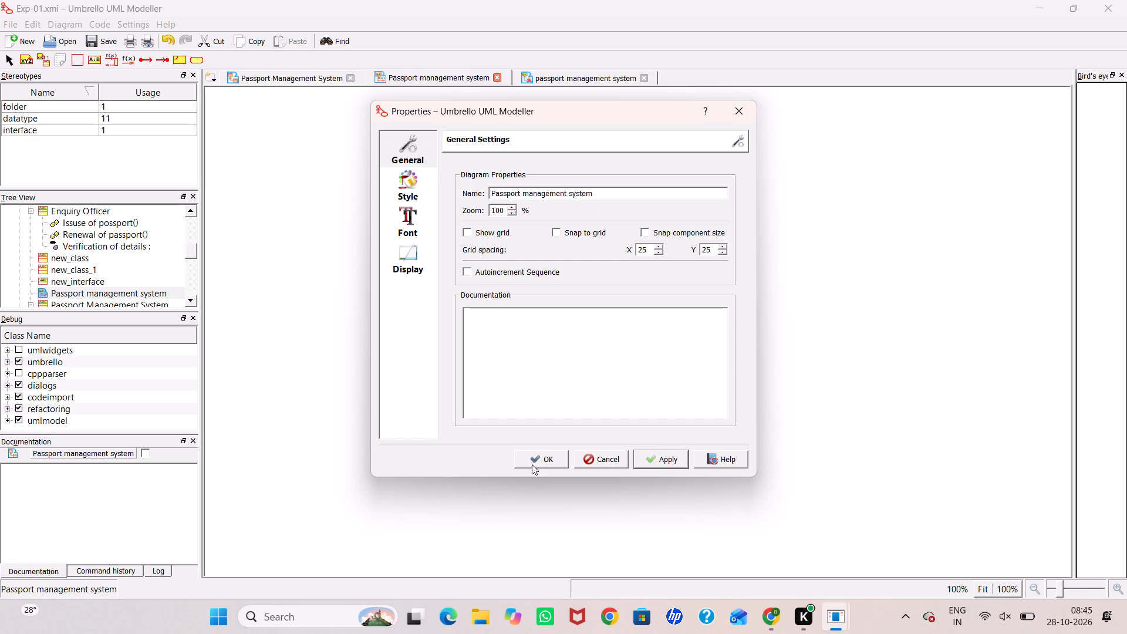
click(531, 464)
Examine the sequence diagram's general, style, font and display properties, leaving them as they are.
click(389, 161)
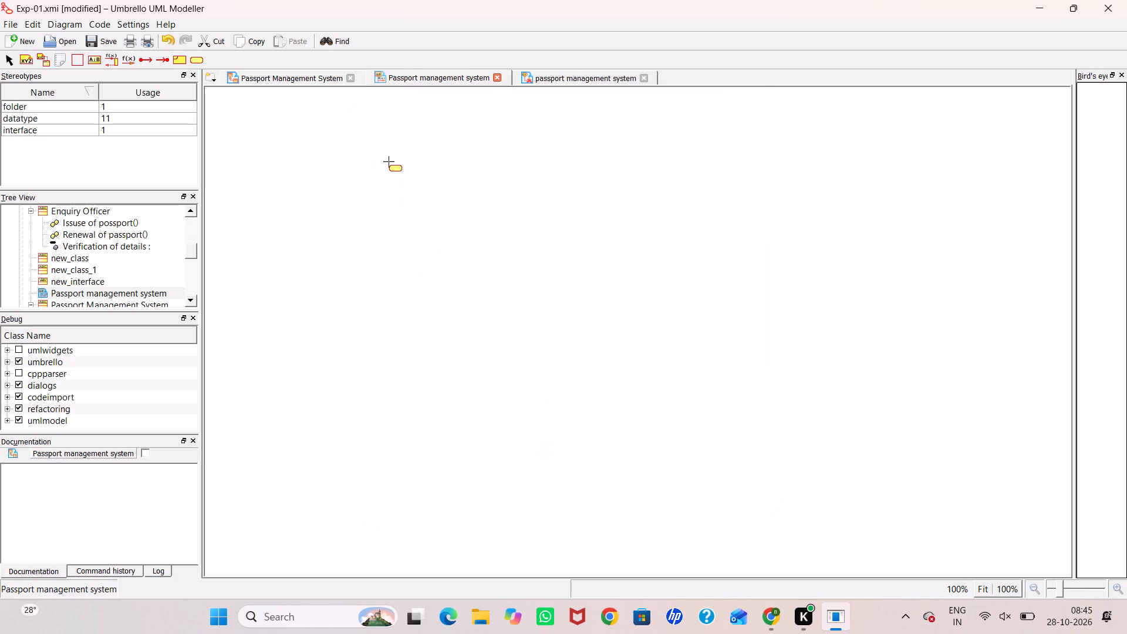
double_click(394, 161)
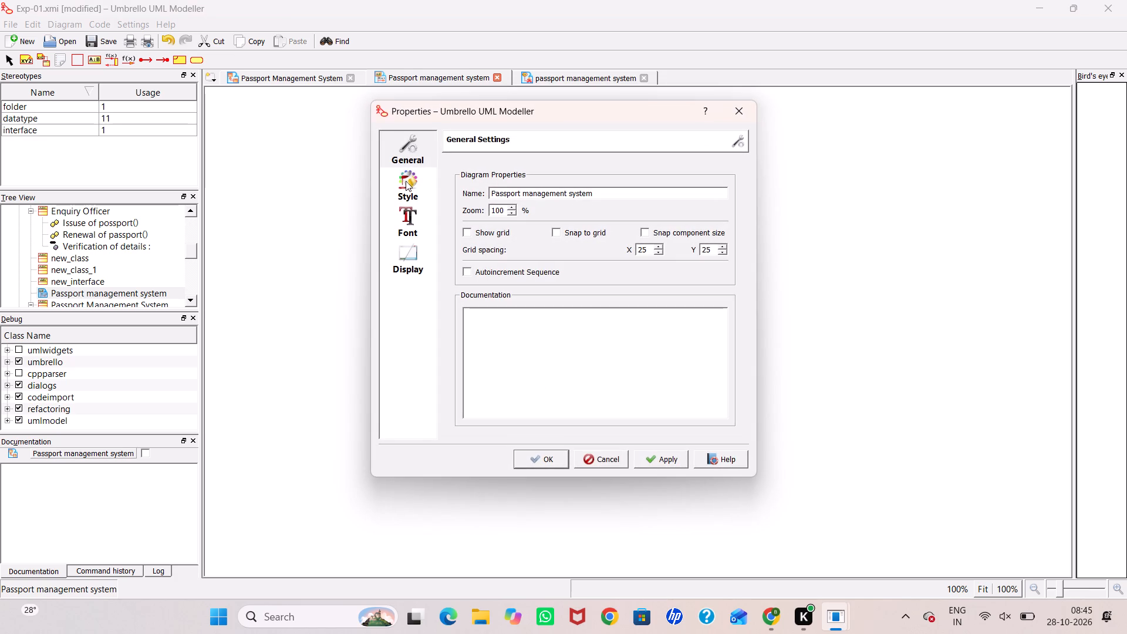
click(602, 194)
drag(602, 194, 597, 193)
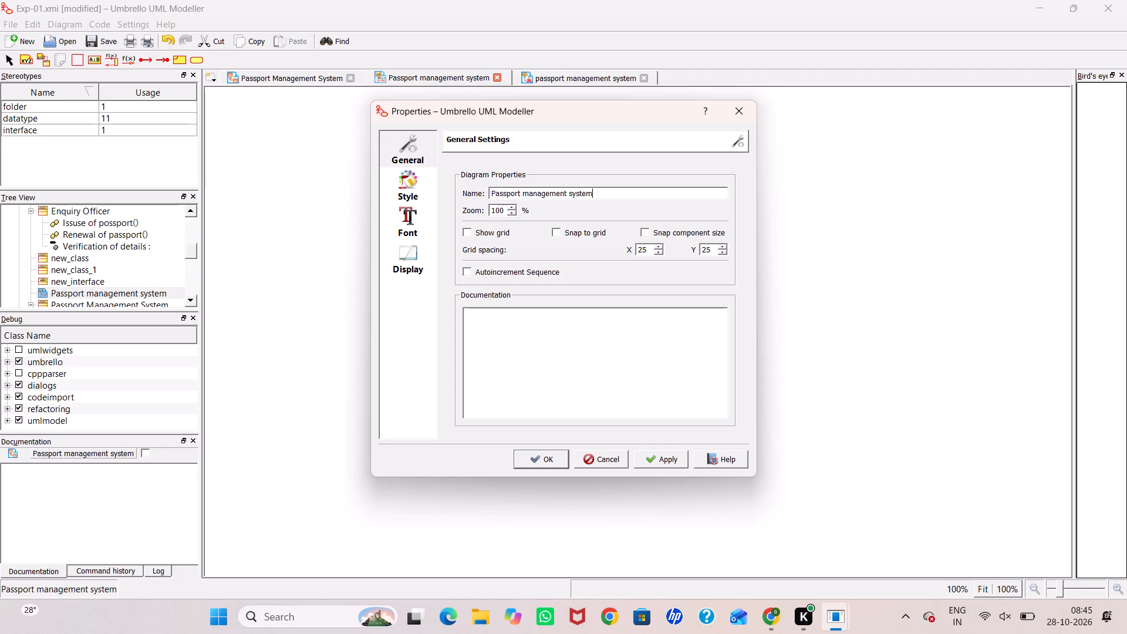
drag(597, 193, 376, 204)
click(602, 195)
click(639, 354)
click(393, 170)
click(413, 215)
click(422, 267)
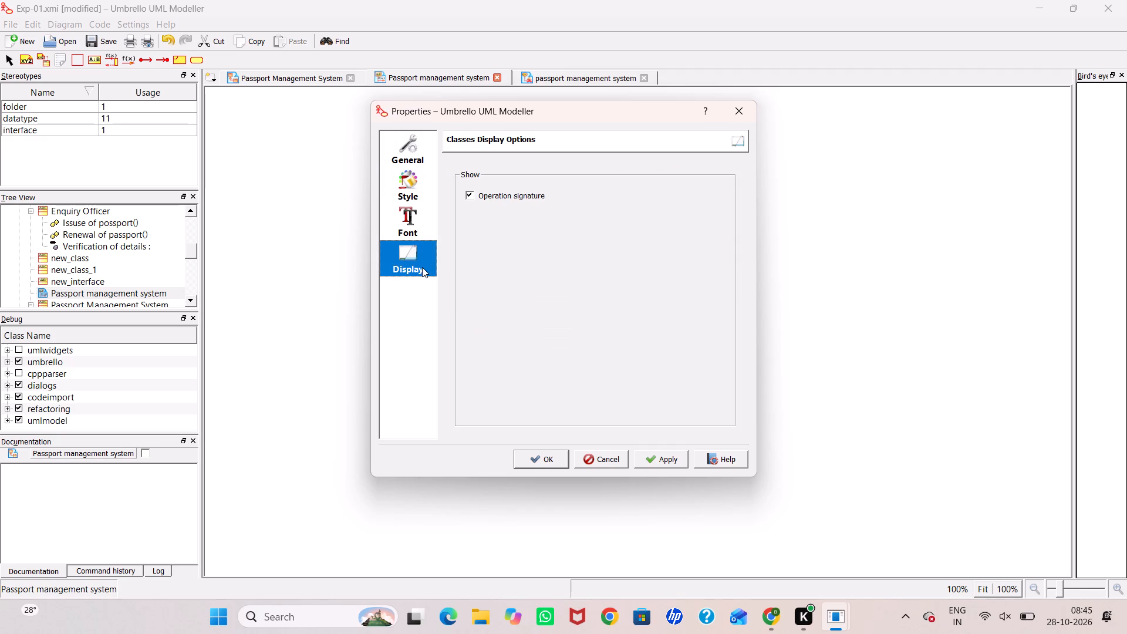
click(501, 211)
click(406, 138)
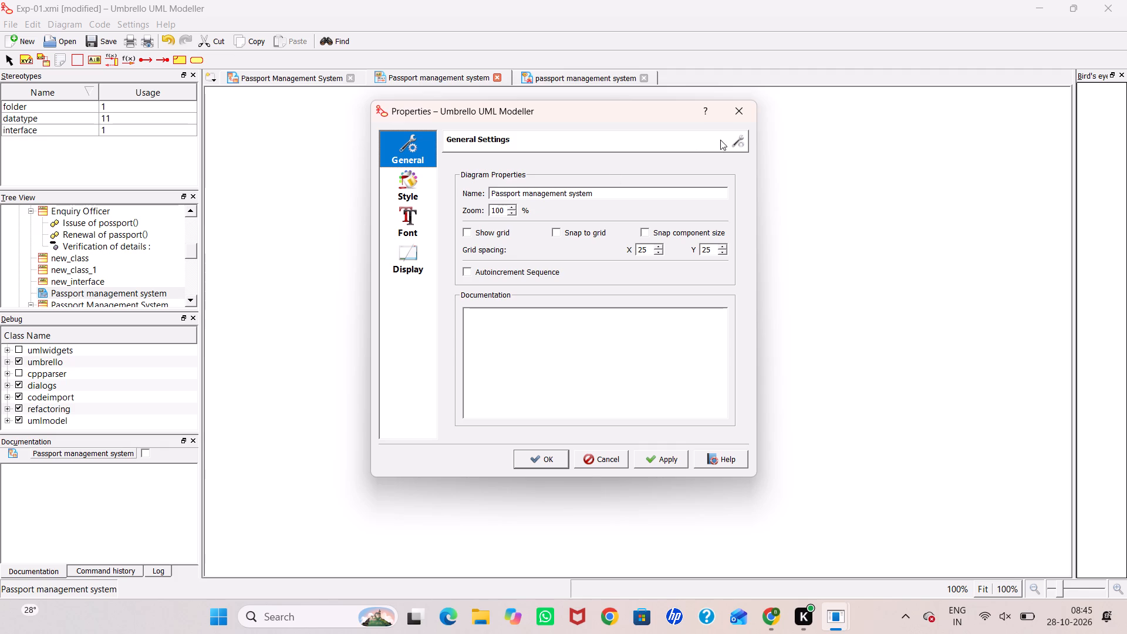
click(745, 114)
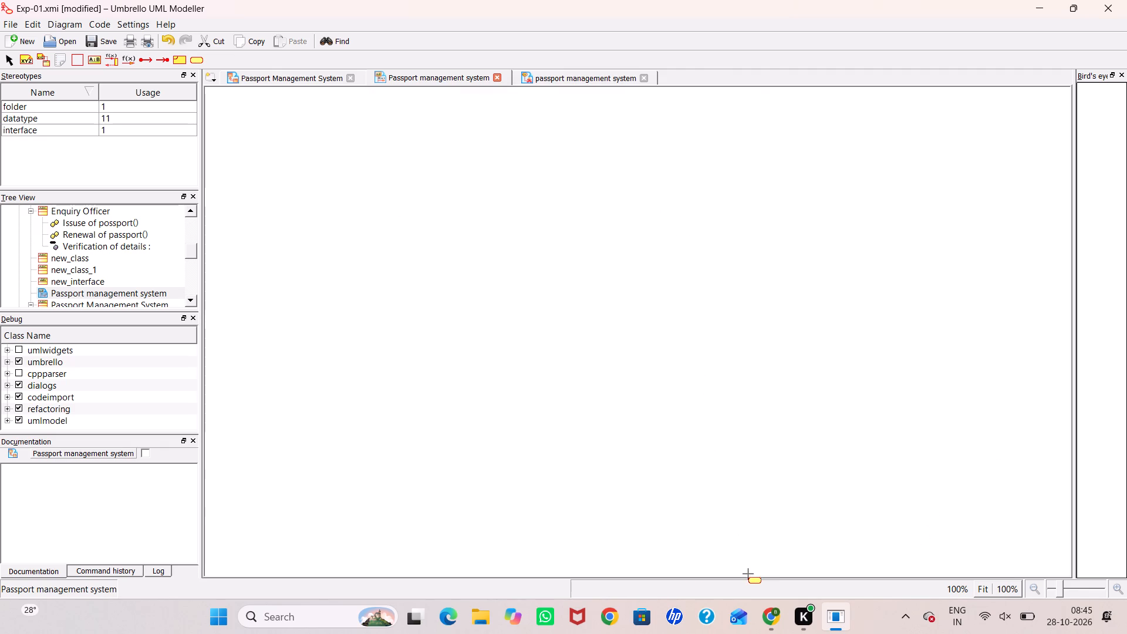
Switch to Chrome to consult the reference sequence diagram in OOAD RECORD.pdf.
click(775, 613)
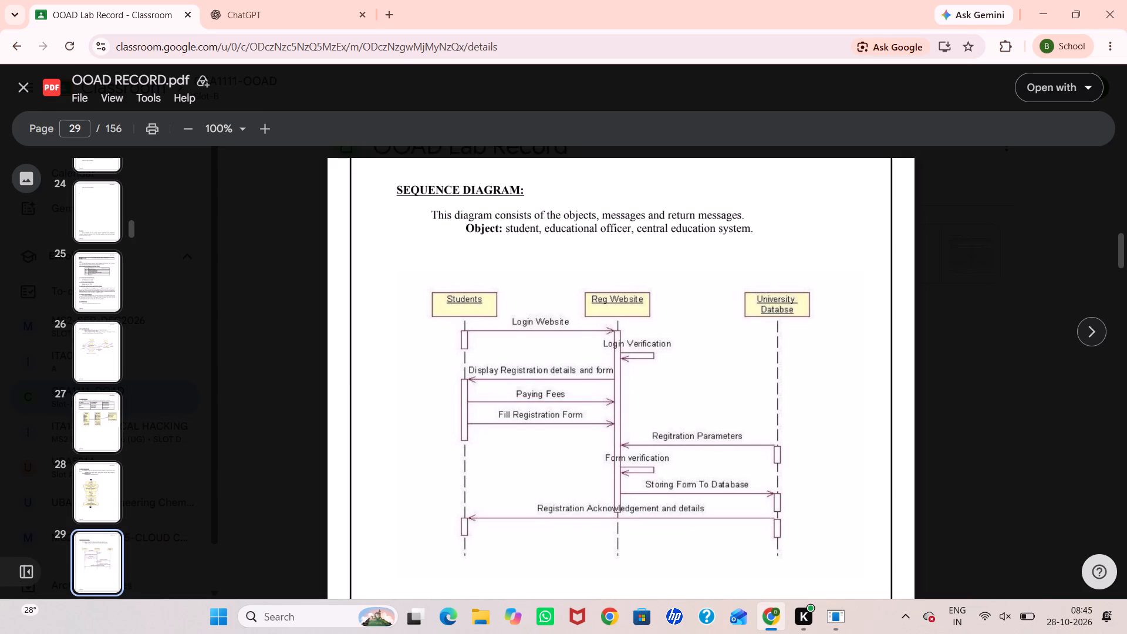
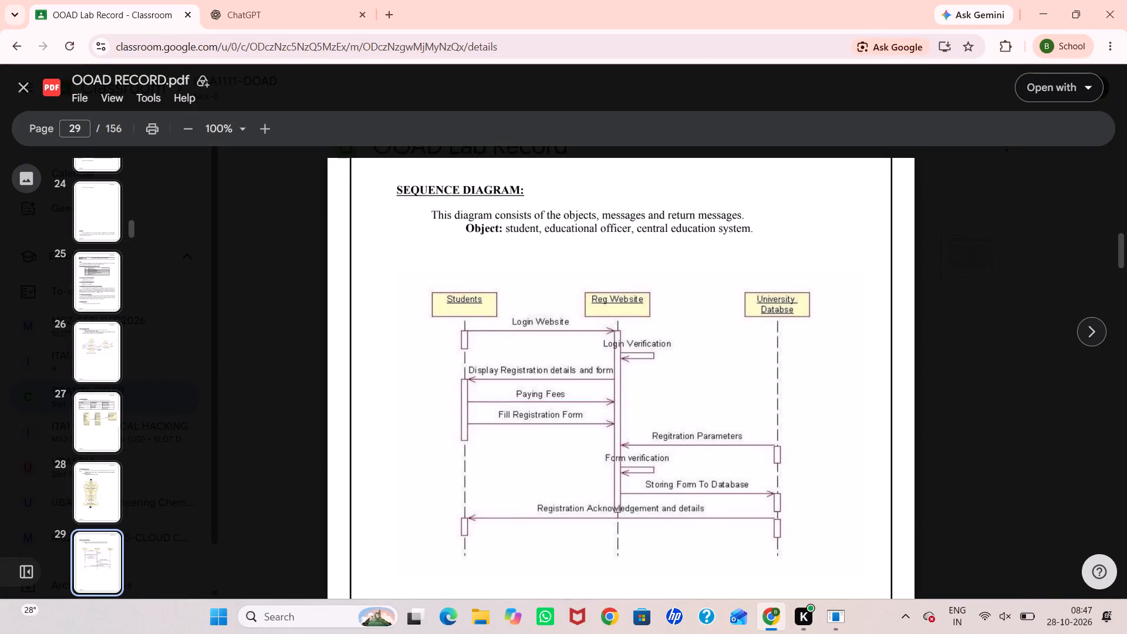
Switch to Umbrello and start a Reference combined fragment in the empty Passport management system sequence diagram, clearing its default referenced diagram name.
click(843, 625)
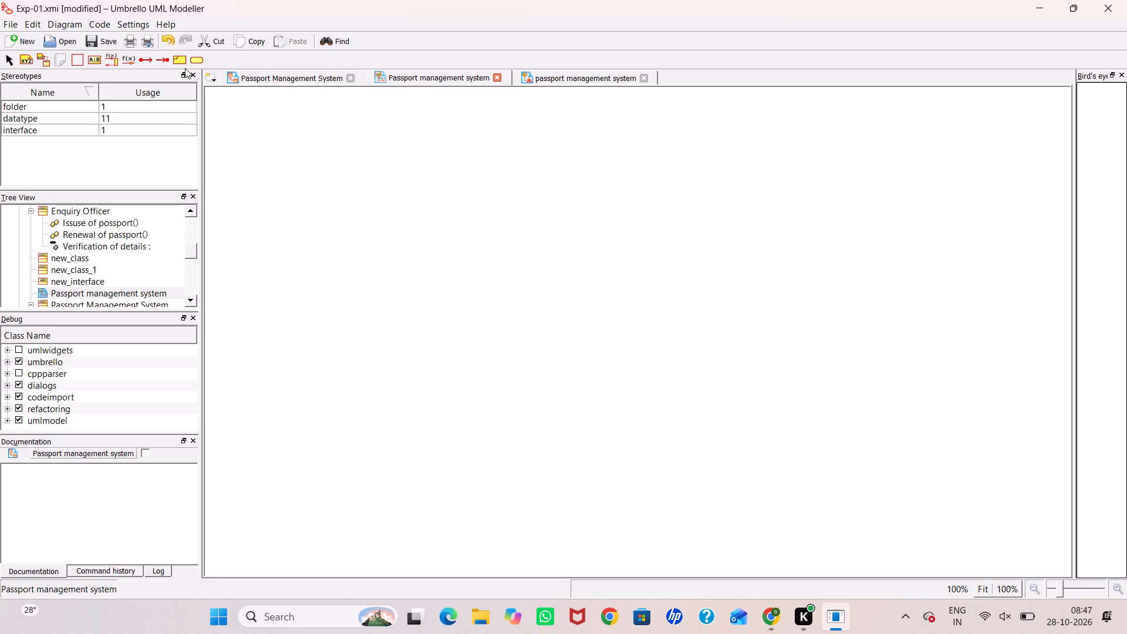
drag(183, 63, 183, 58)
click(438, 170)
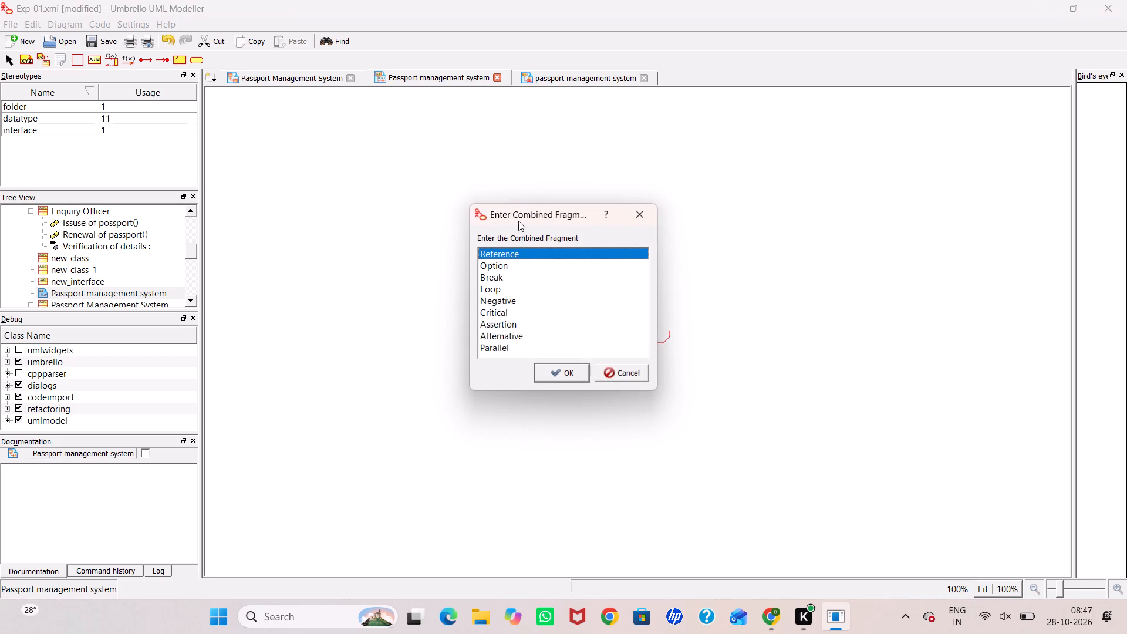
scroll(518, 299, down, 3)
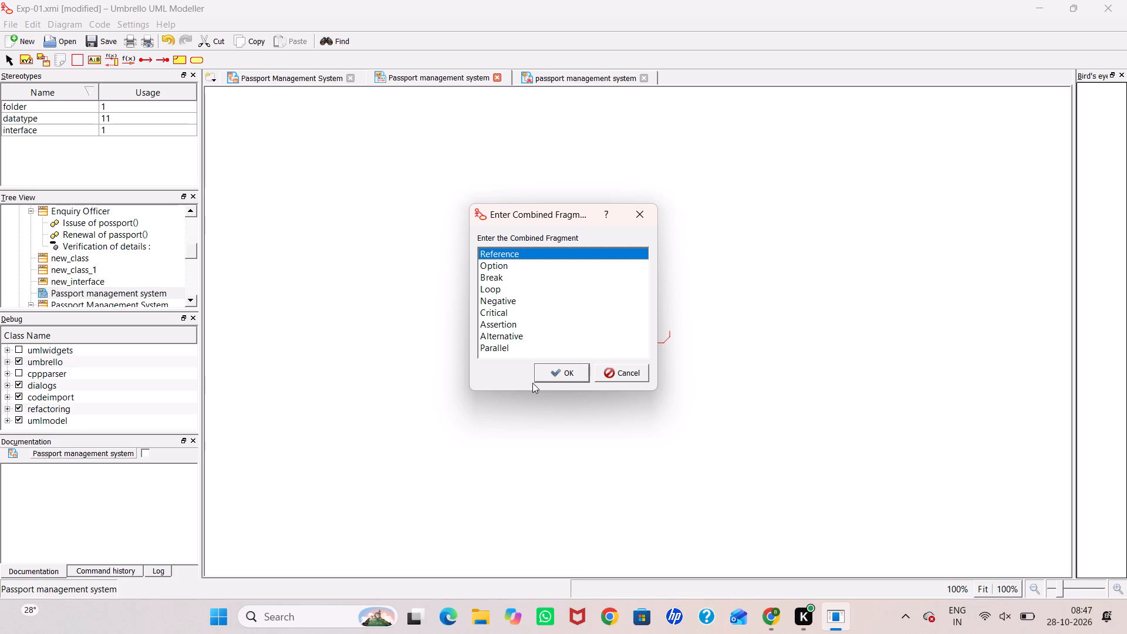
click(549, 377)
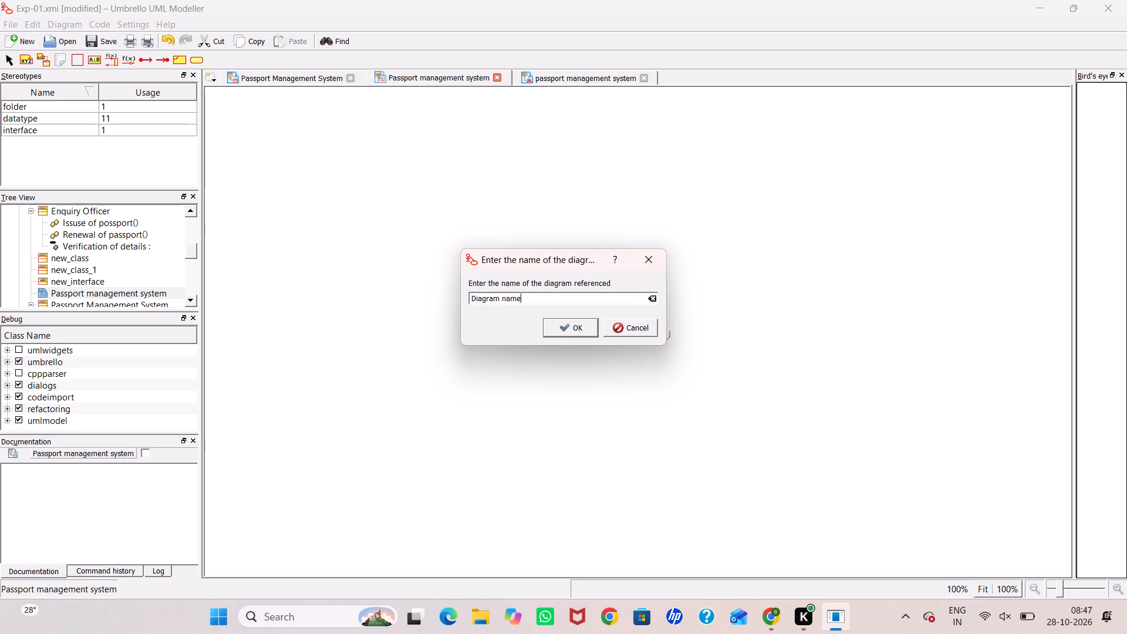
drag(537, 297, 396, 317)
key(BackSpace)
Switch to Chrome and consult the passport sequence diagram on page 5 of OOAD RECORD.pdf.
click(780, 612)
scroll(693, 309, up, 5)
scroll(74, 337, up, 17)
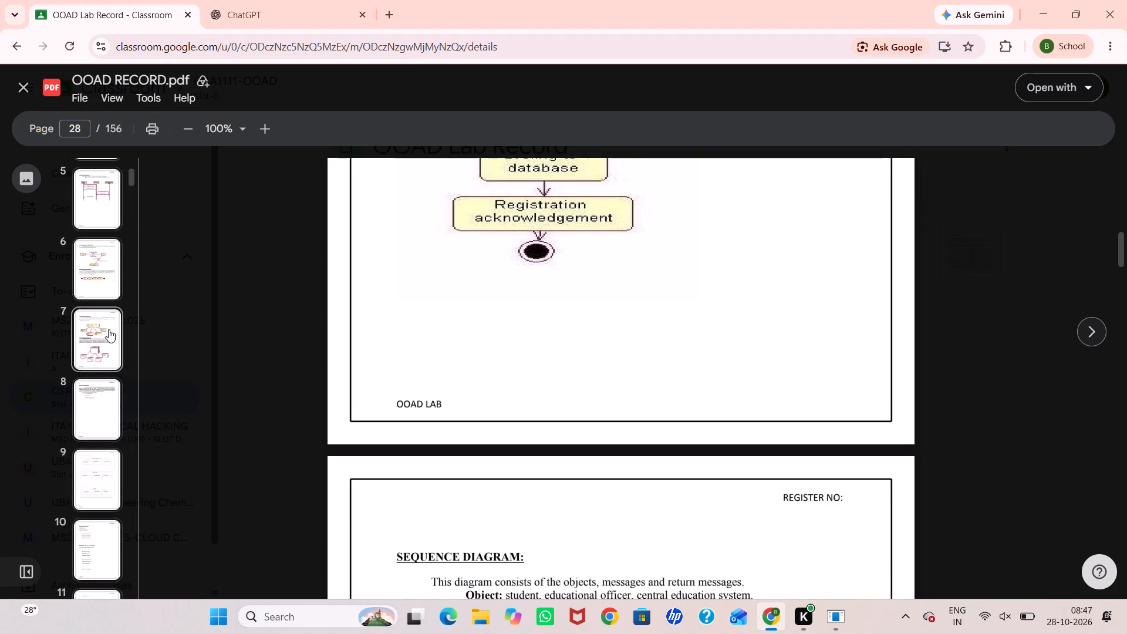
scroll(109, 329, up, 7)
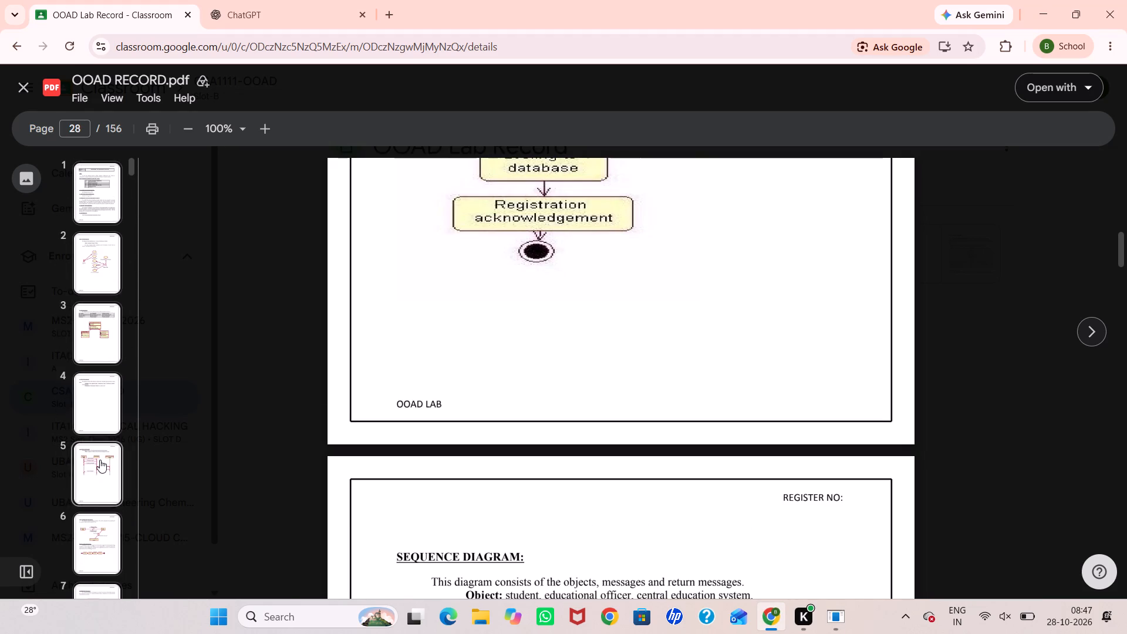
click(100, 460)
click(568, 357)
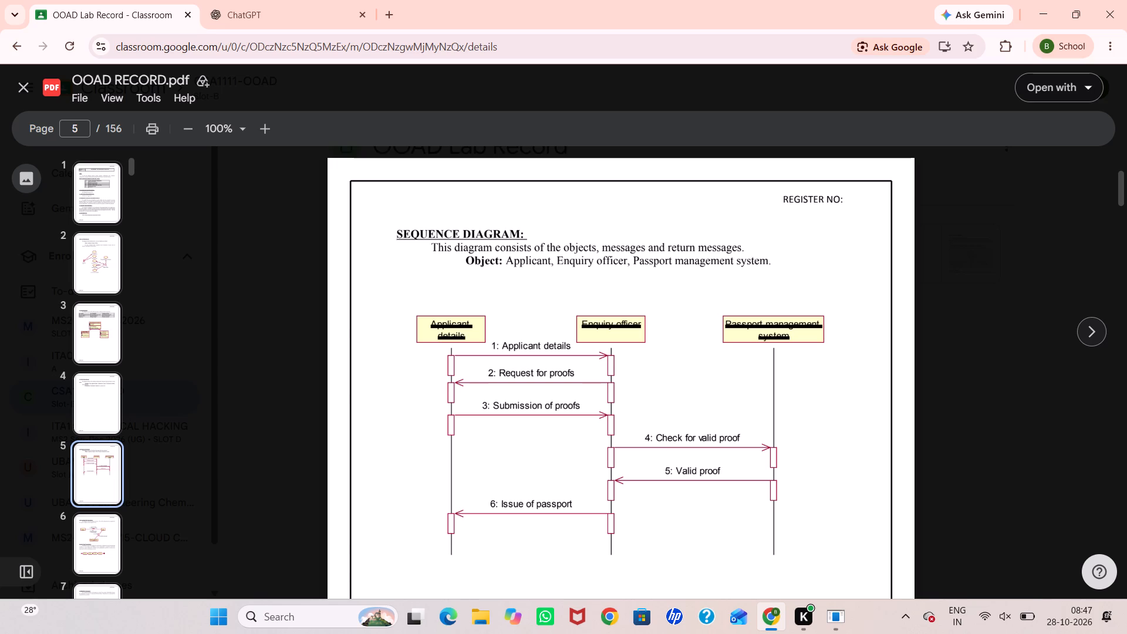
Back in Umbrello, enter Applicant details as the referenced diagram name and place the reference fragment in the sequence diagram.
key(alt+Tab)
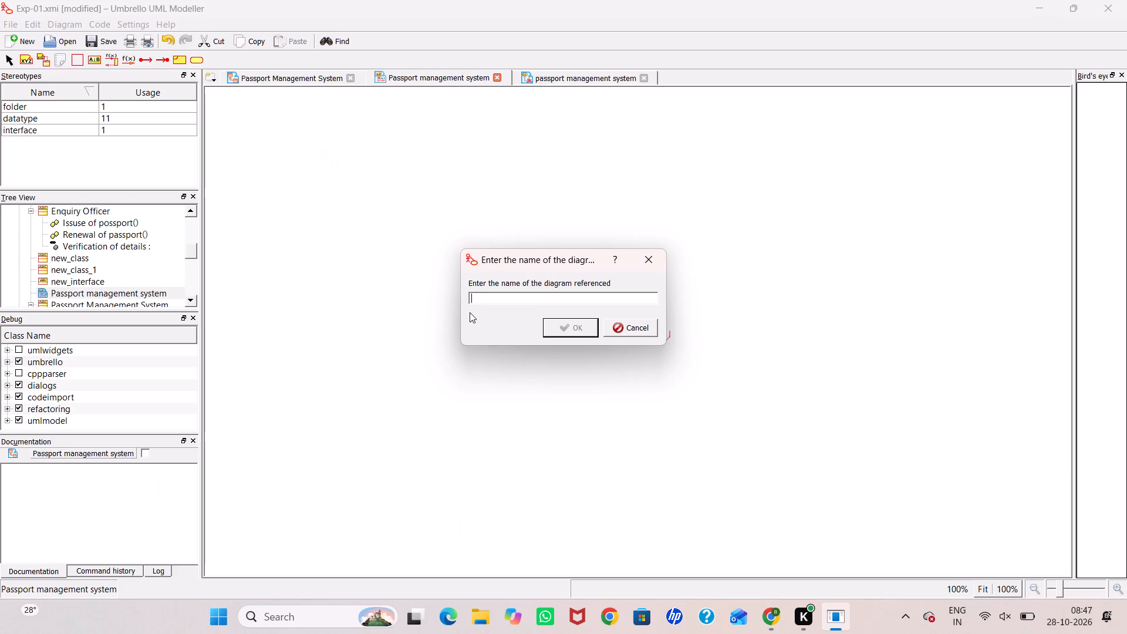
text(App)
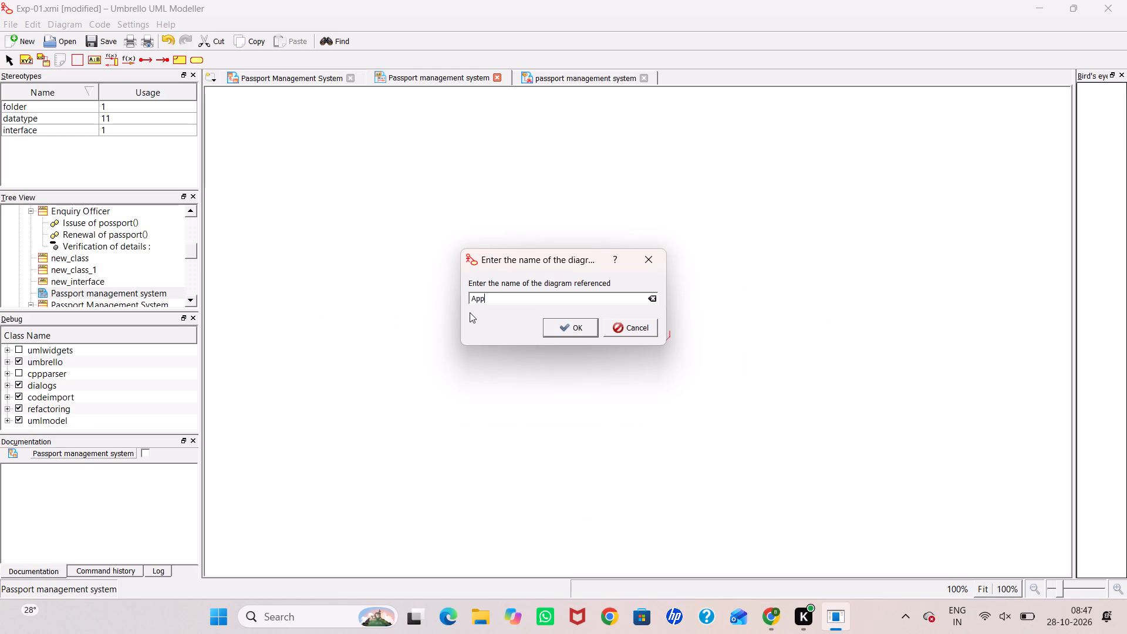
key(alt+Tab)
key(alt+Tab)
text(lican)
key(space)
key(BackSpace)
text(t)
key(space)
text(de)
text(tails)
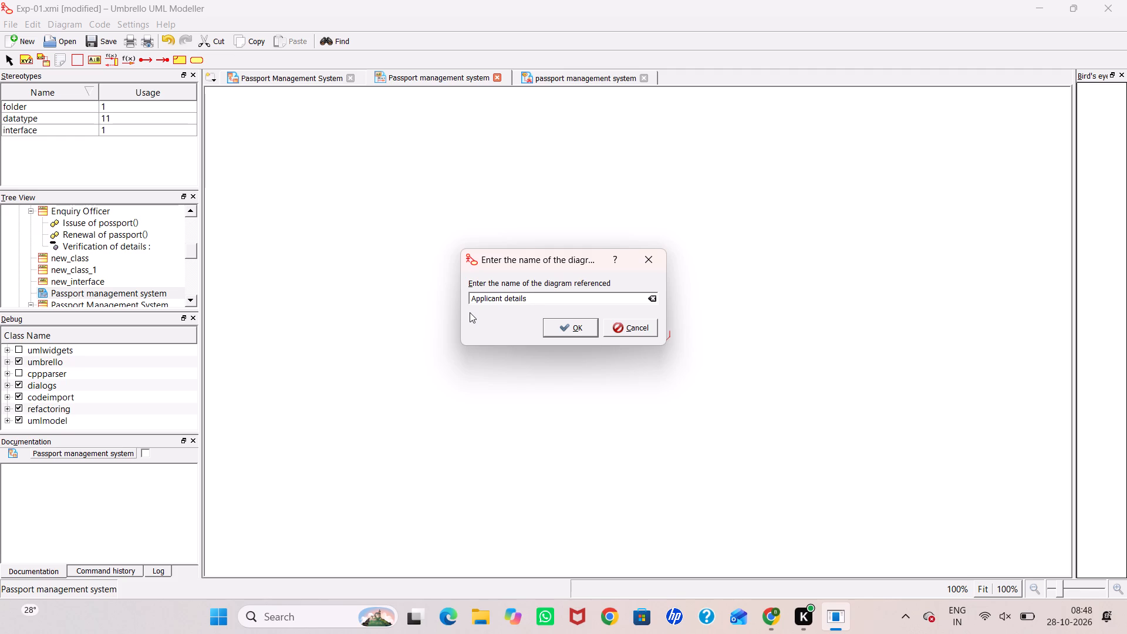
click(554, 325)
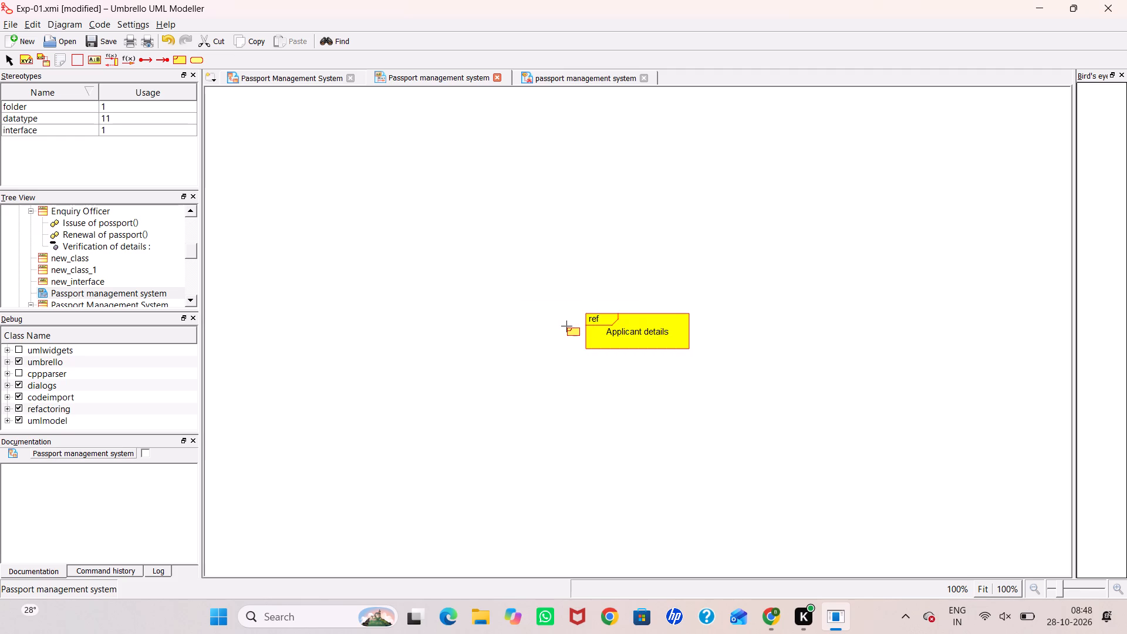
Switch to Chrome to check the objects and messages of the passport sequence diagram in OOAD RECORD.pdf.
click(772, 618)
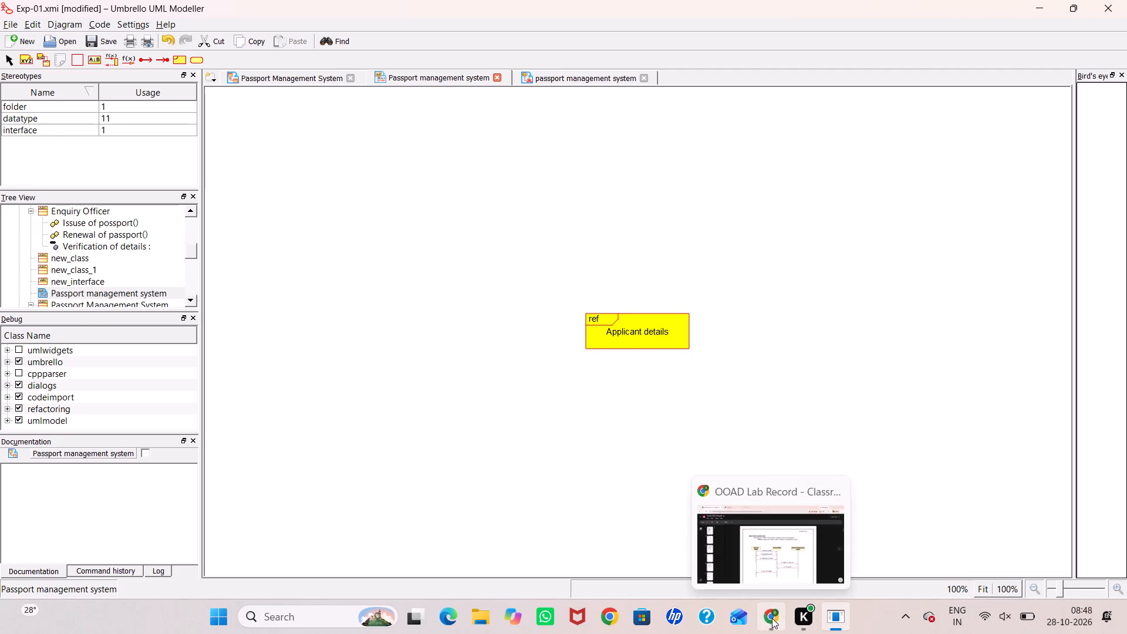
scroll(656, 507, down, 1)
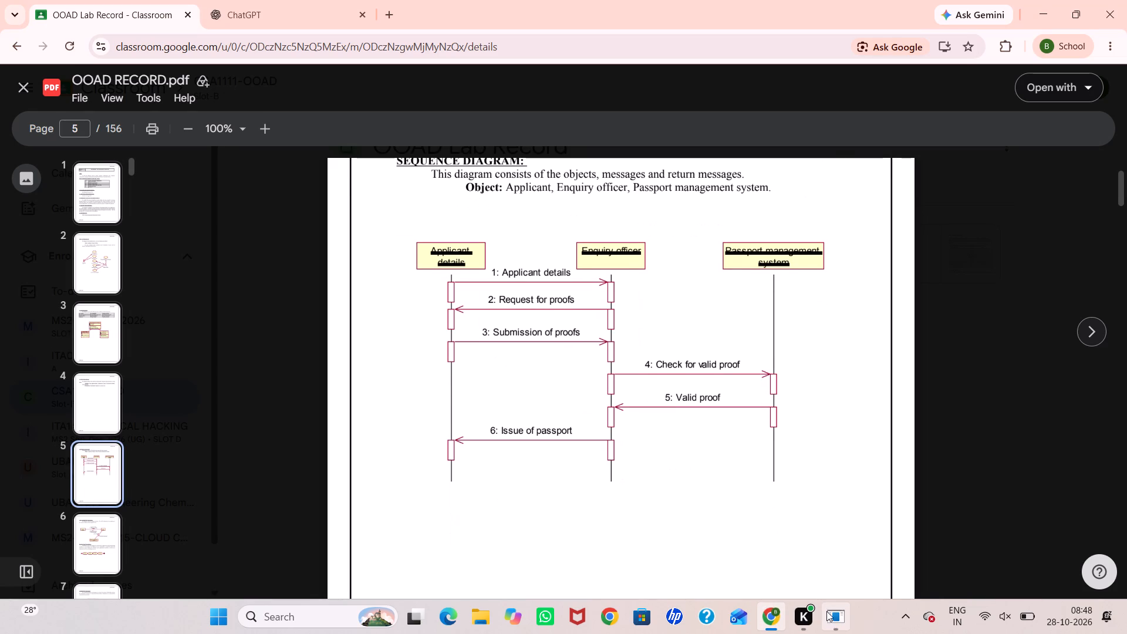
Switch to Umbrello and create a new sequence diagram under the Logical View, keeping the default name.
click(832, 614)
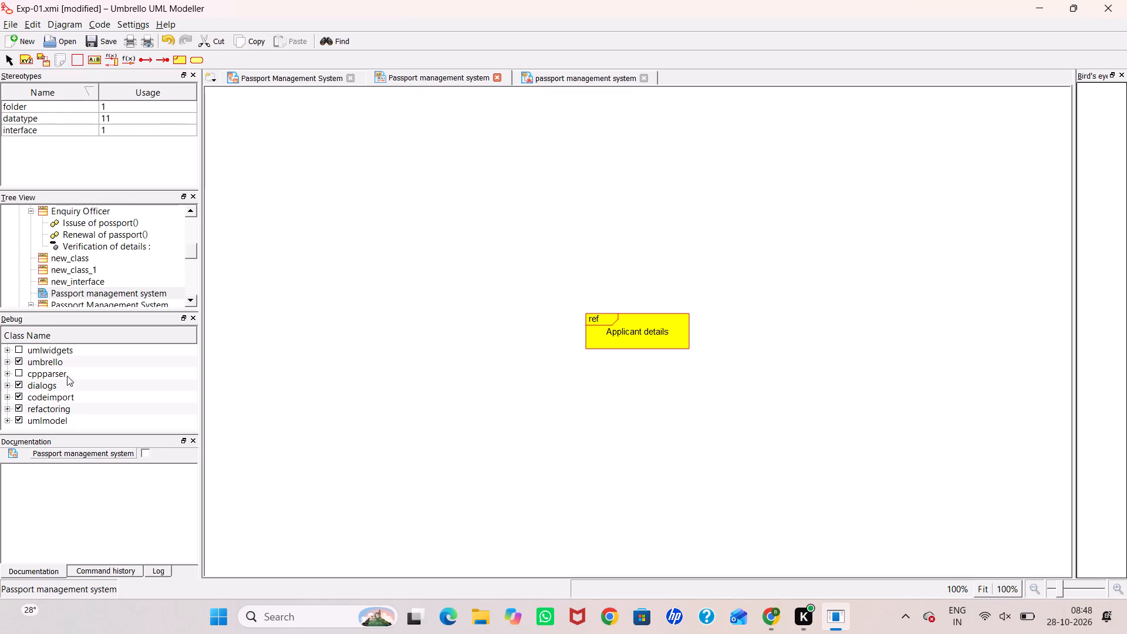
scroll(87, 262, up, 2)
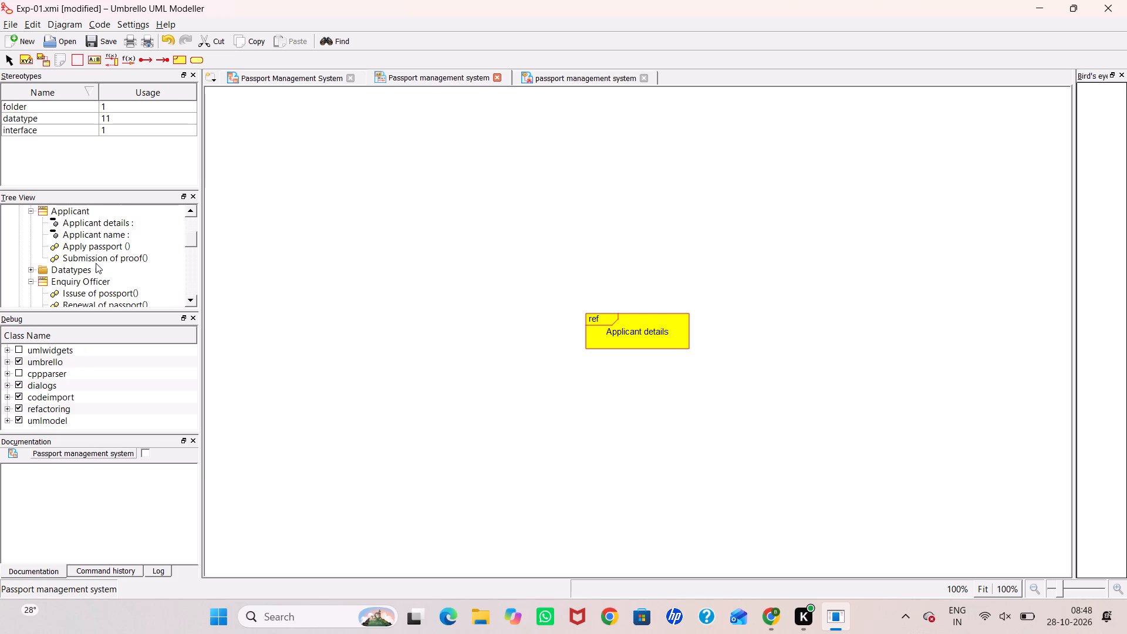
scroll(97, 264, up, 1)
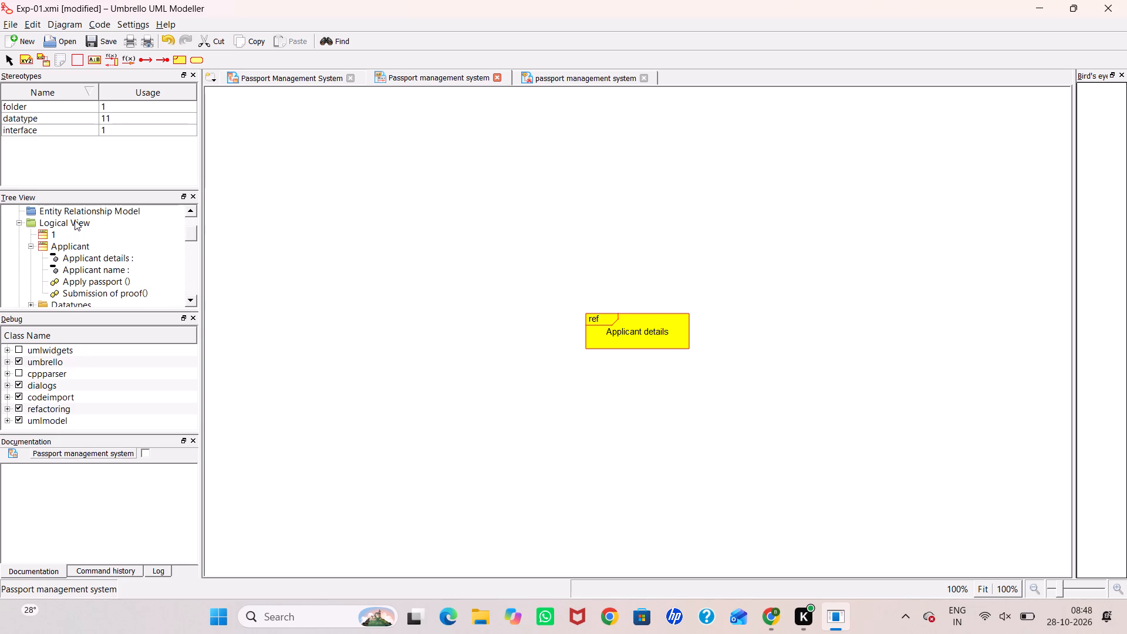
click(75, 220)
right_click(75, 220)
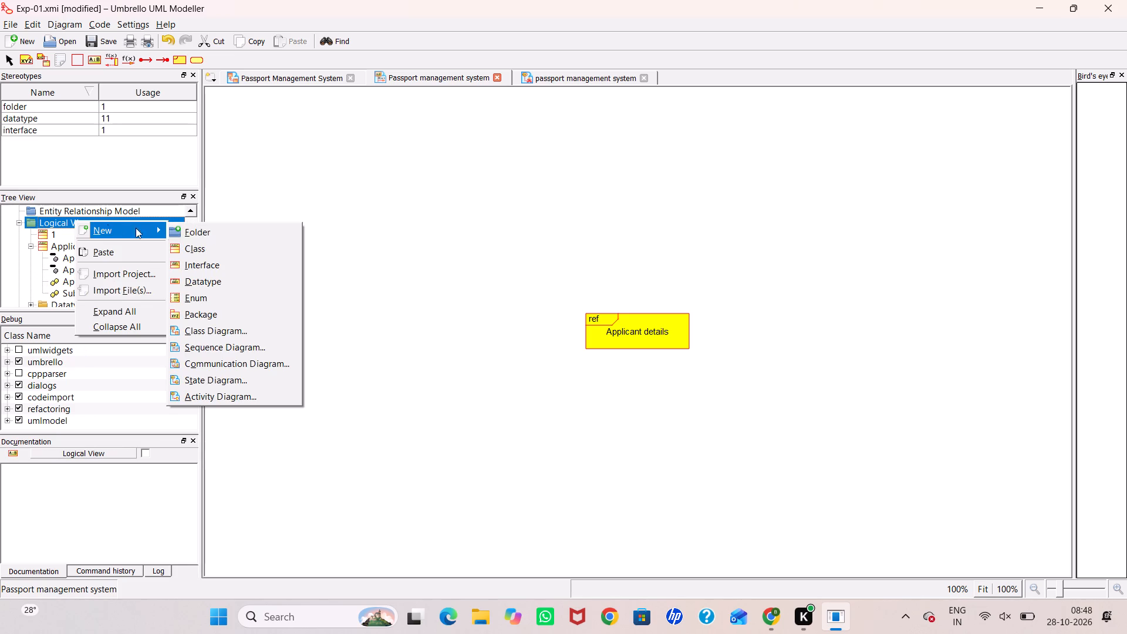
click(235, 350)
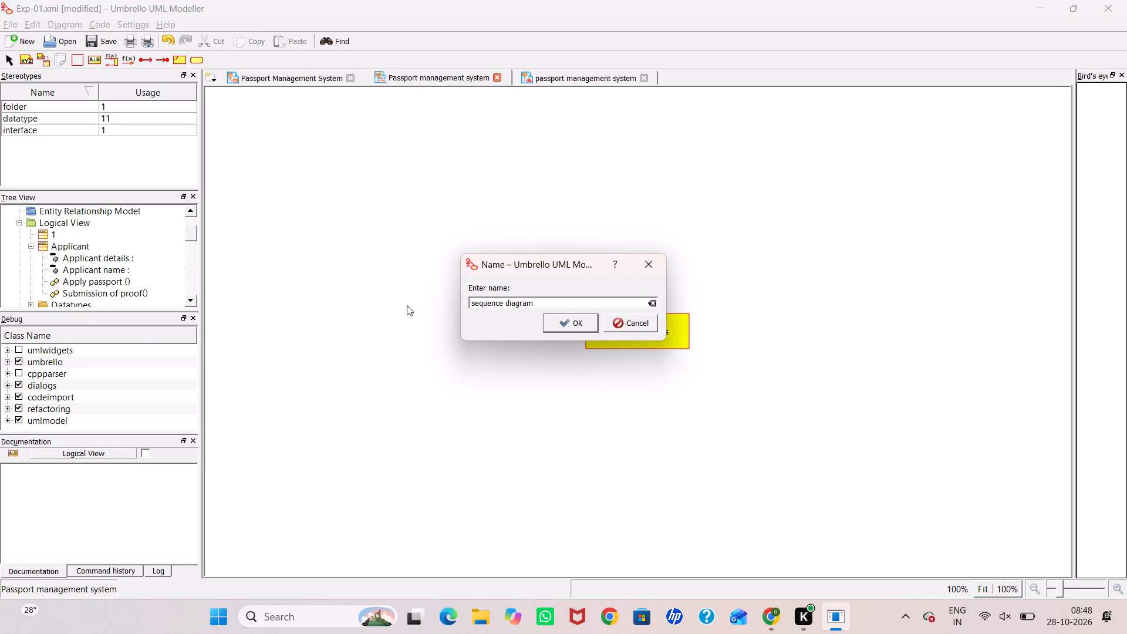
click(561, 317)
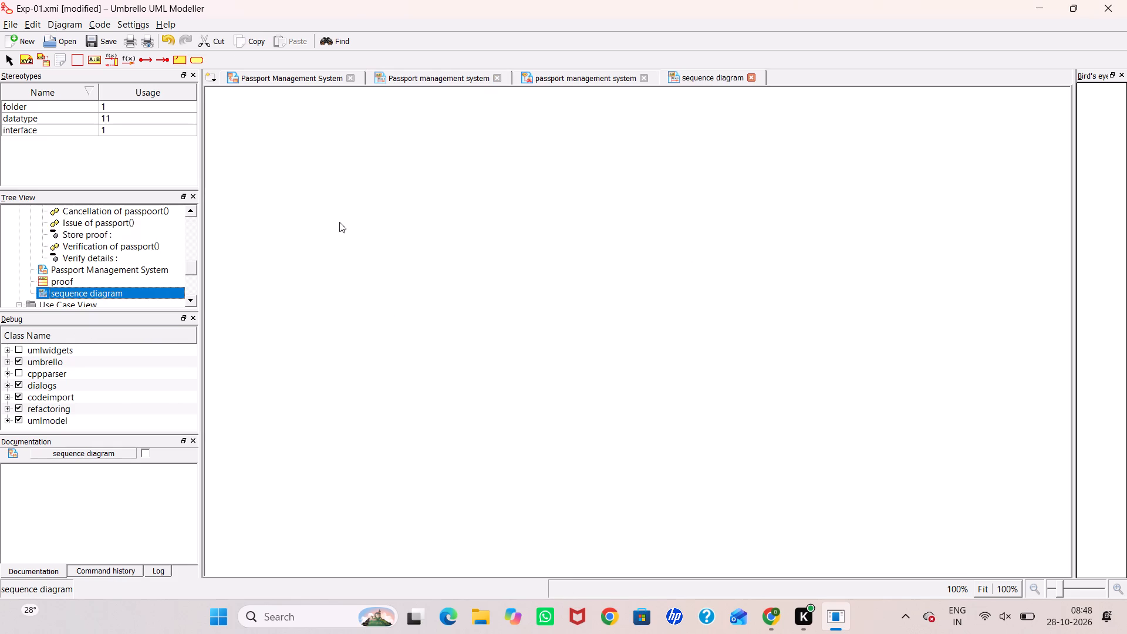
Close the open passport management system use case diagram.
click(643, 77)
Browse the model tree from the new sequence diagram back up to the Logical View and its classes.
scroll(103, 235, up, 1)
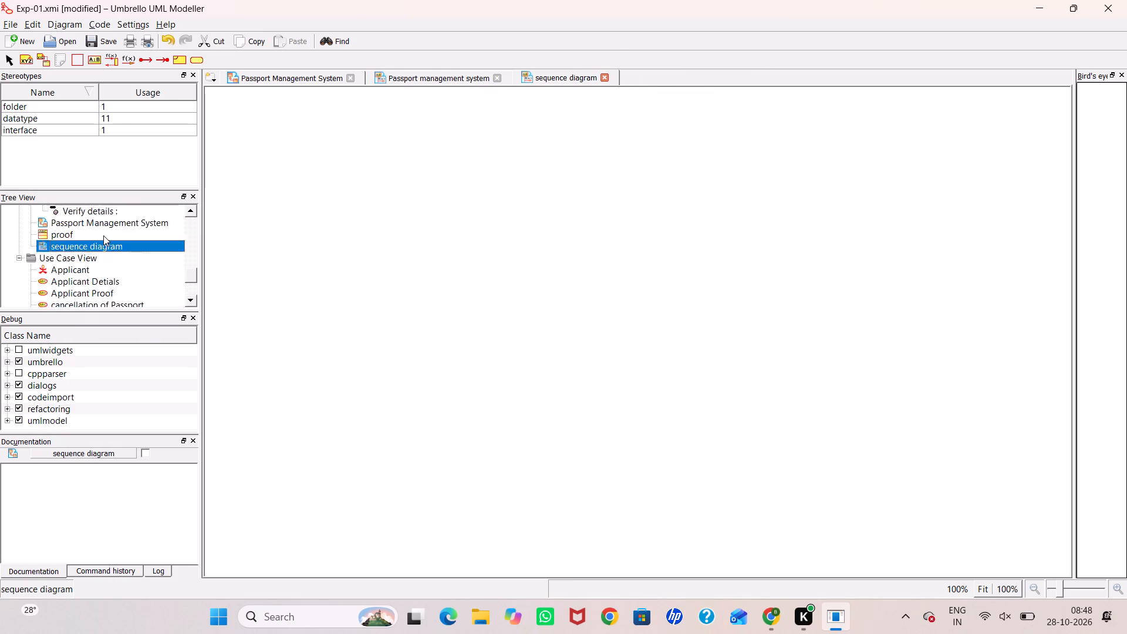
scroll(103, 235, up, 6)
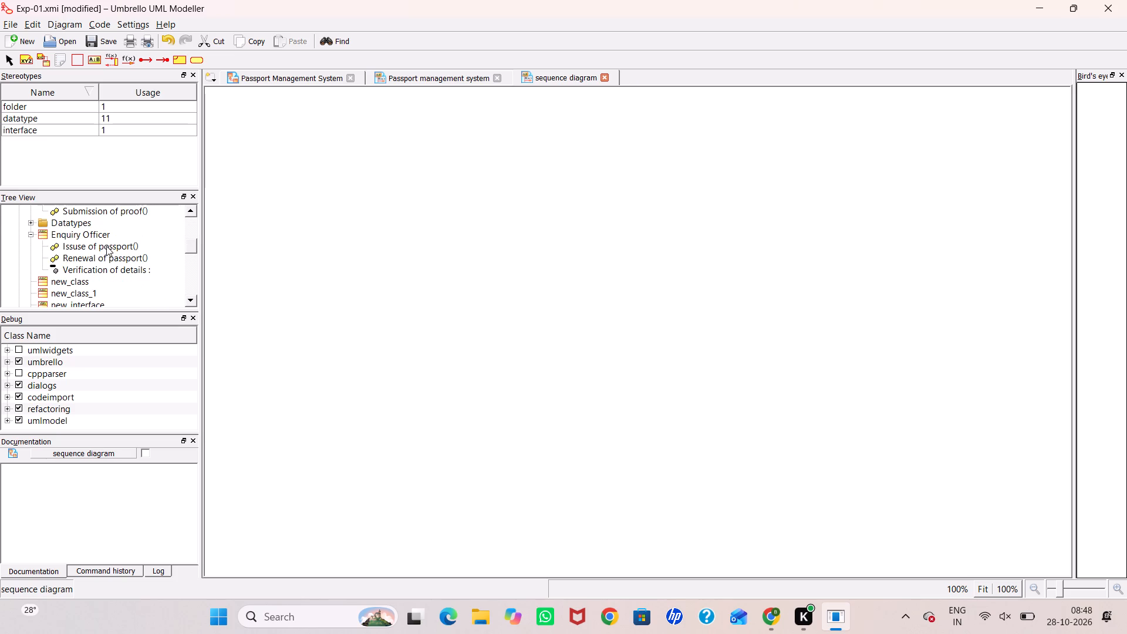
scroll(107, 249, up, 4)
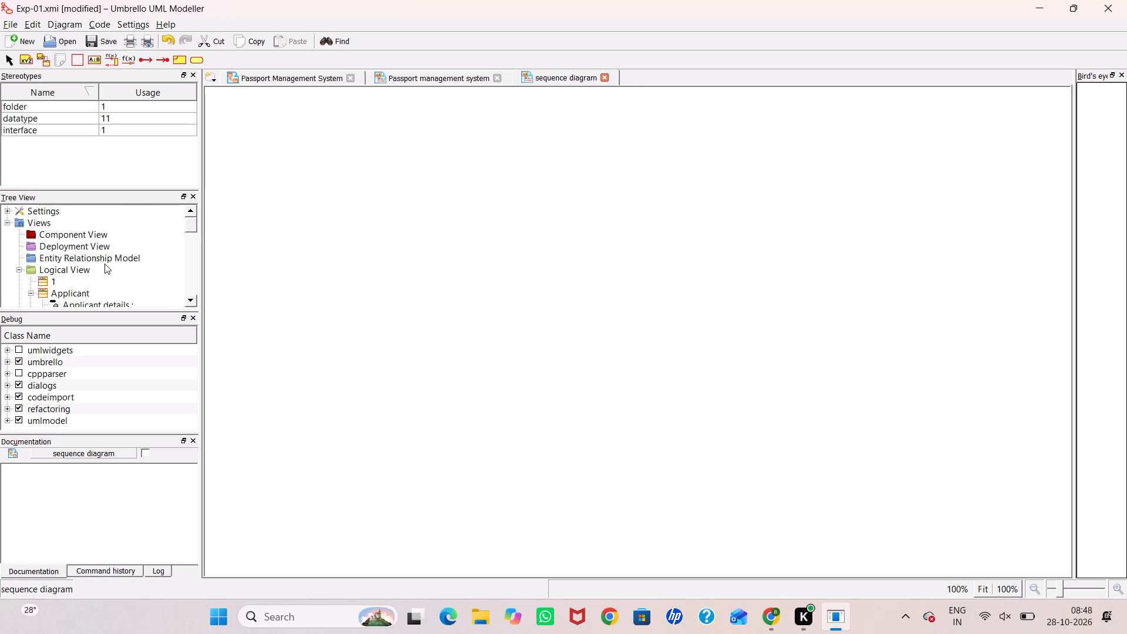
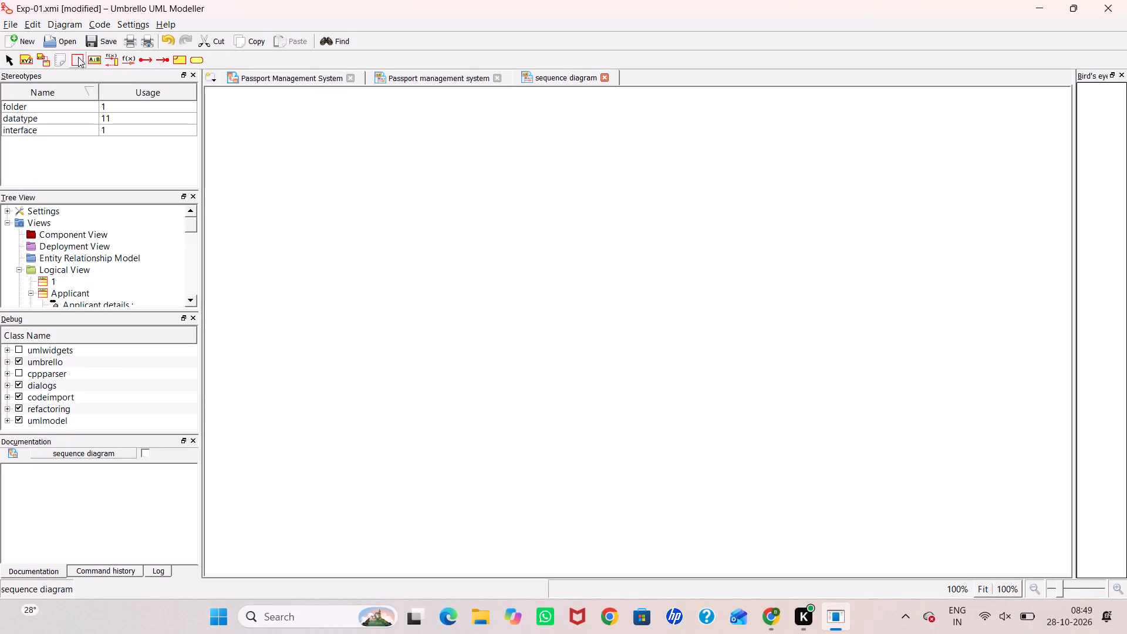
Add an object with its lifeline to the empty sequence diagram, keeping the default class name.
click(93, 55)
click(431, 172)
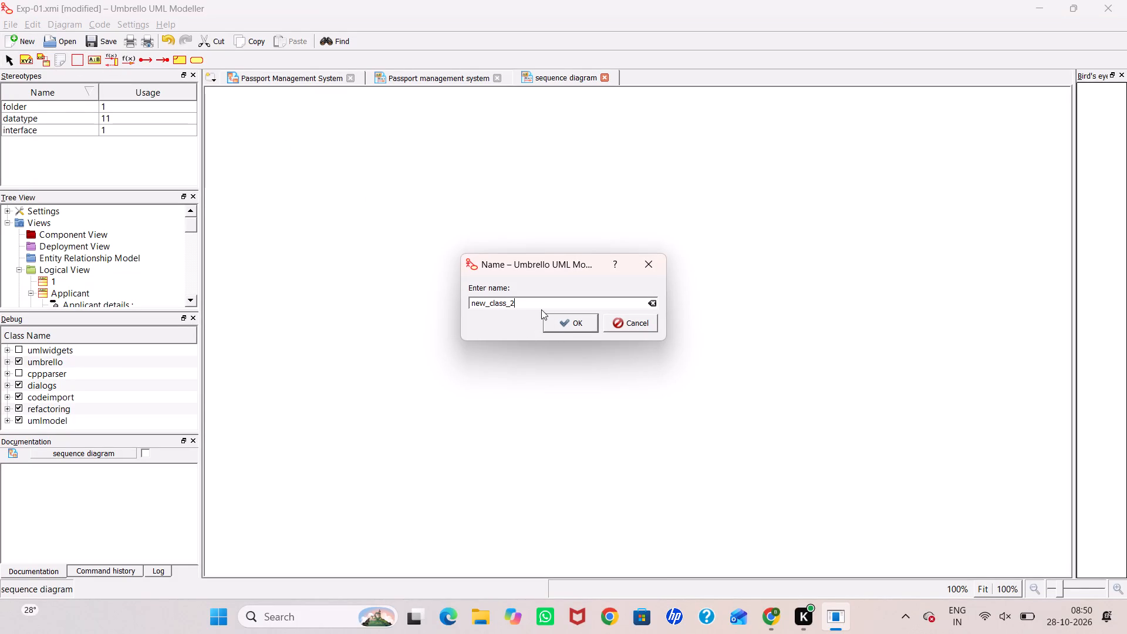
click(576, 328)
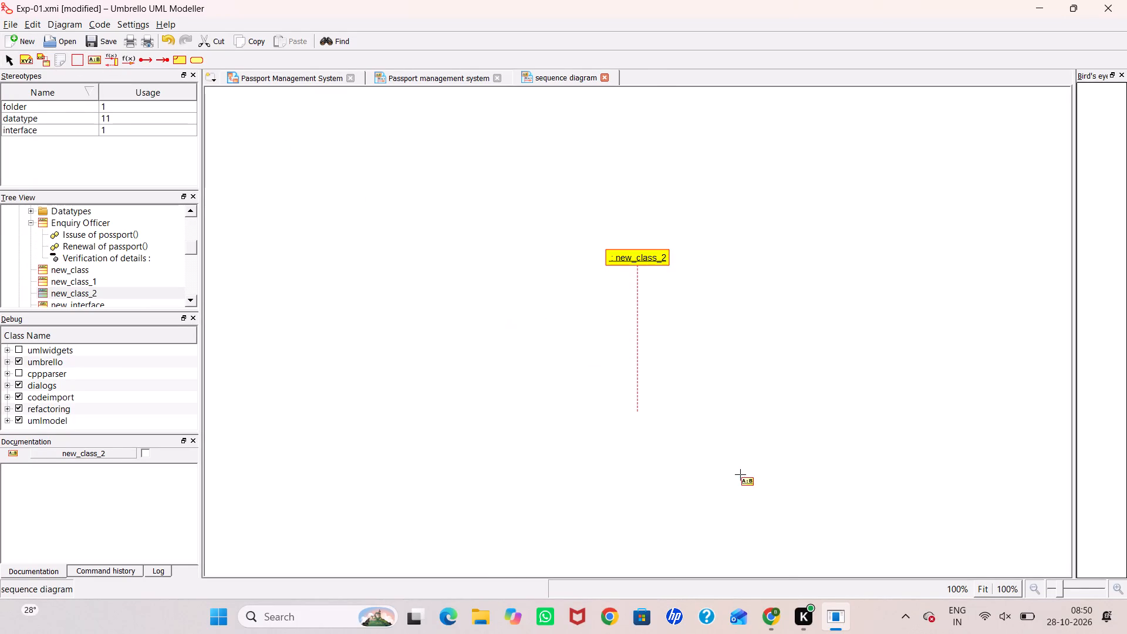
scroll(790, 619, down, 1)
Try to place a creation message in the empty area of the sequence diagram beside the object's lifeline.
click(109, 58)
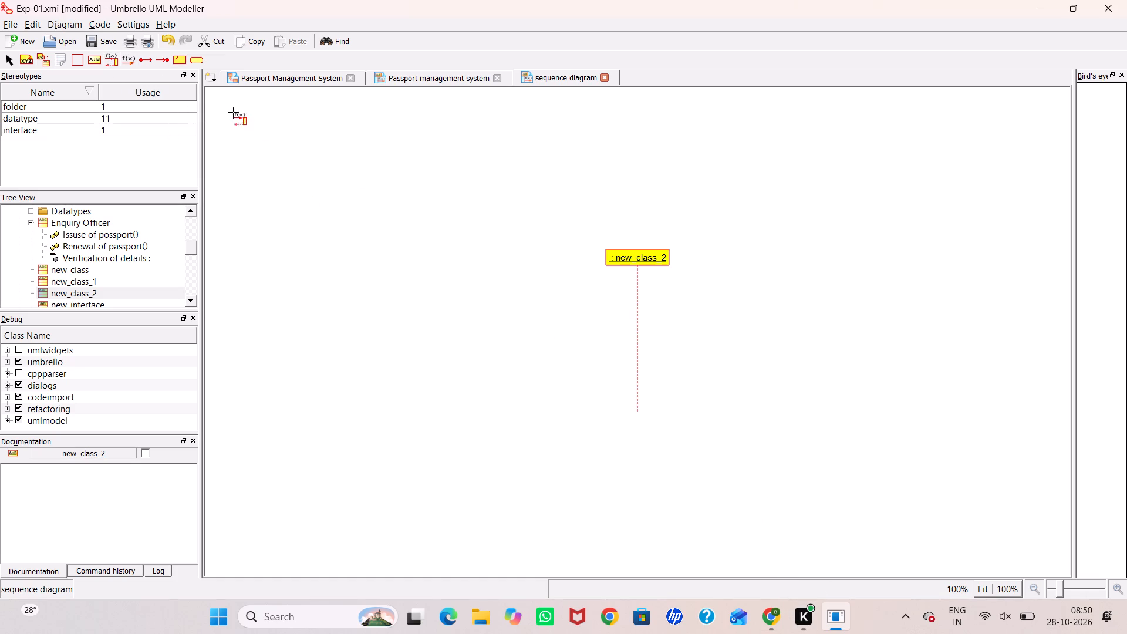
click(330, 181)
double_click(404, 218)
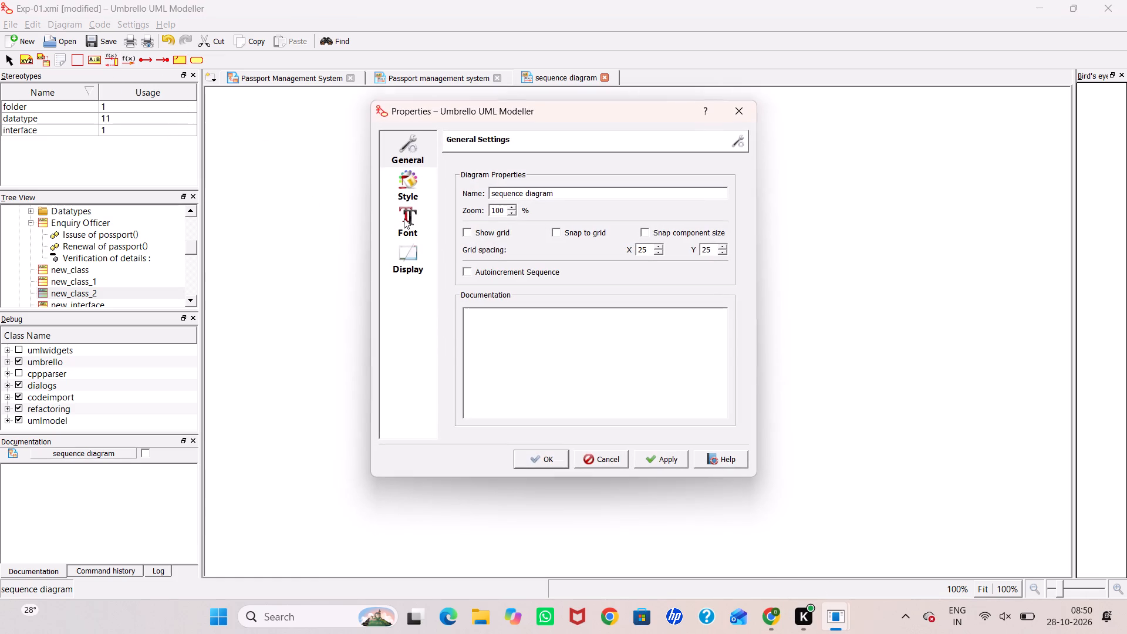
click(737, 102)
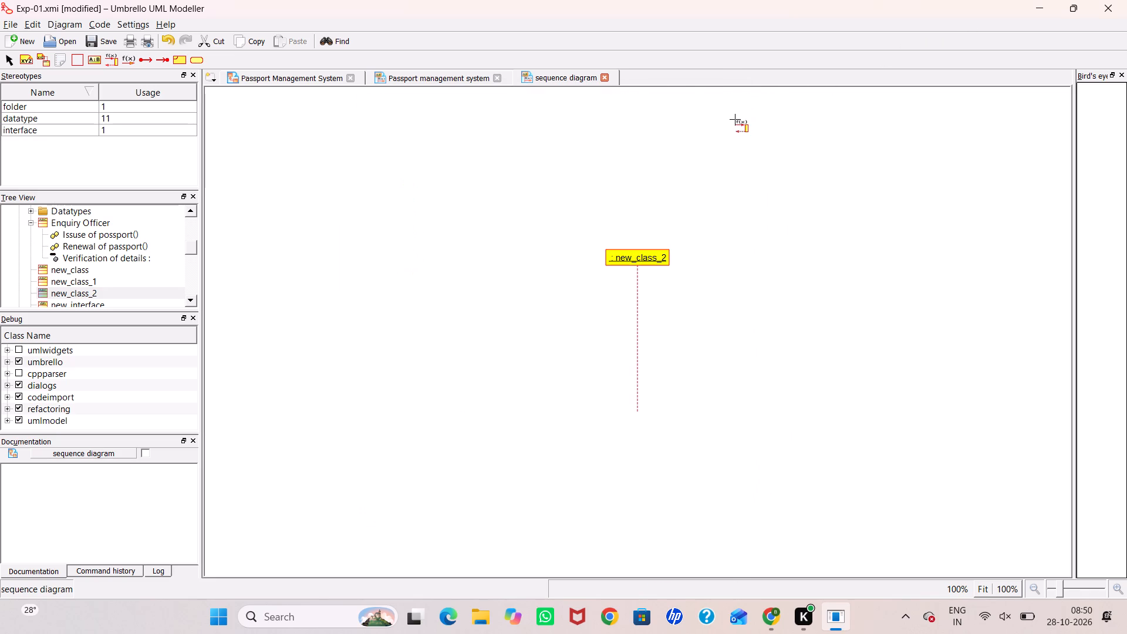
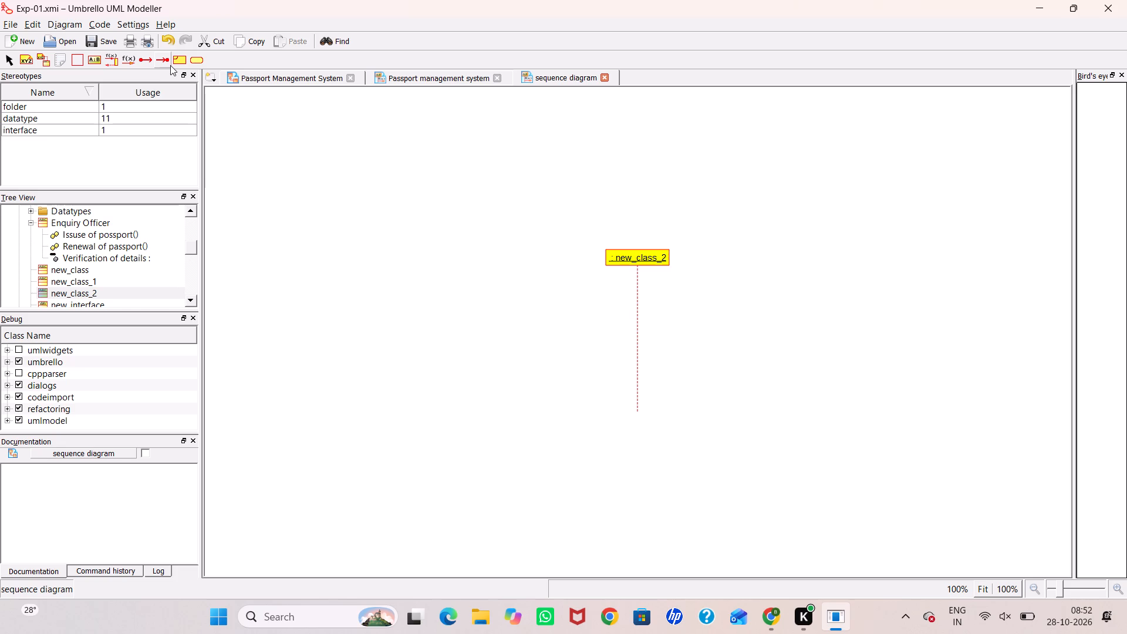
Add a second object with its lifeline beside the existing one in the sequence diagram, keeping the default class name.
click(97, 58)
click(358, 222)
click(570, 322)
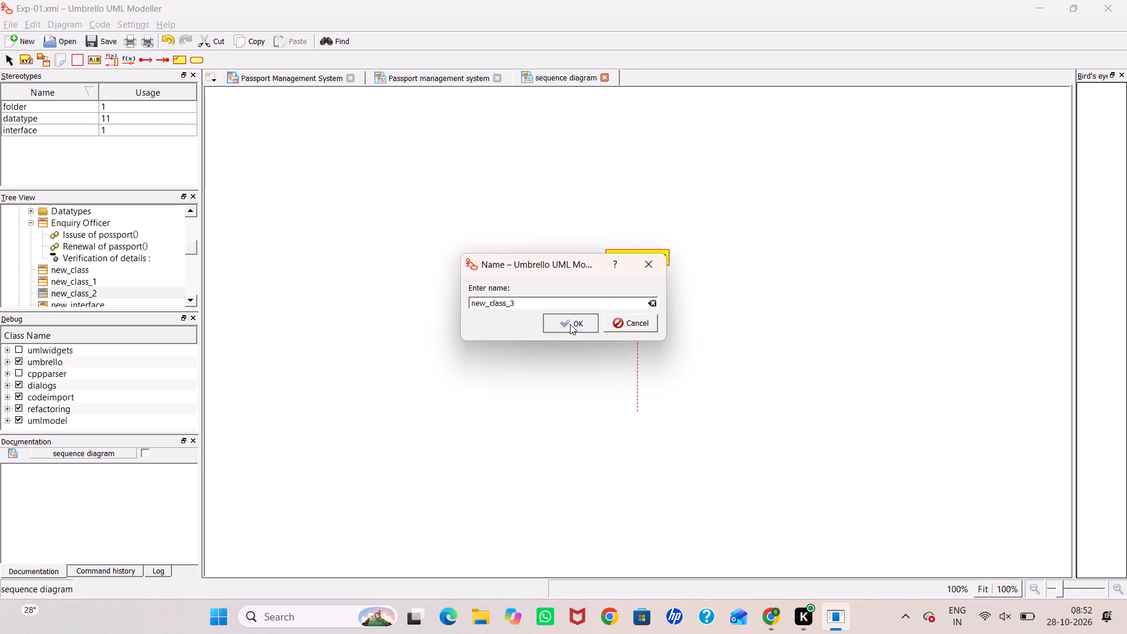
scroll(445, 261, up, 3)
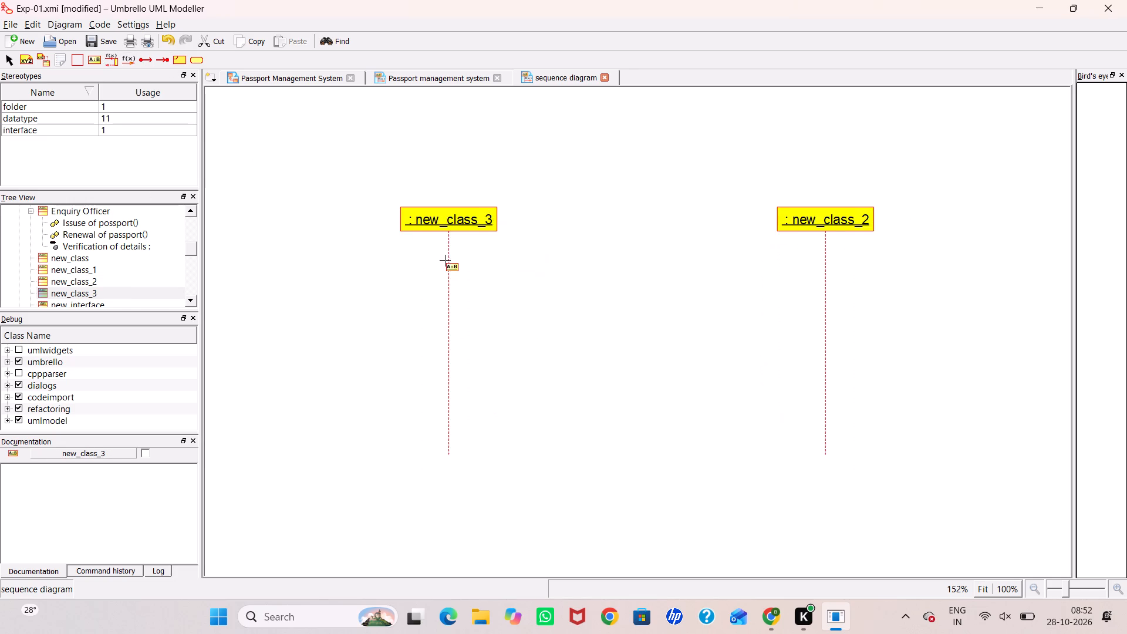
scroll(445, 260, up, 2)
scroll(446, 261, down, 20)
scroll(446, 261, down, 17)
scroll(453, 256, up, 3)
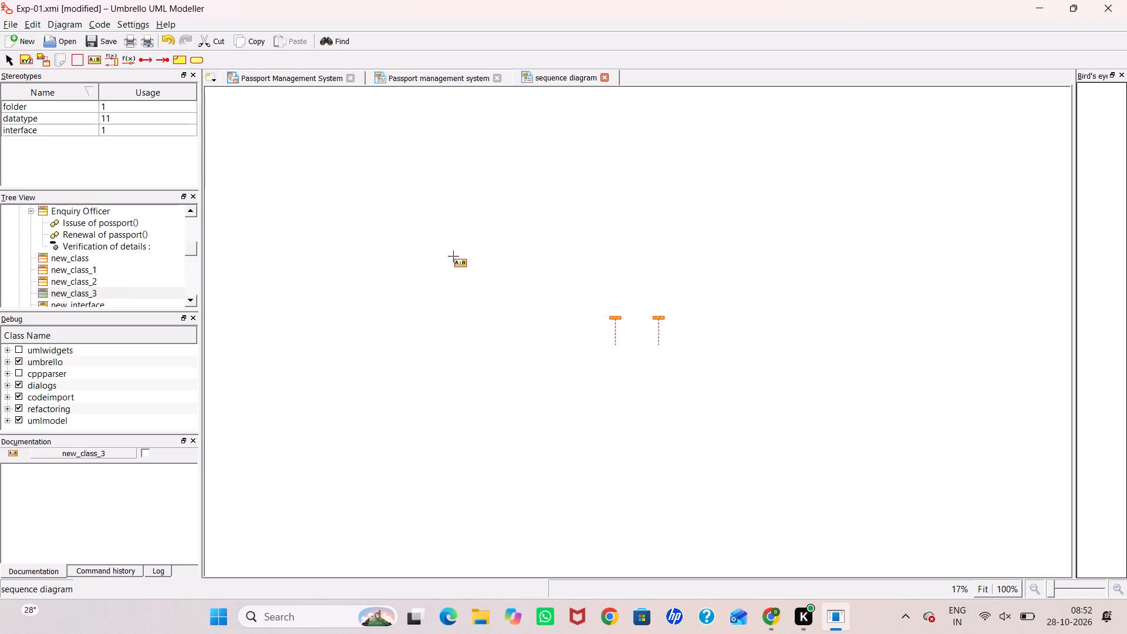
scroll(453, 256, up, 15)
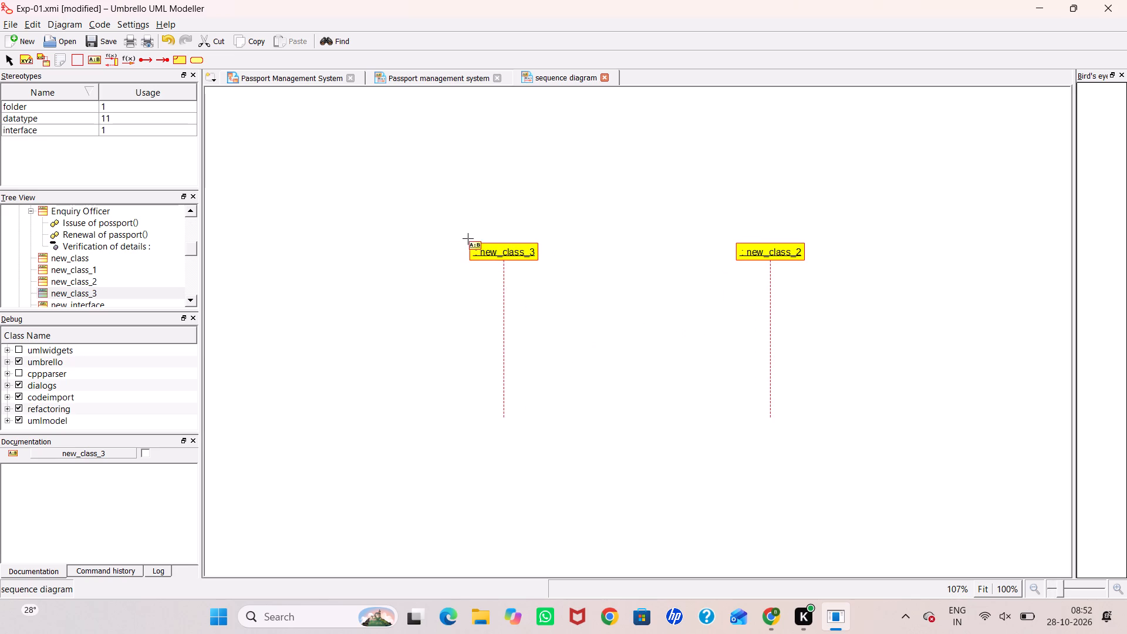
Delete both objects, new_class_3 and new_class_2, from the sequence diagram.
right_click(467, 238)
click(539, 359)
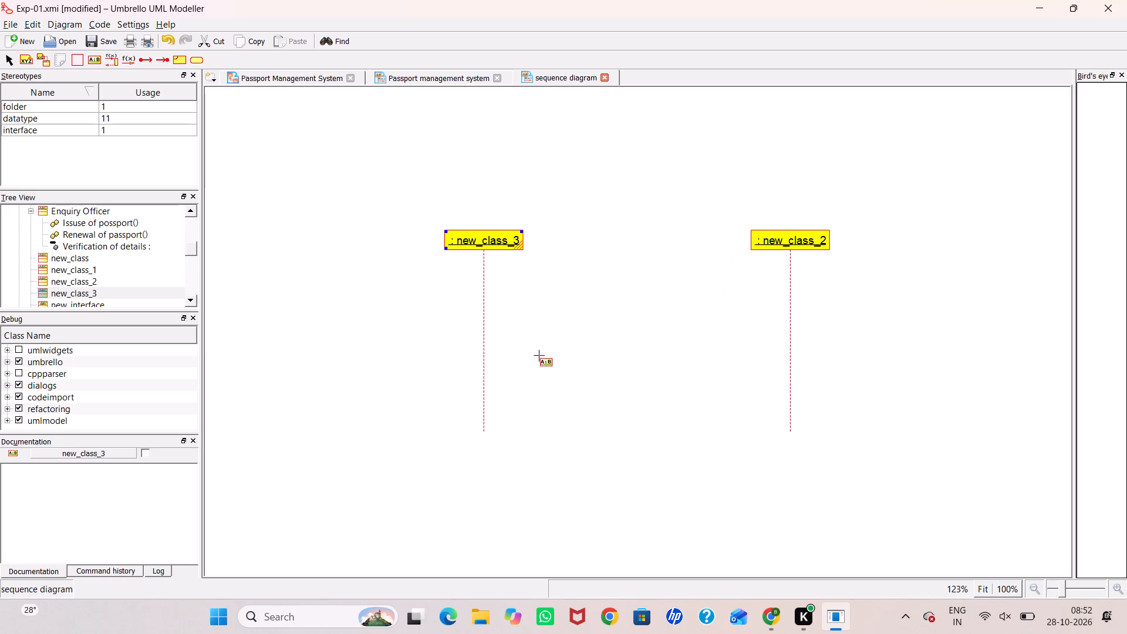
right_click(791, 244)
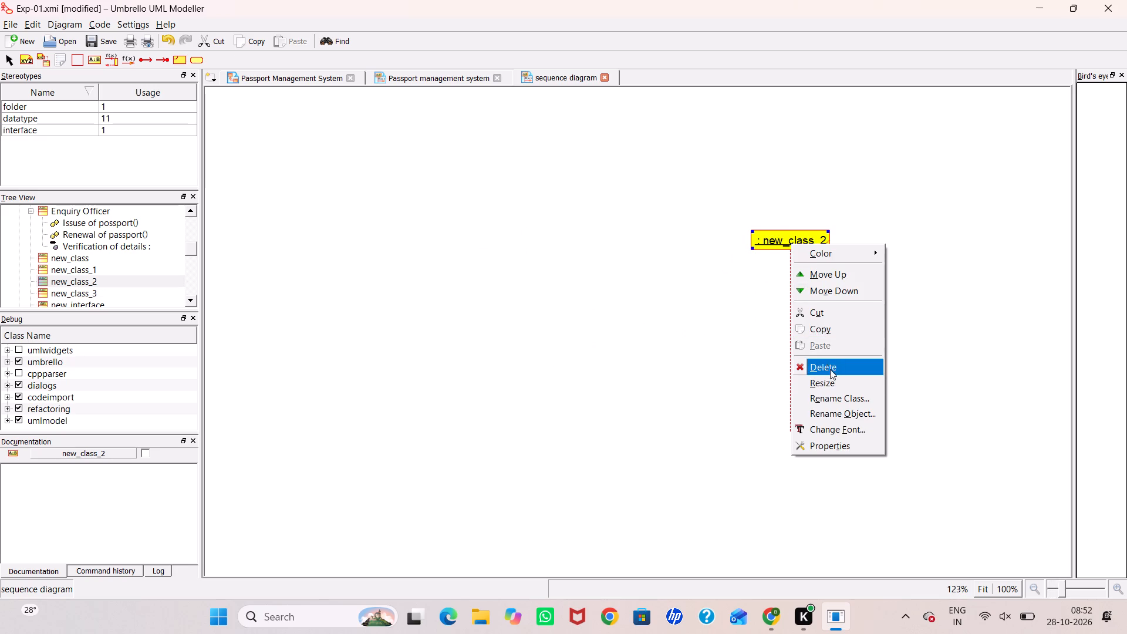
click(832, 369)
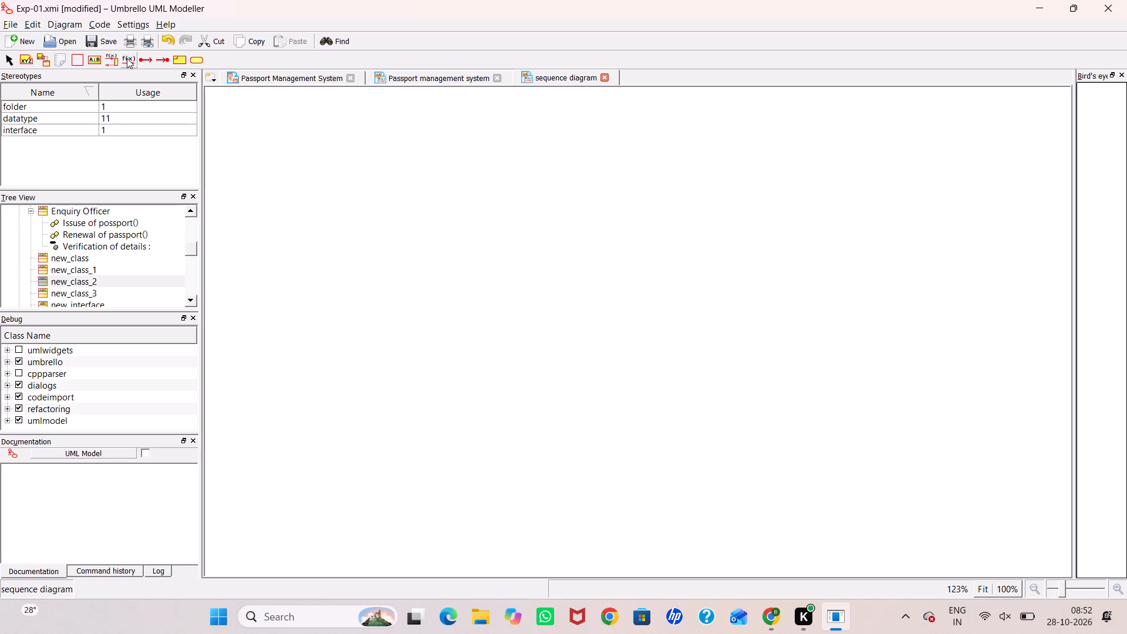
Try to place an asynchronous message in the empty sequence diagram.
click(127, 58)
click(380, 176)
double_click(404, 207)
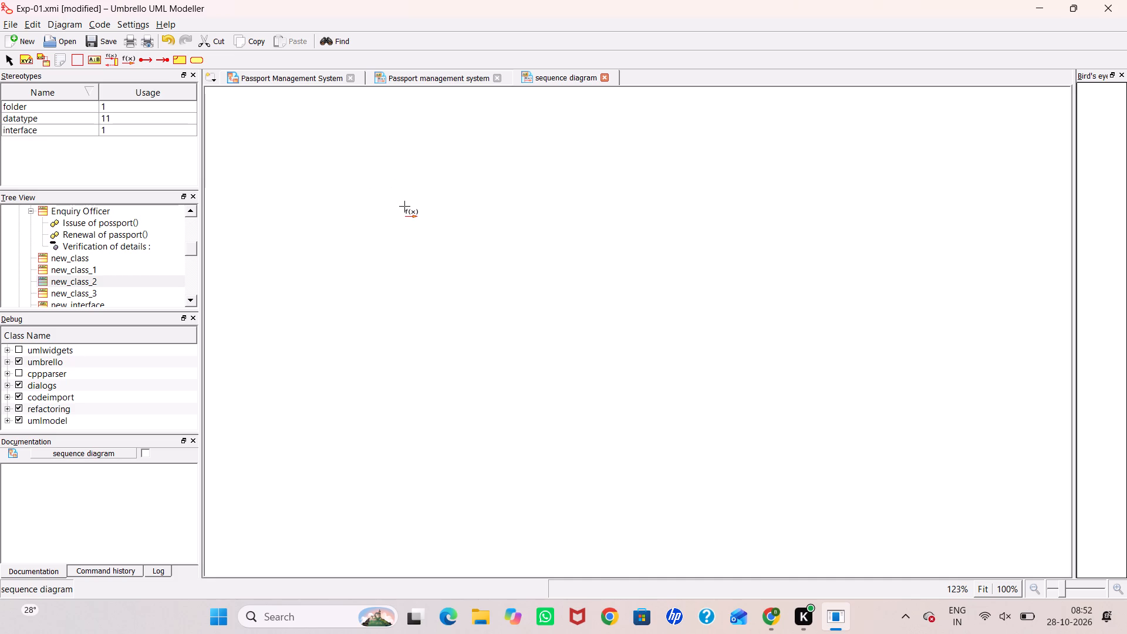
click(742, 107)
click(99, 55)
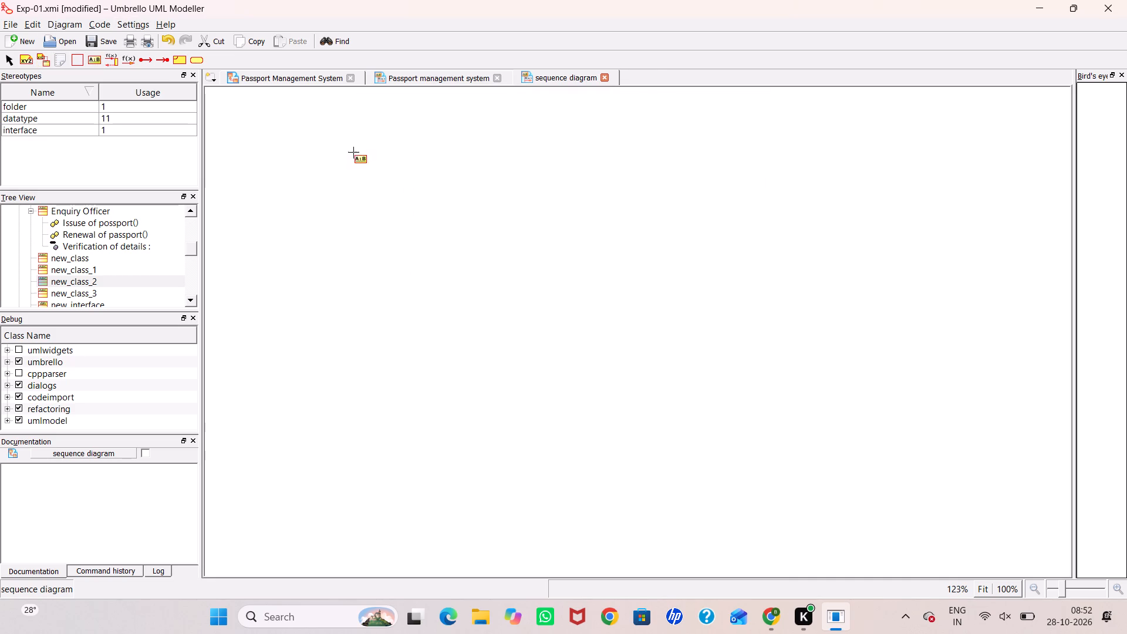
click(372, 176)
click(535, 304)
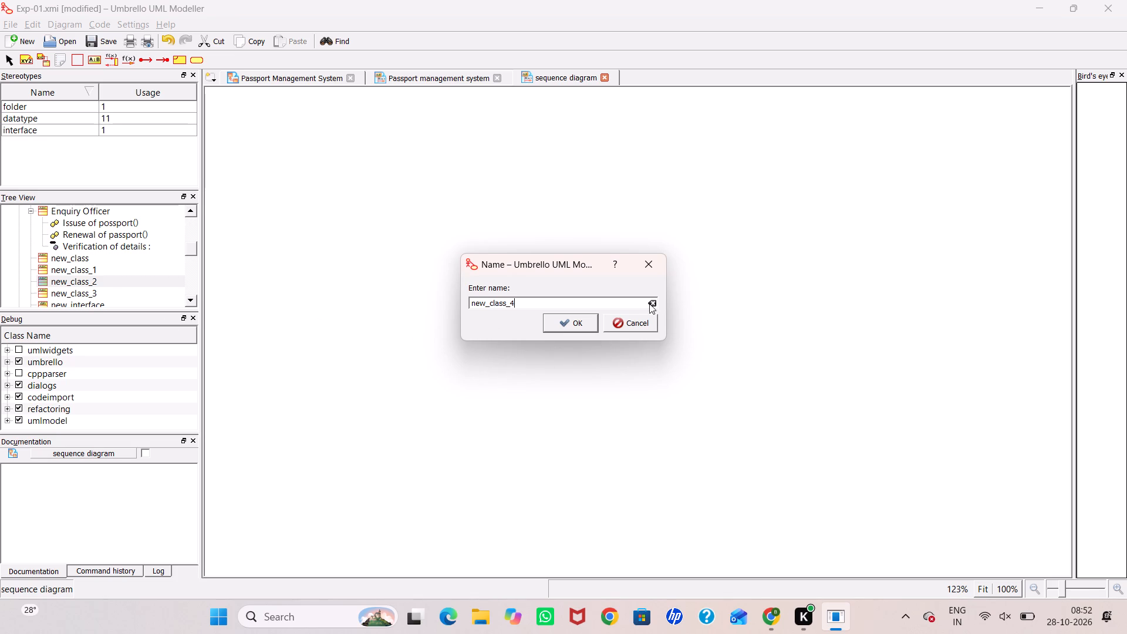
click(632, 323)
Delete the Passport management system diagram that contains the Applicant details reference from the model.
click(48, 269)
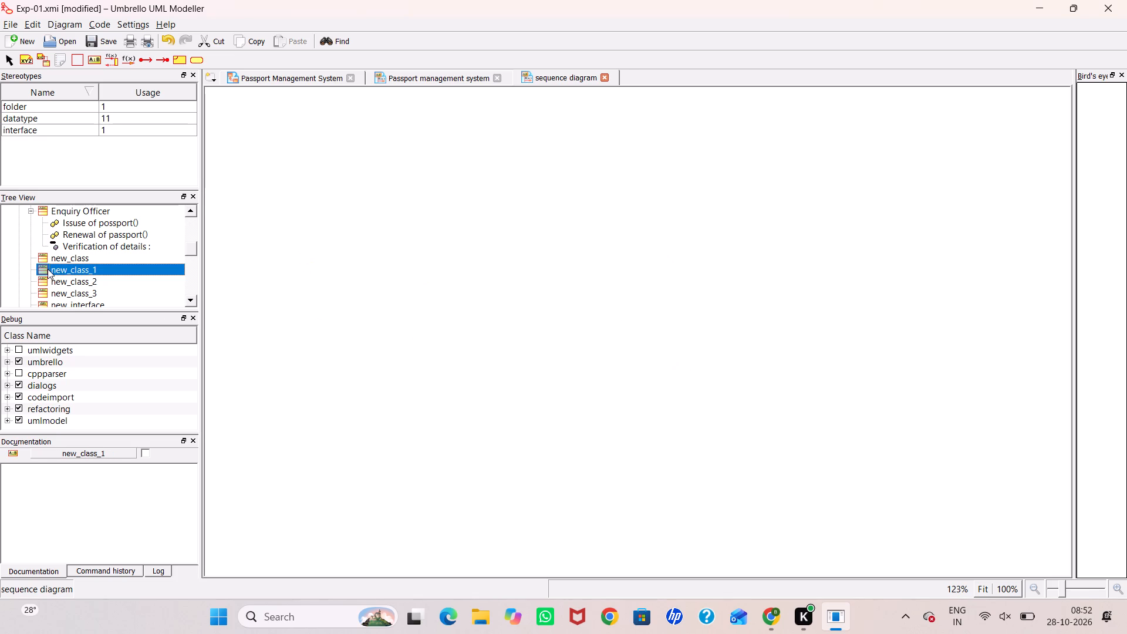
scroll(85, 269, down, 1)
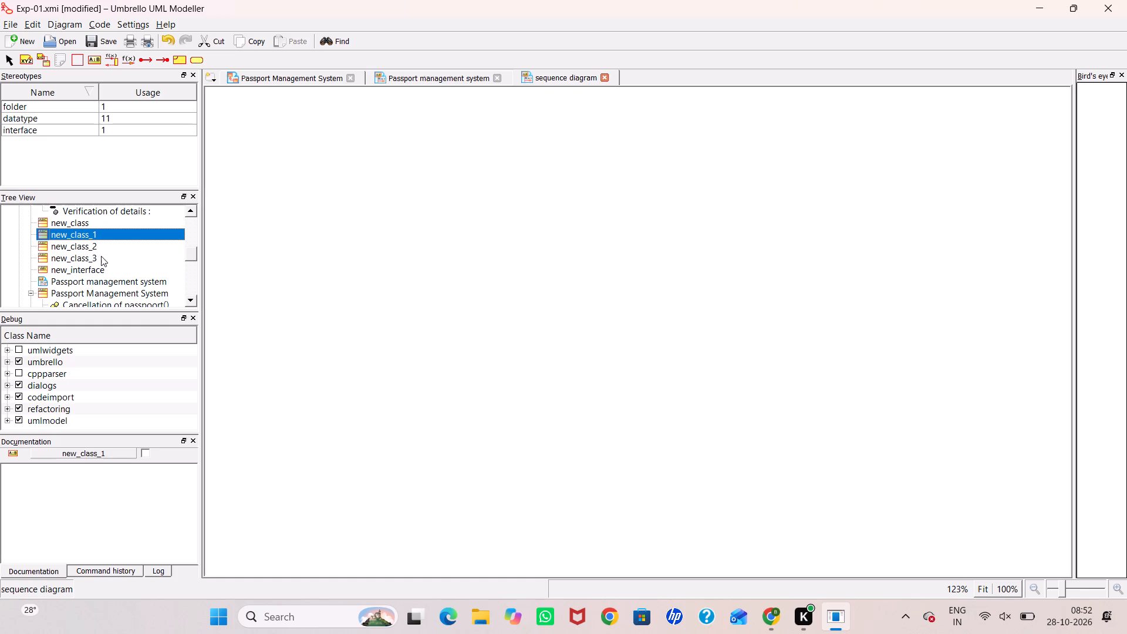
scroll(97, 264, up, 1)
scroll(104, 261, down, 2)
click(111, 245)
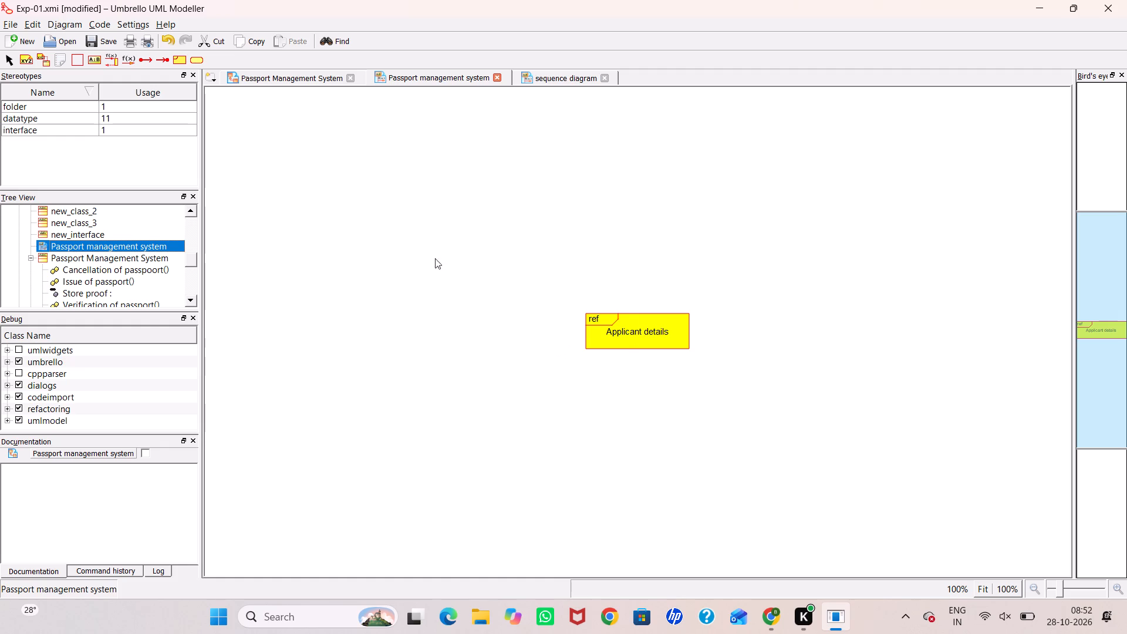
right_click(166, 244)
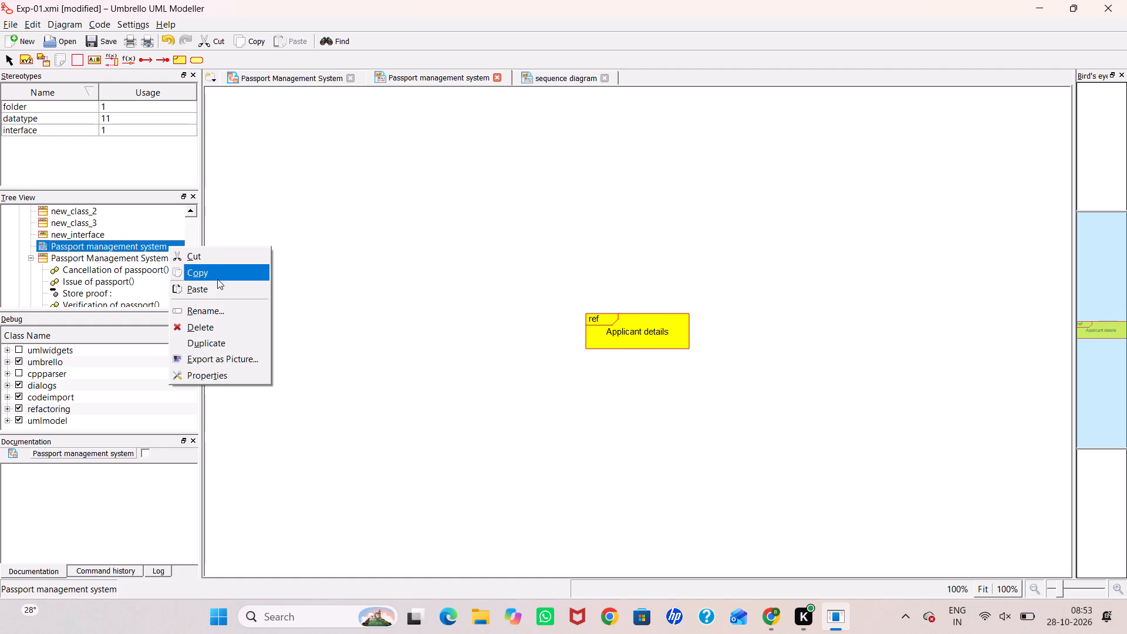
click(211, 323)
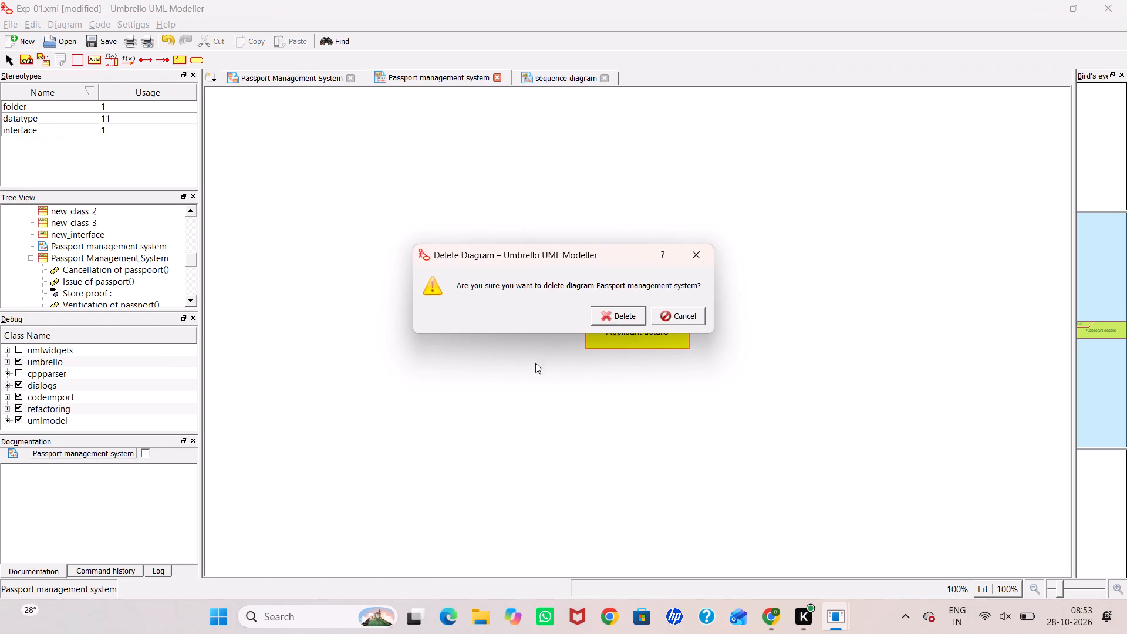
click(594, 317)
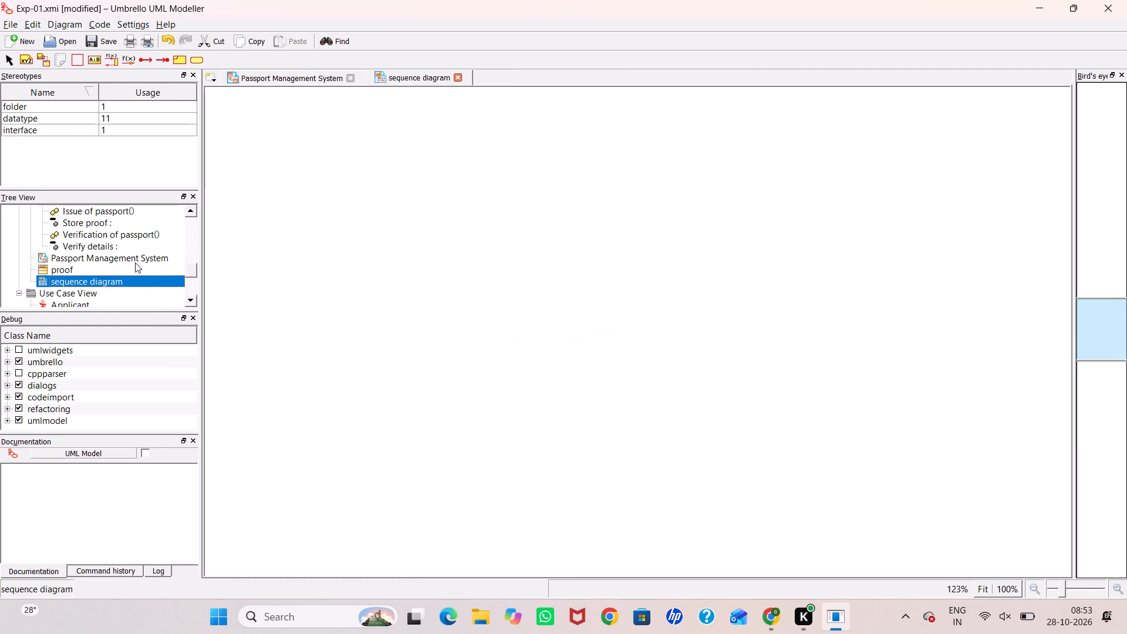
Examine the placeholder classes and the Passport Management System class in the model tree.
scroll(89, 275, up, 3)
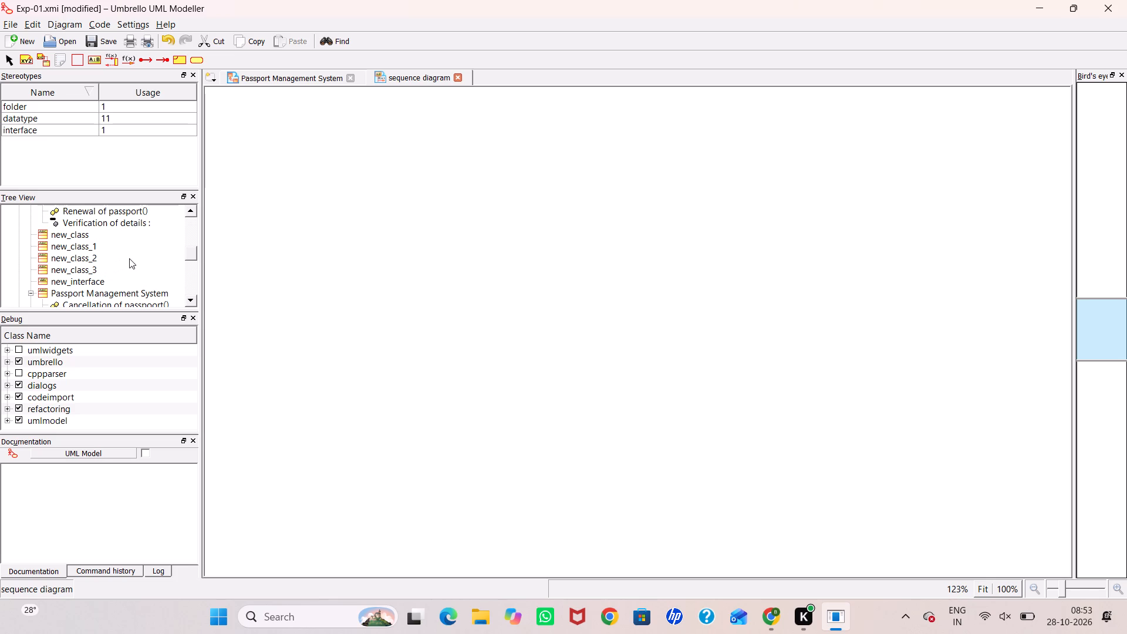
scroll(137, 259, up, 1)
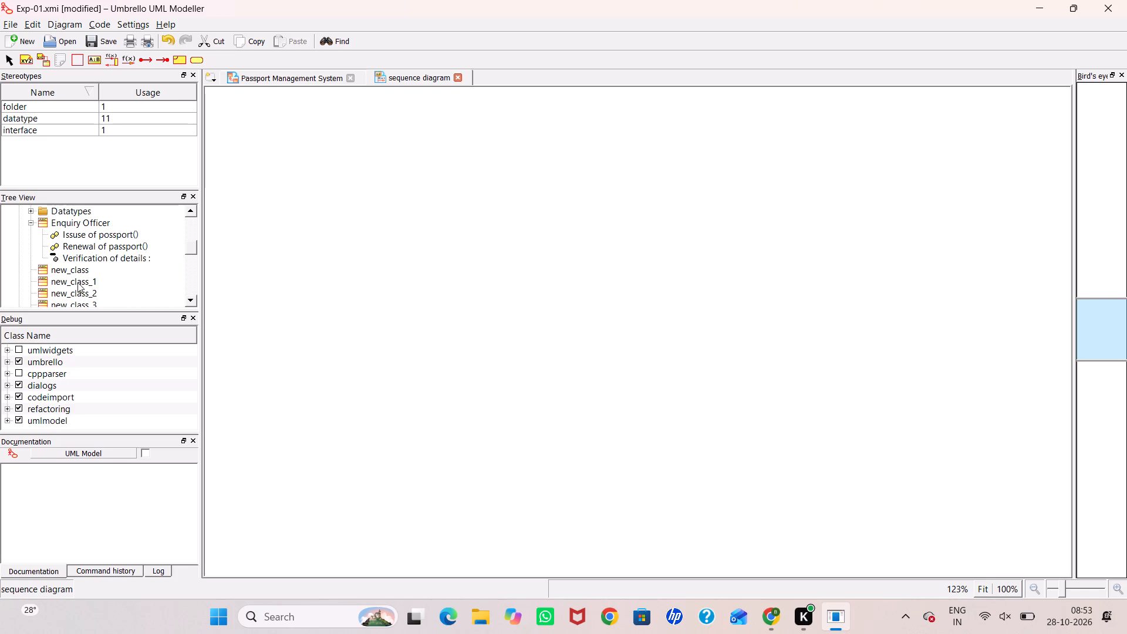
click(77, 282)
scroll(89, 294, down, 1)
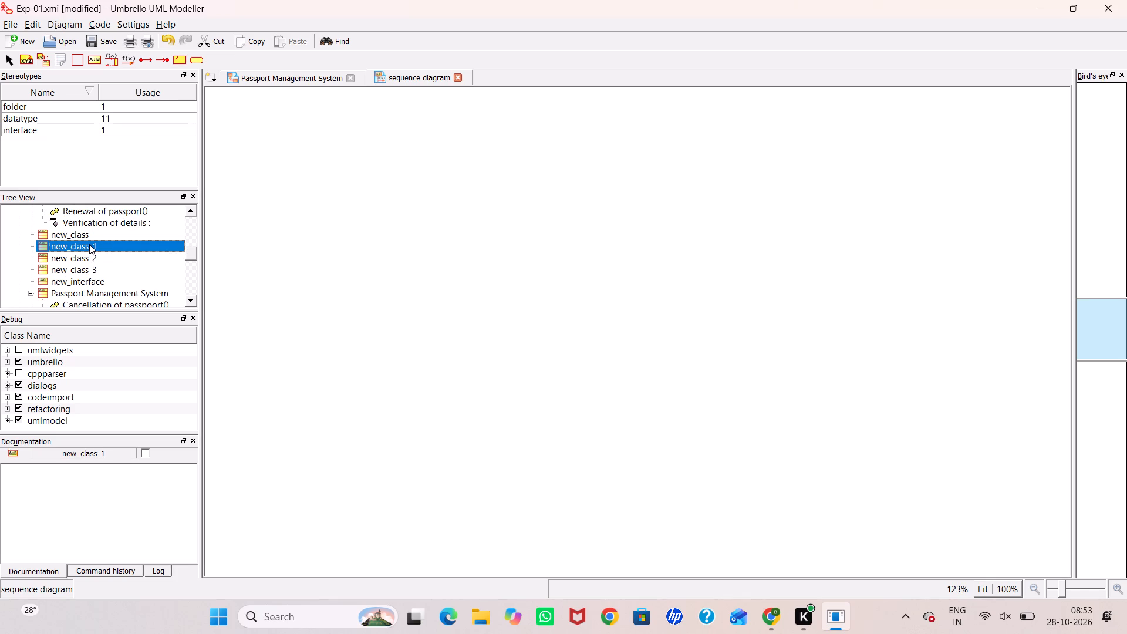
right_click(89, 244)
click(70, 245)
scroll(114, 245, down, 1)
click(86, 252)
scroll(94, 260, down, 1)
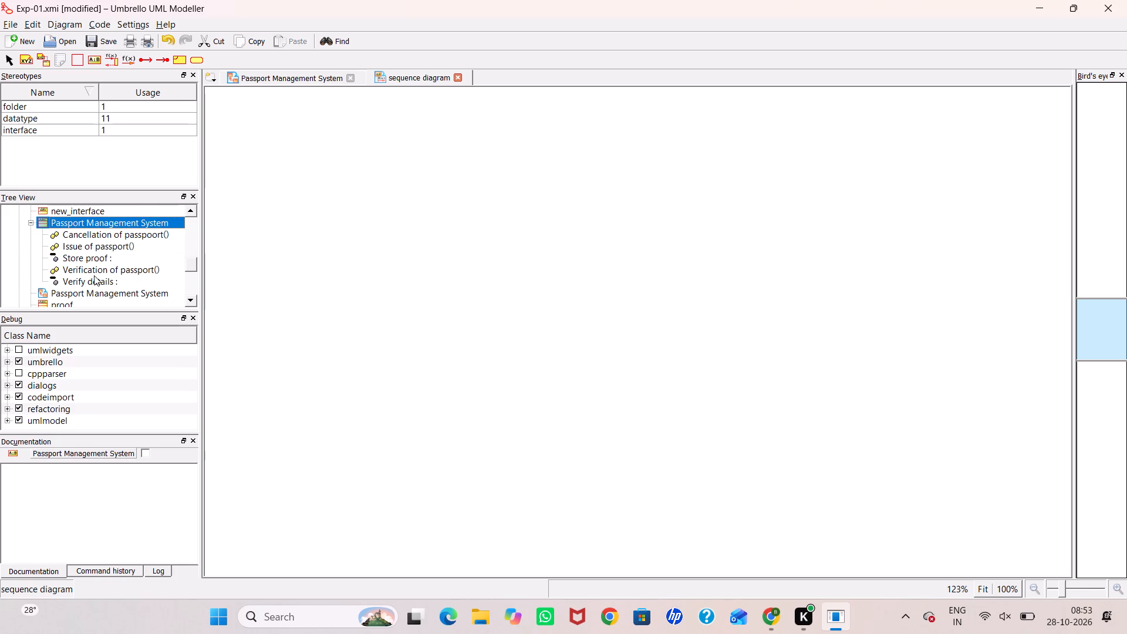
Review the Passport Management System class diagram and the passport management system use case diagram, then reopen the sequence diagram.
click(99, 292)
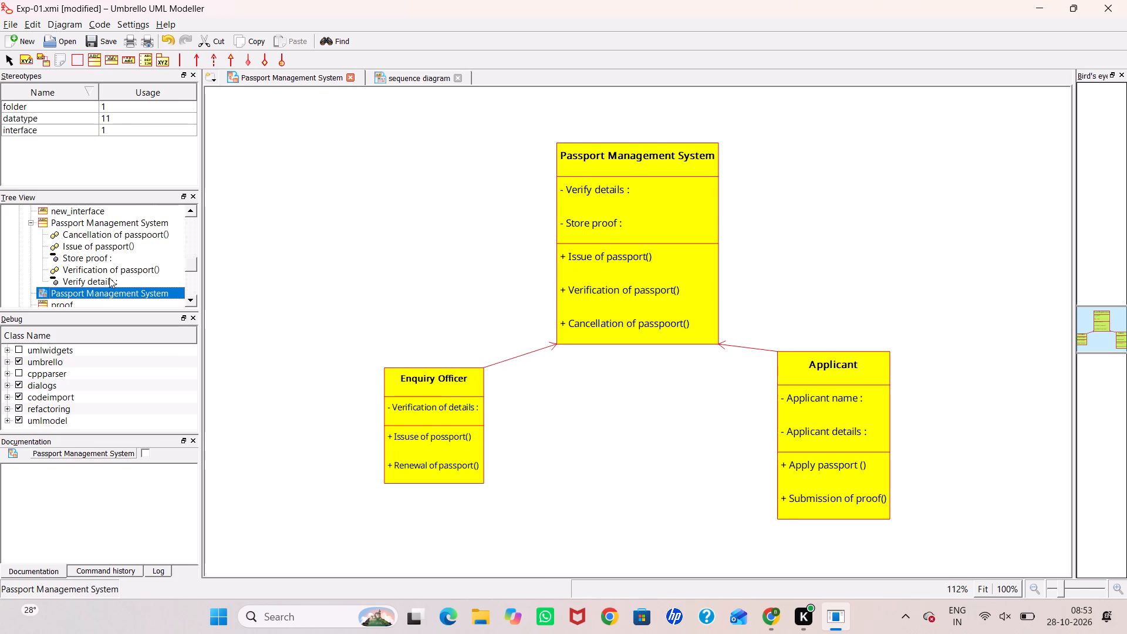
scroll(116, 270, down, 2)
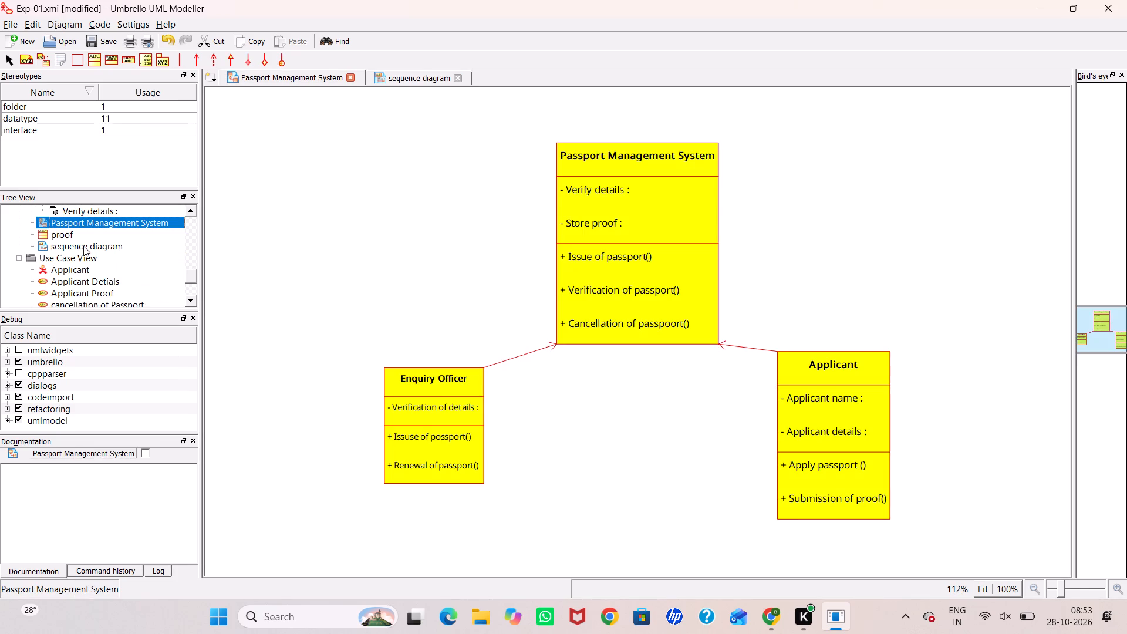
click(83, 246)
click(90, 222)
scroll(112, 261, down, 1)
click(101, 298)
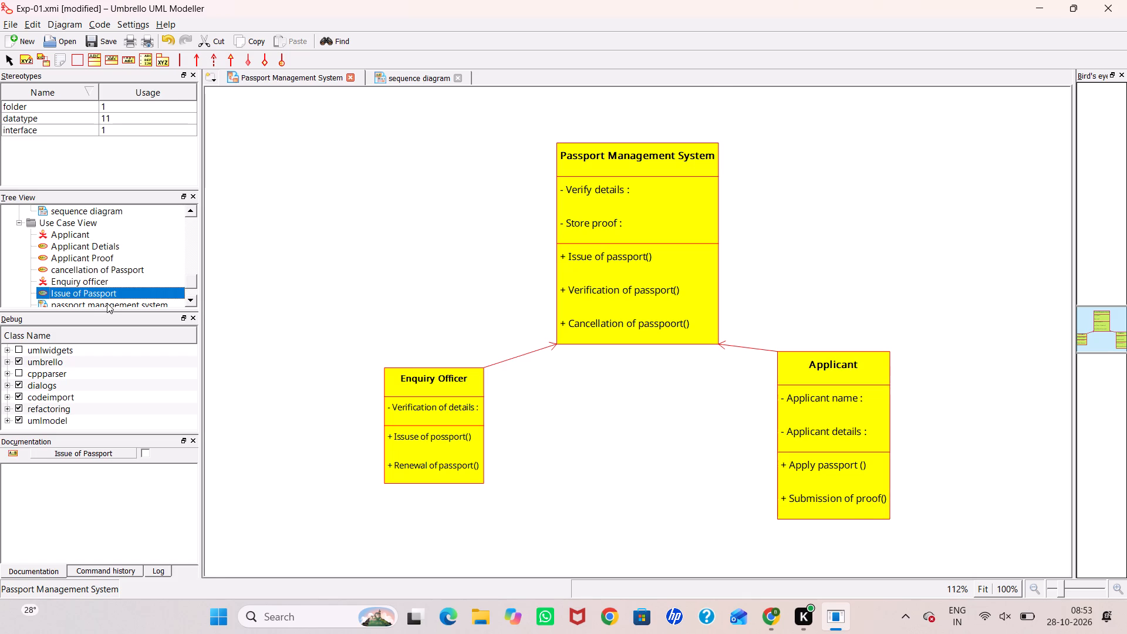
click(107, 303)
scroll(107, 293, down, 2)
scroll(119, 266, up, 1)
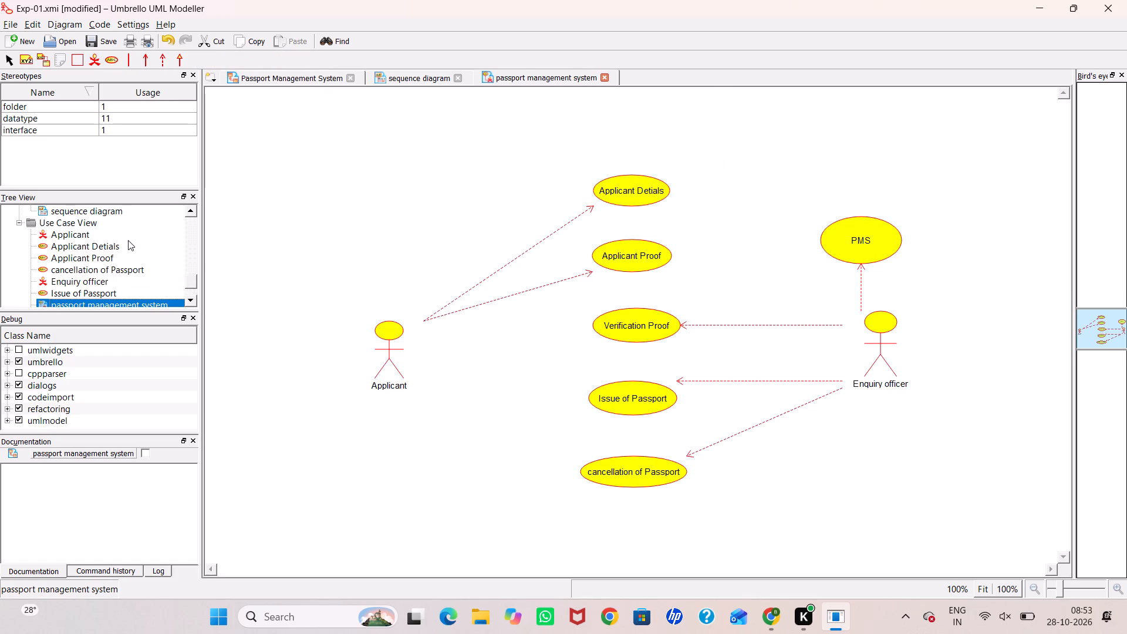
scroll(132, 232, up, 1)
click(105, 244)
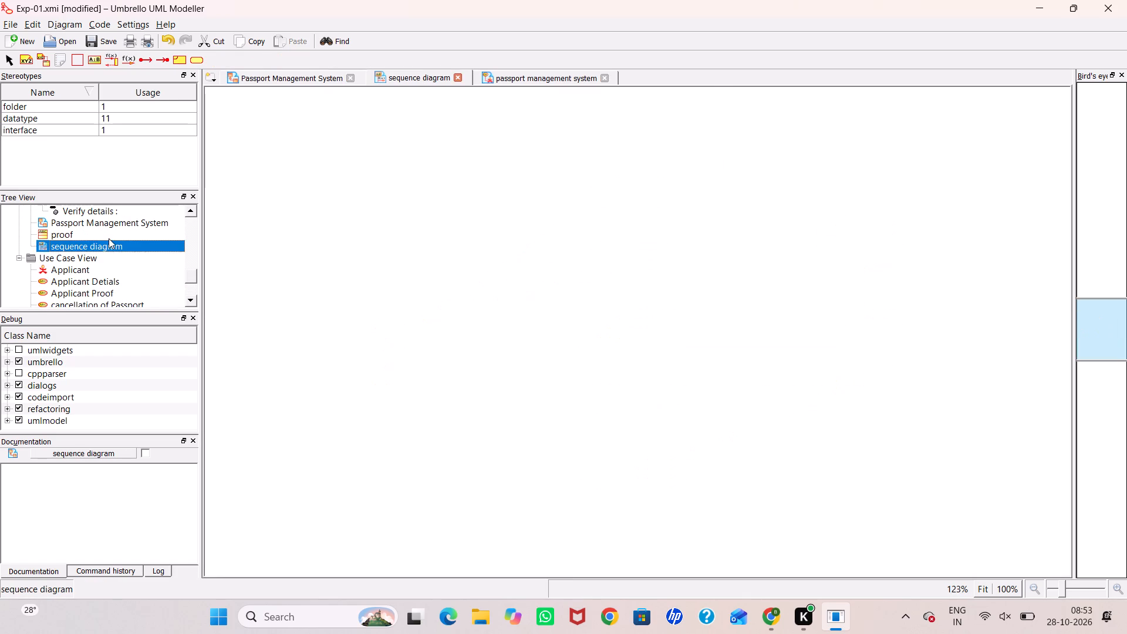
Review the Passport Management System class diagram and its entries in the model tree again, then return to the sequence diagram.
scroll(109, 238, up, 1)
click(128, 259)
scroll(131, 250, up, 1)
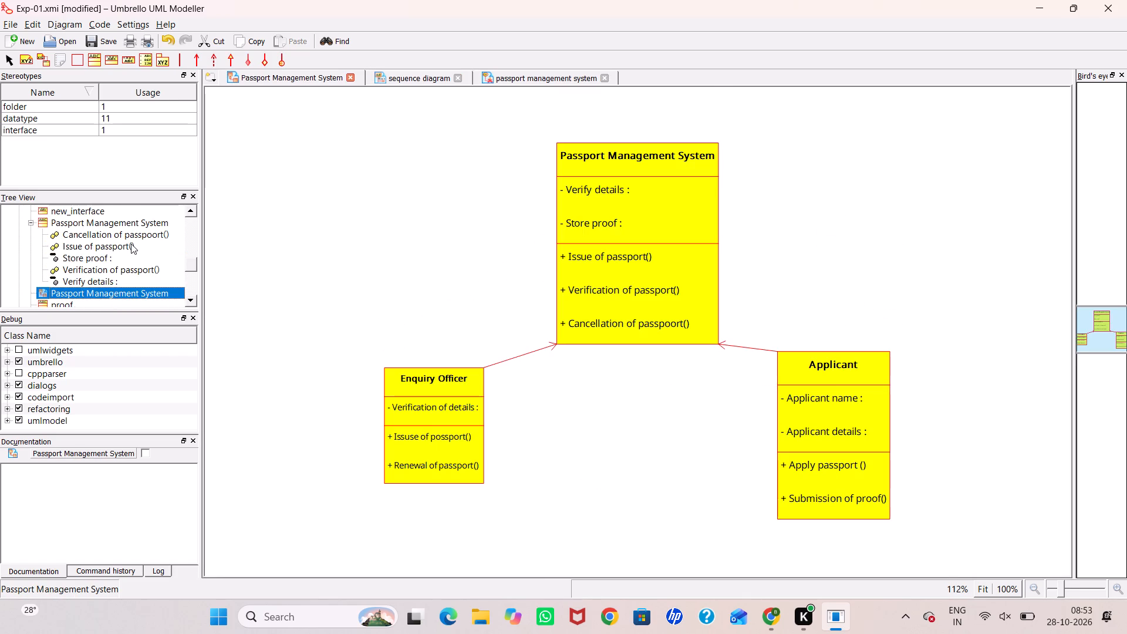
scroll(131, 244, up, 2)
scroll(122, 276, down, 1)
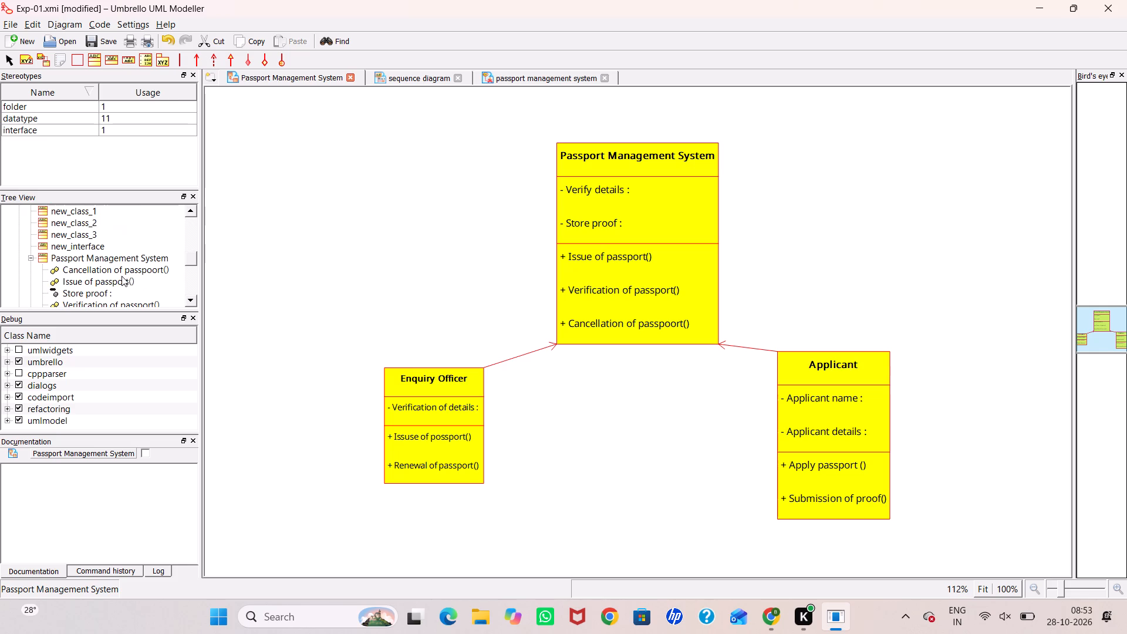
scroll(120, 275, down, 2)
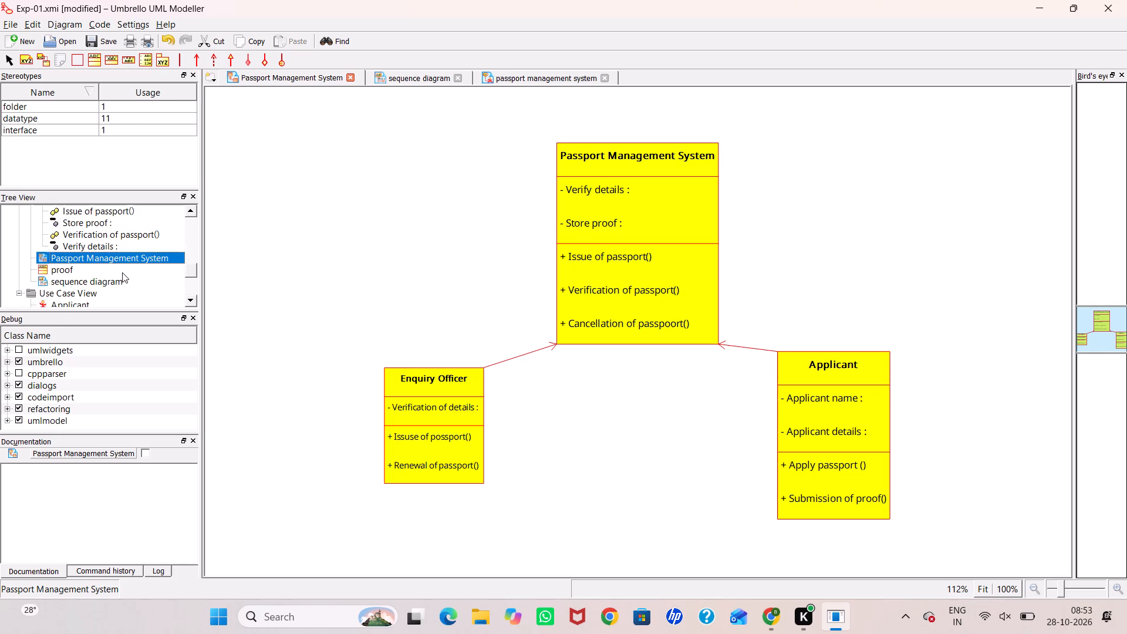
scroll(122, 272, up, 2)
scroll(103, 228, up, 1)
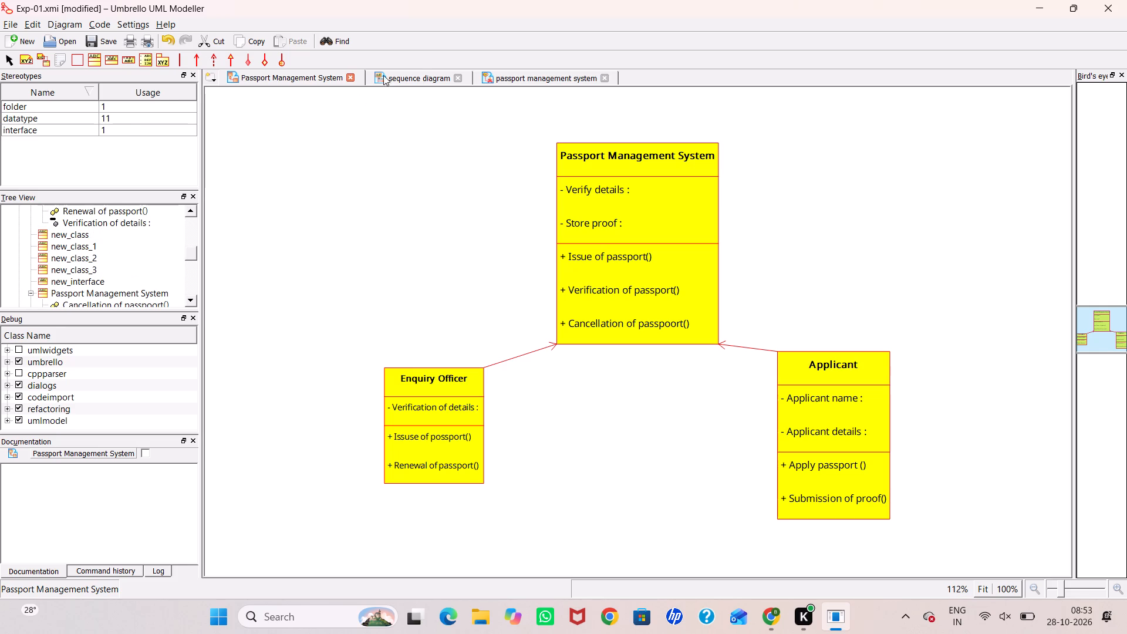
click(387, 75)
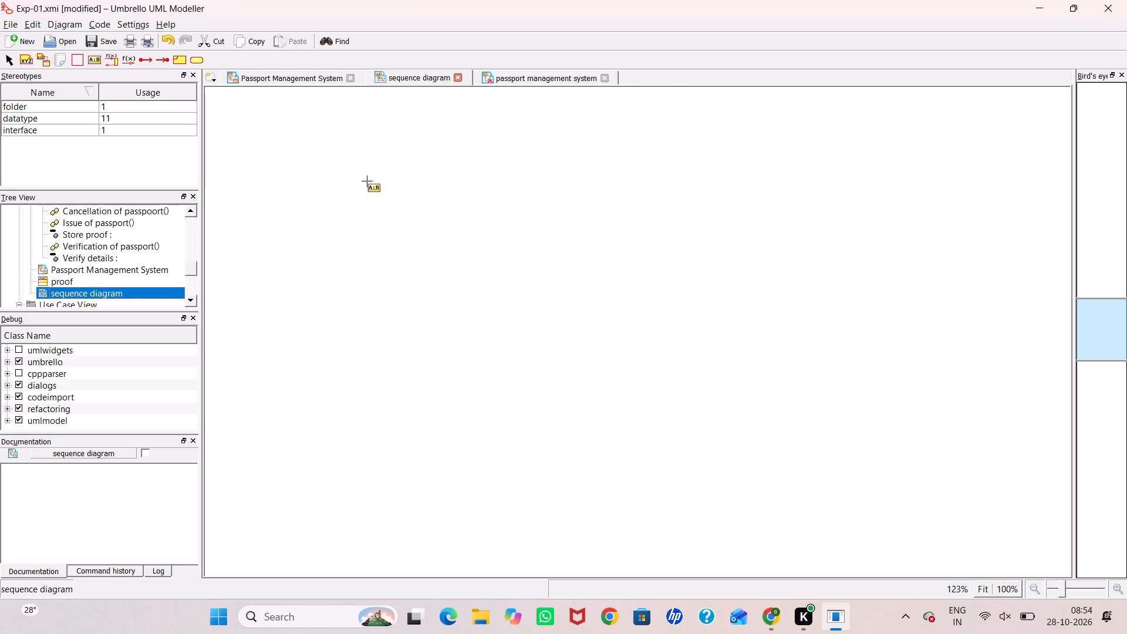
Delete the placeholder classes new_class, new_class_1, new_class_2 and new_class_3 from the model tree.
scroll(111, 265, up, 2)
scroll(92, 219, up, 1)
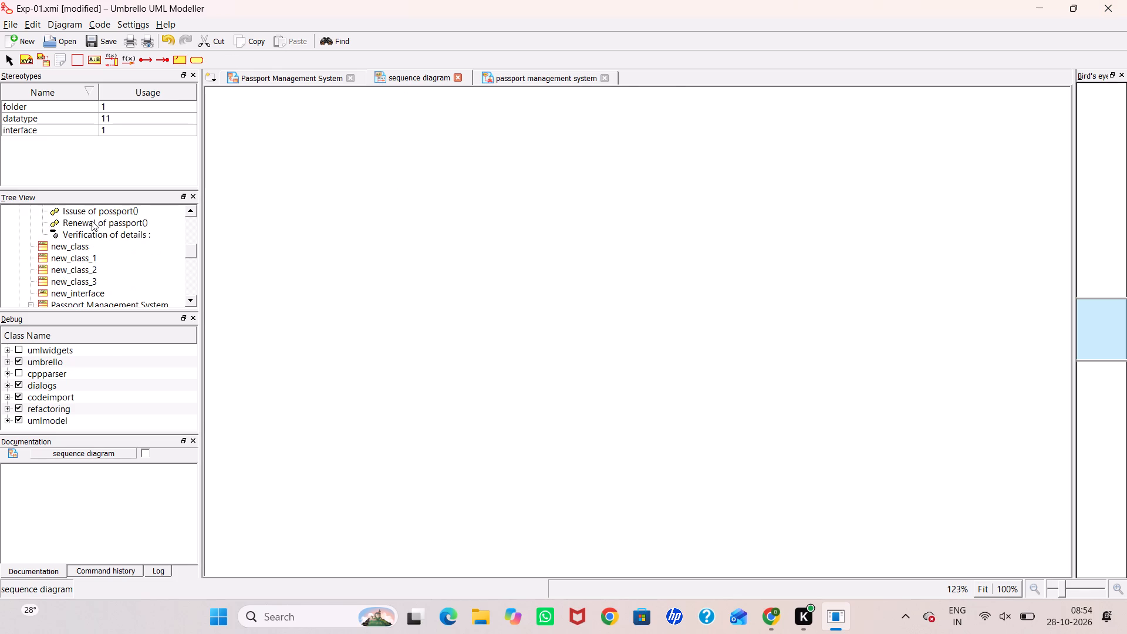
scroll(104, 251, down, 1)
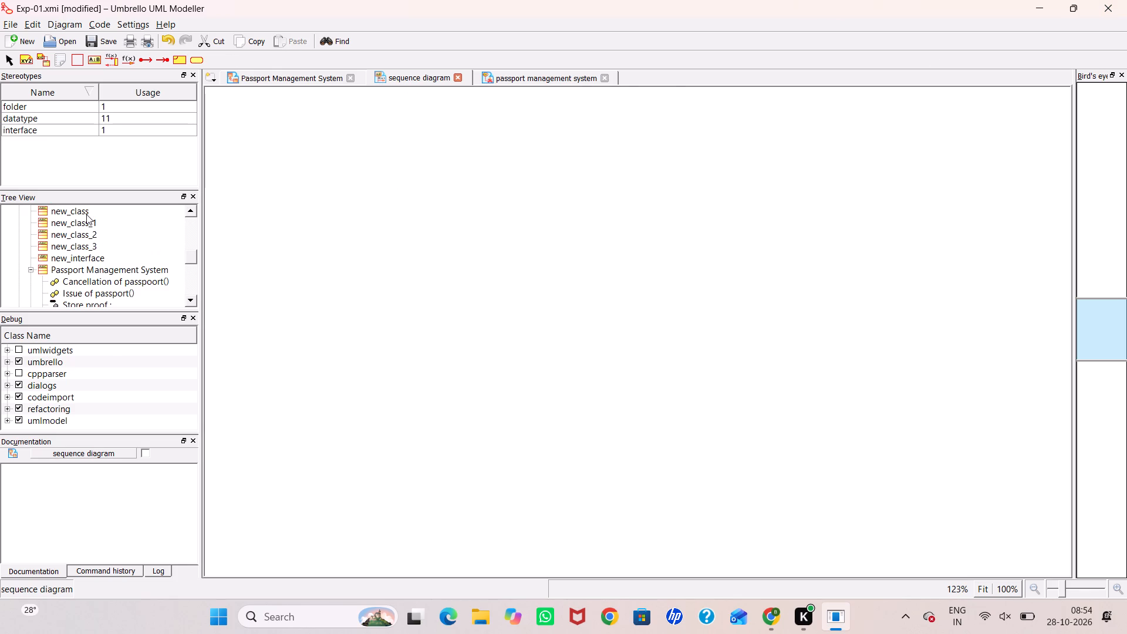
click(86, 214)
right_click(86, 214)
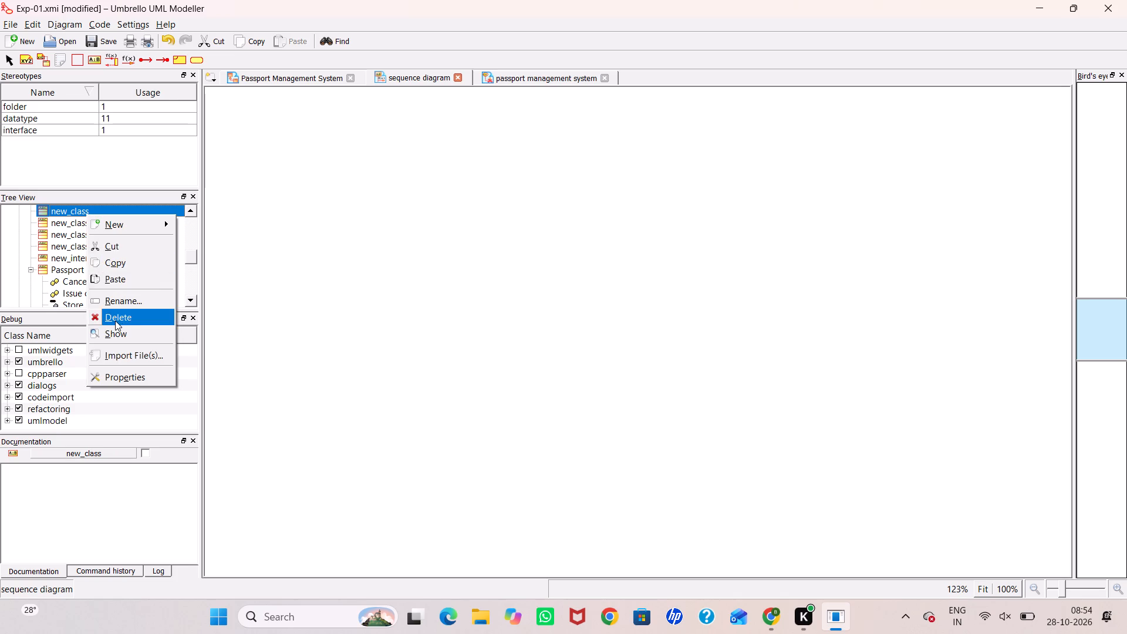
click(115, 321)
right_click(124, 205)
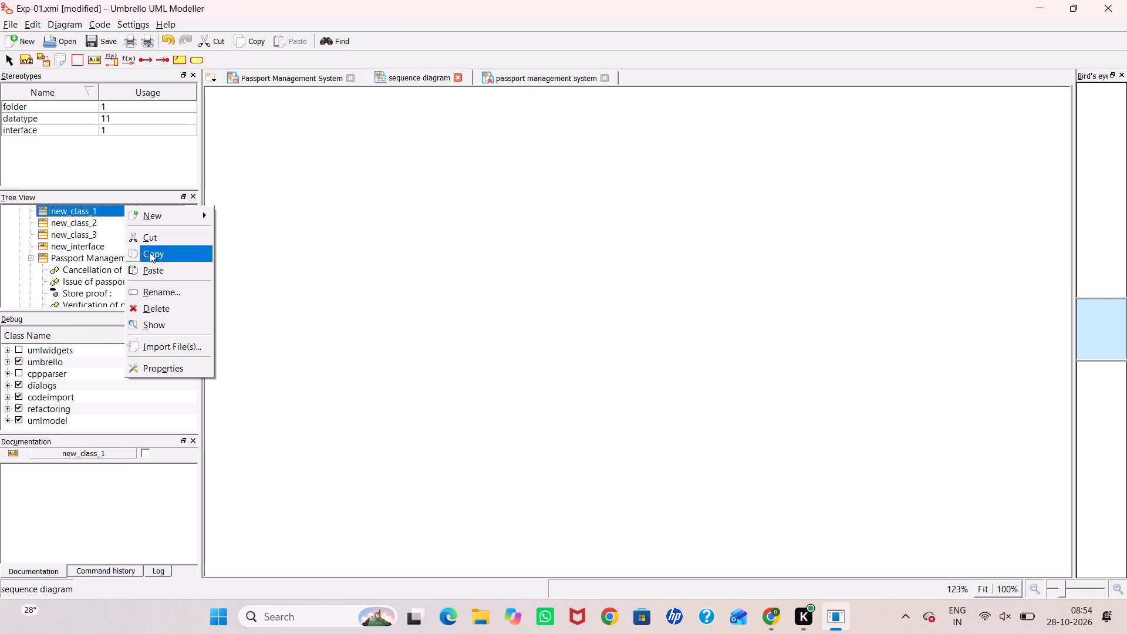
click(154, 304)
right_click(136, 212)
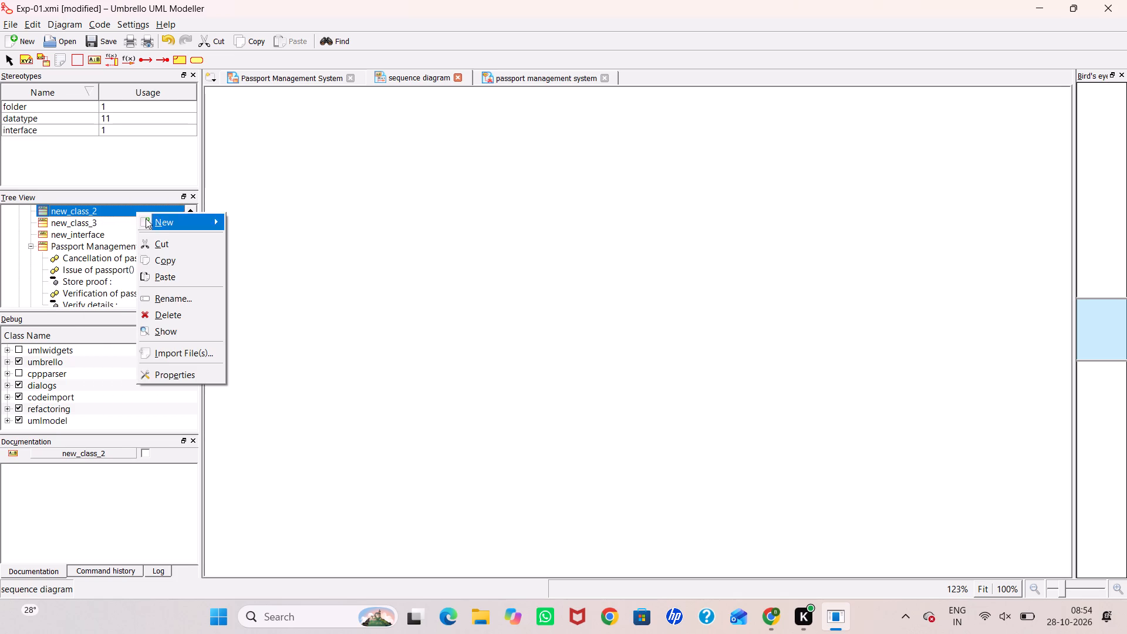
click(157, 316)
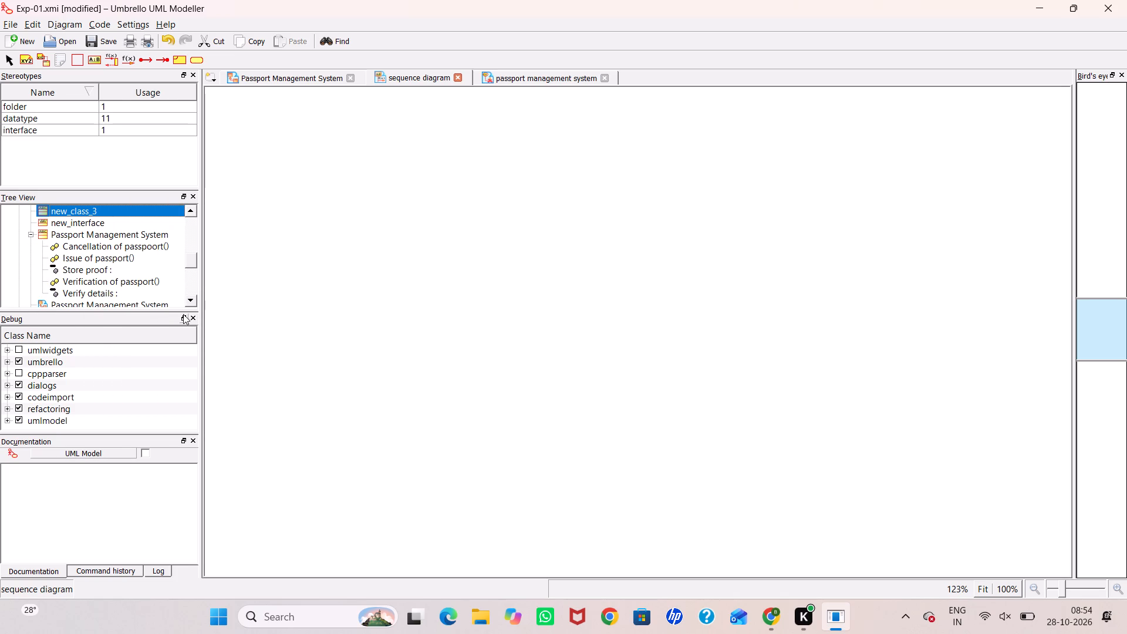
click(104, 208)
right_click(106, 208)
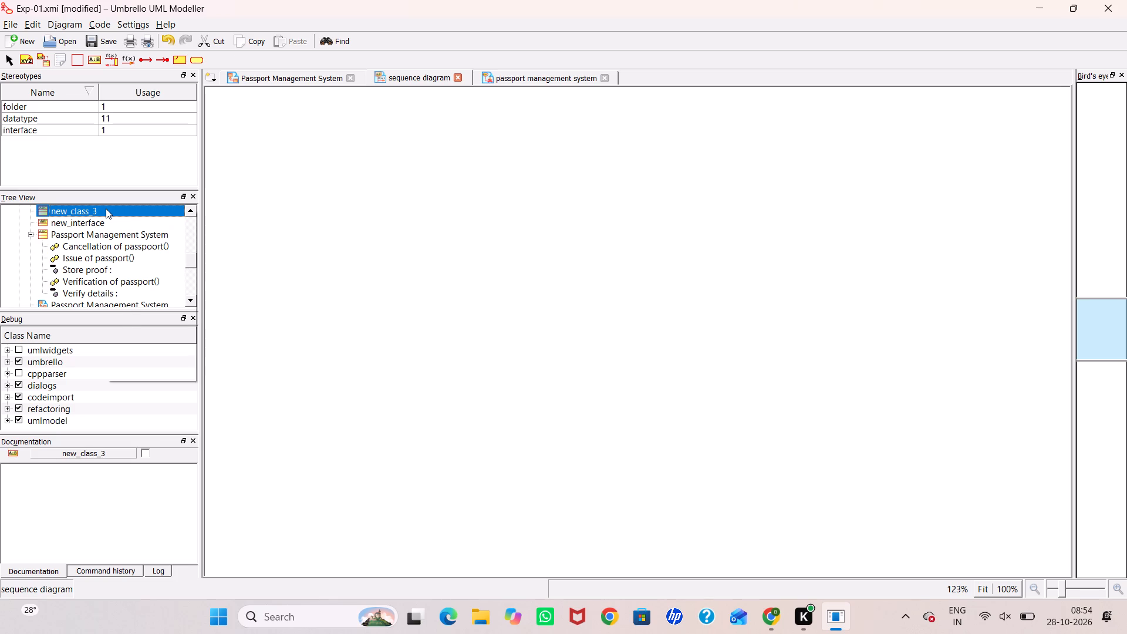
click(138, 315)
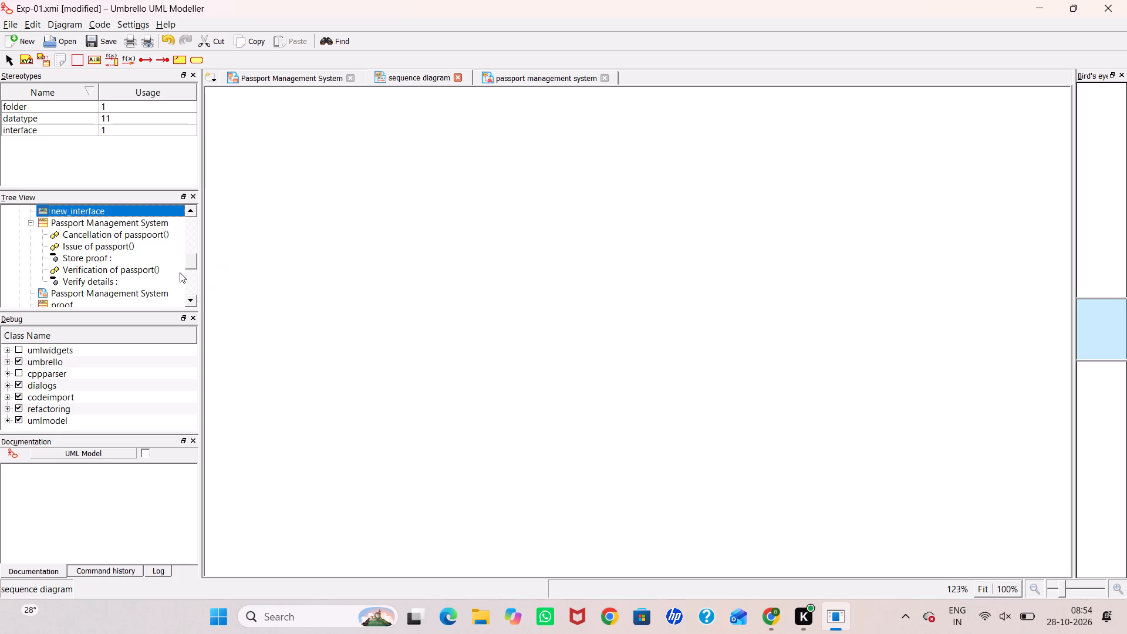
Add an object named Applicant Details to the sequence diagram, following the example in the OOAD lab record.
scroll(151, 245, up, 2)
scroll(180, 298, up, 1)
scroll(169, 276, down, 1)
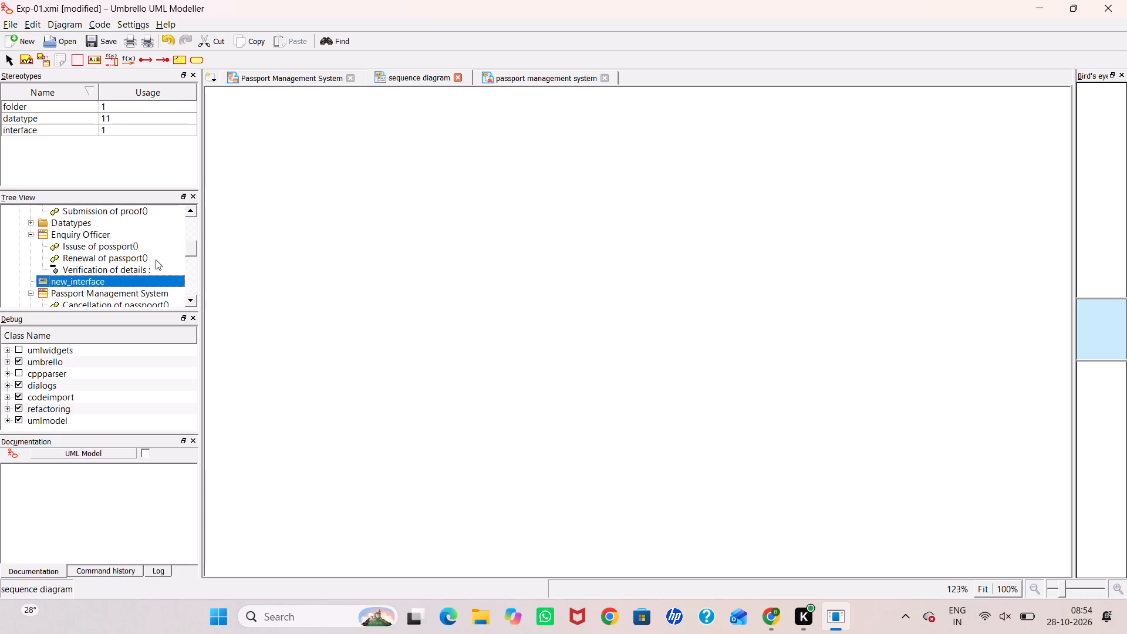
scroll(159, 258, down, 1)
click(393, 73)
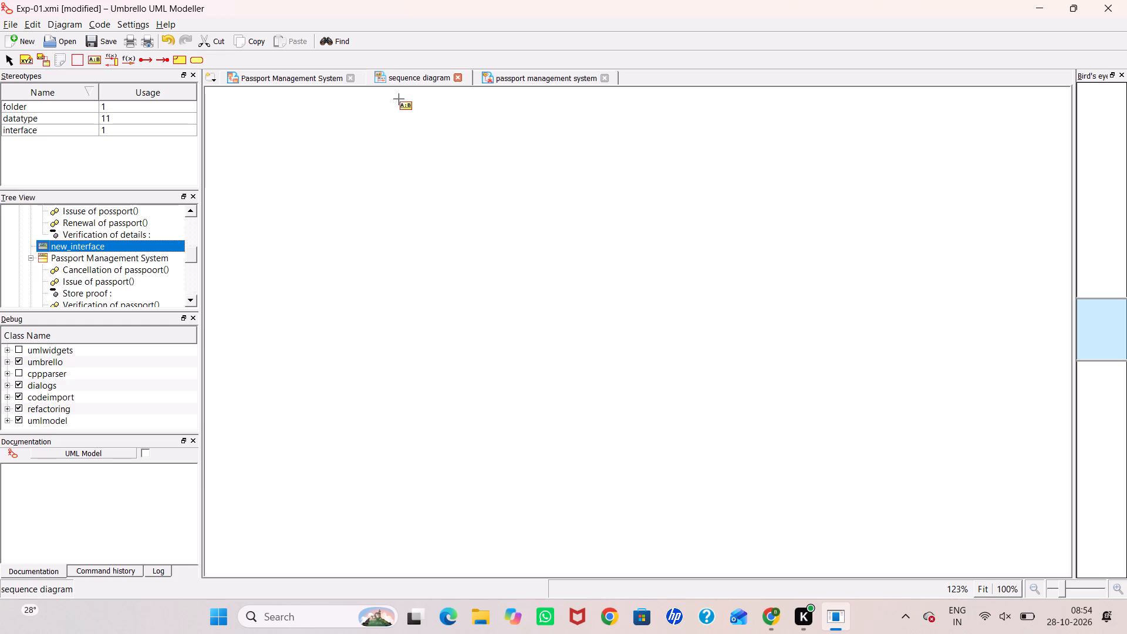
click(411, 80)
click(377, 158)
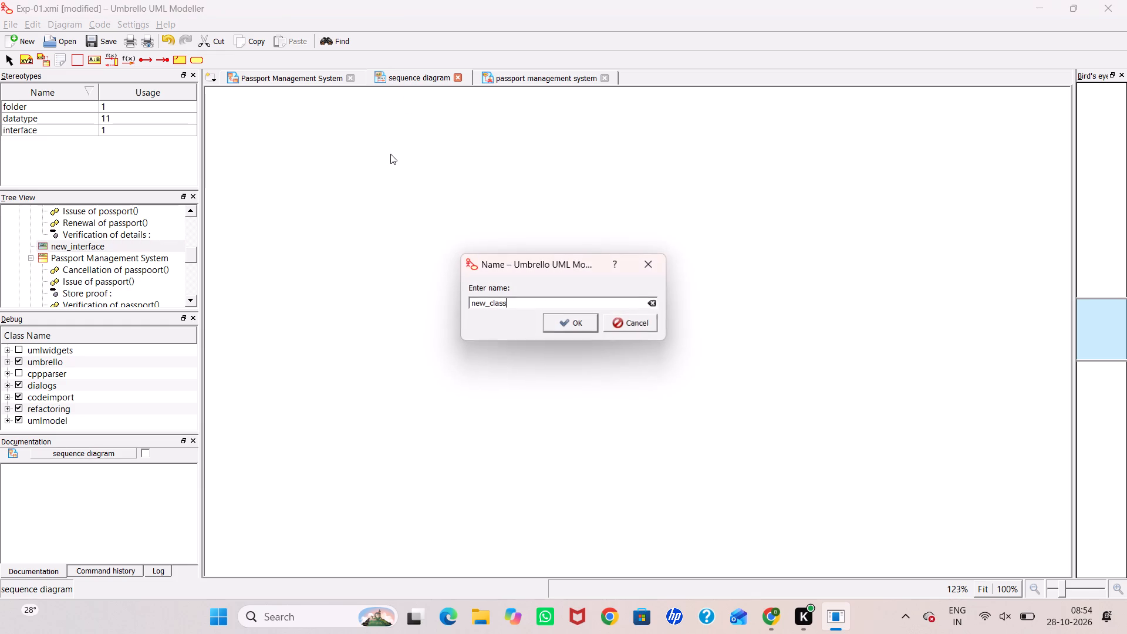
key(BackSpace)
key(BackSpace)
key(BackSpace)
key(BackSpace)
key(BackSpace)
key(BackSpace)
key(BackSpace)
key(BackSpace)
key(BackSpace)
key(BackSpace)
key(BackSpace)
key(BackSpace)
key(BackSpace)
key(BackSpace)
key(BackSpace)
key(BackSpace)
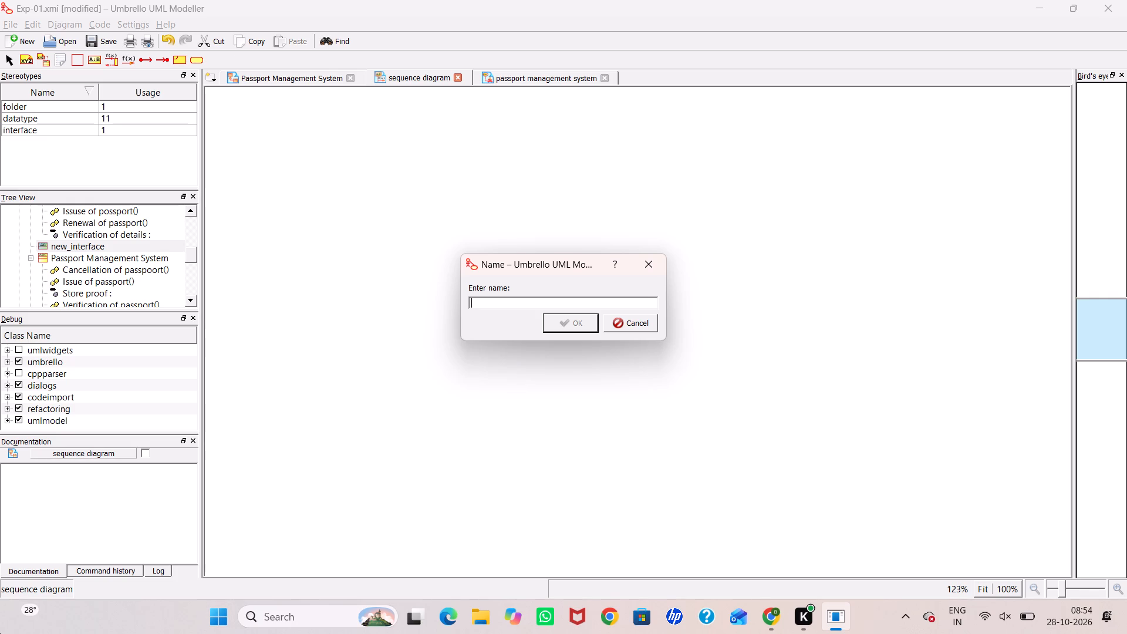
click(784, 633)
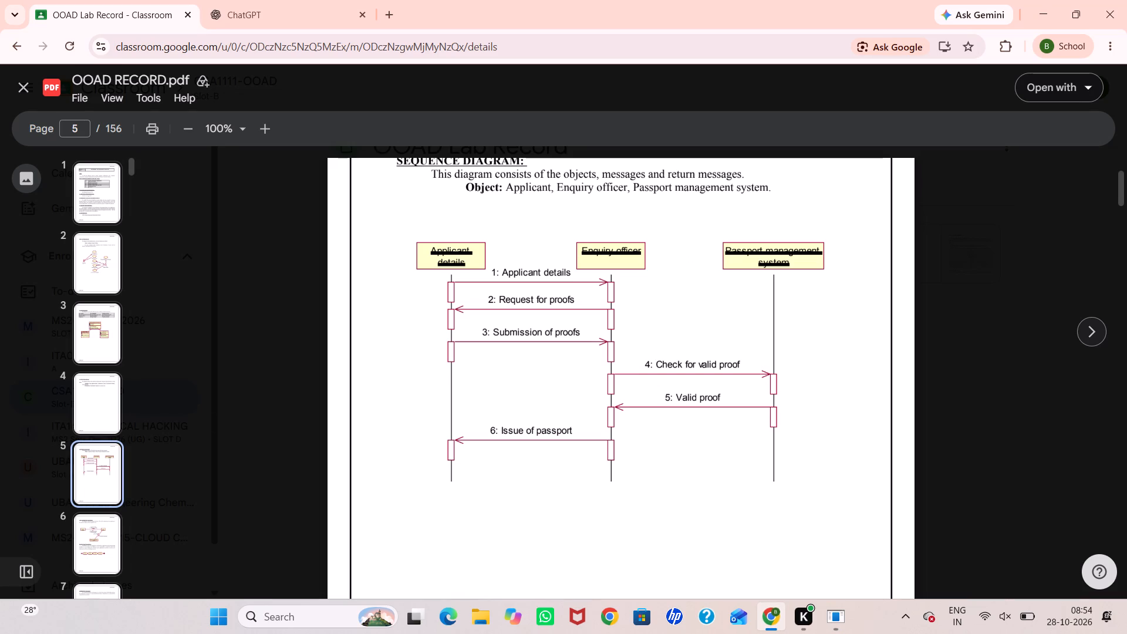
click(835, 612)
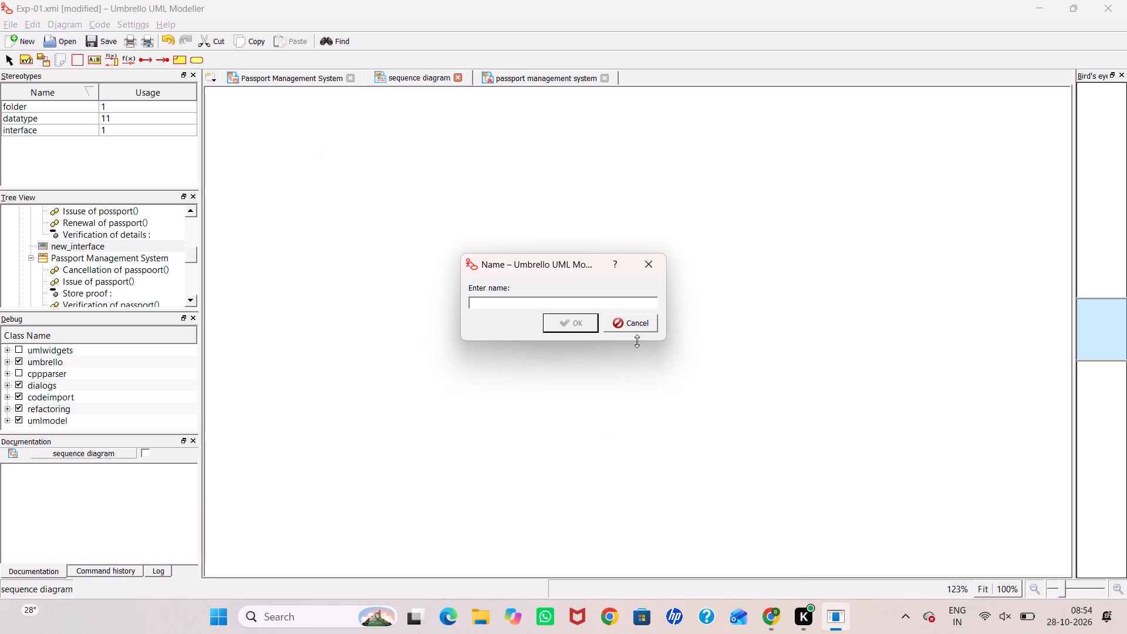
text(App)
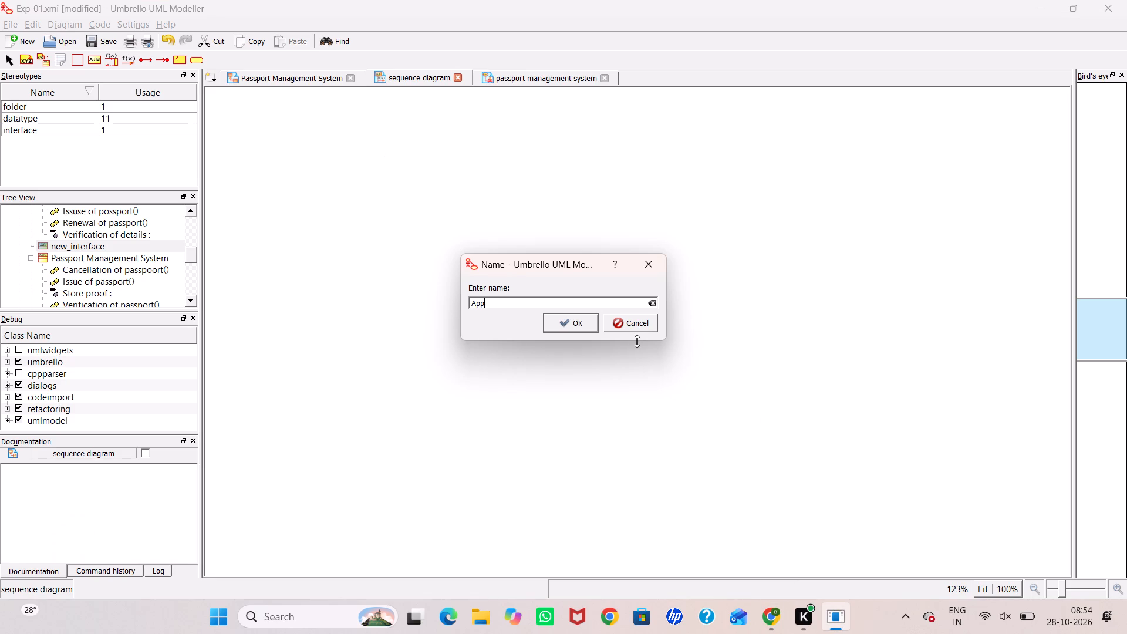
text(licant)
key(space)
key(shift+d)
text(etails)
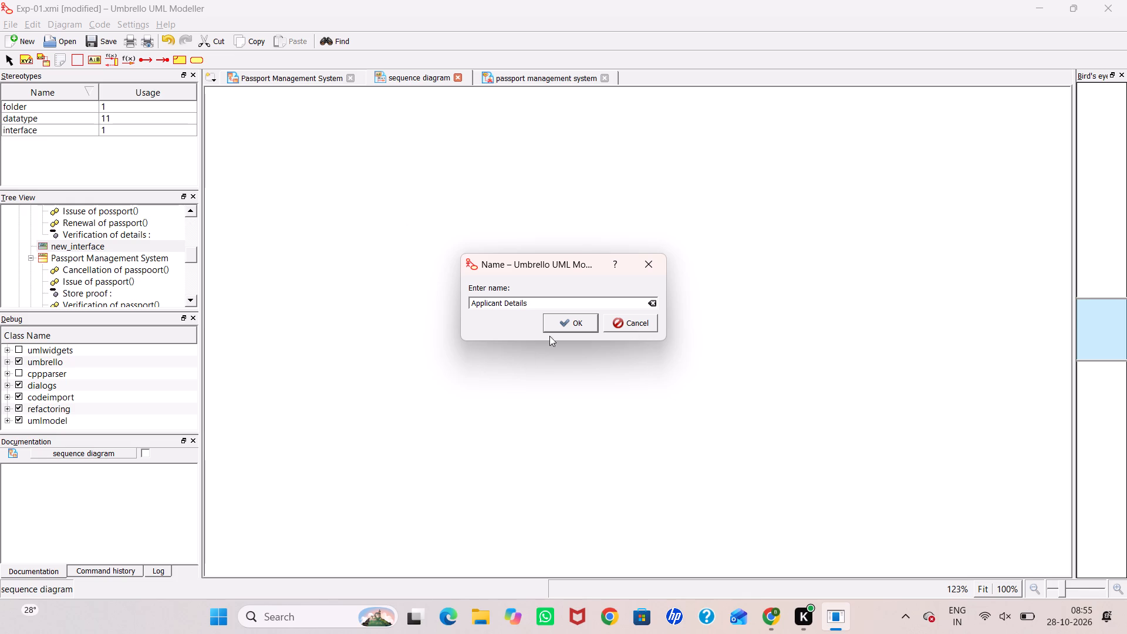
click(560, 326)
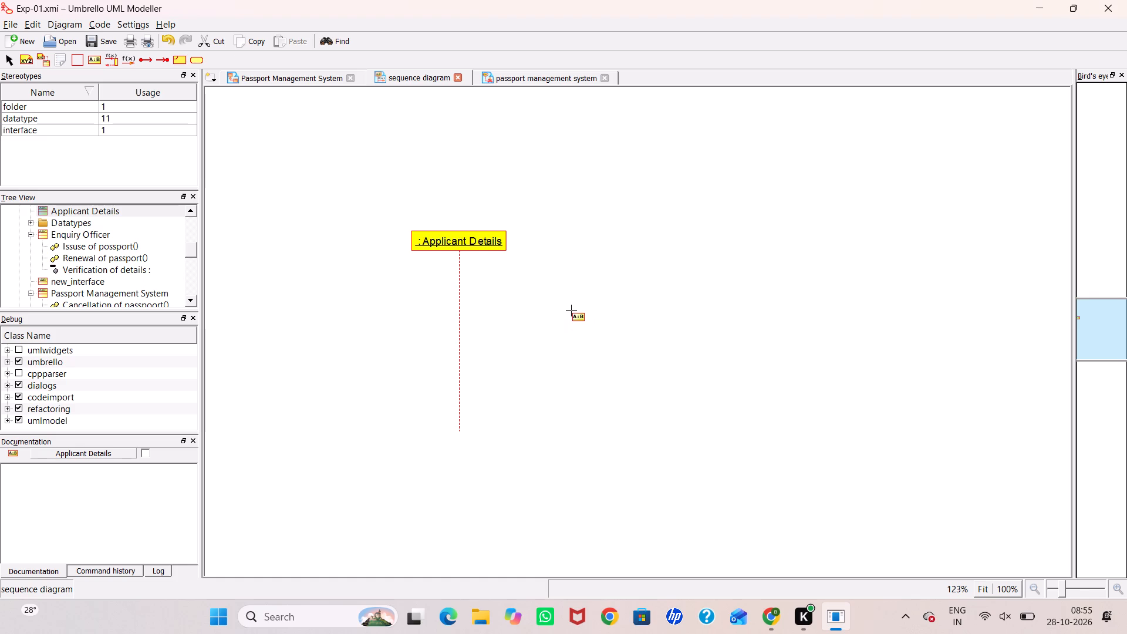
Place a second object beside Applicant Details in the sequence diagram, check the lab record example, and clear the suggested name.
click(648, 240)
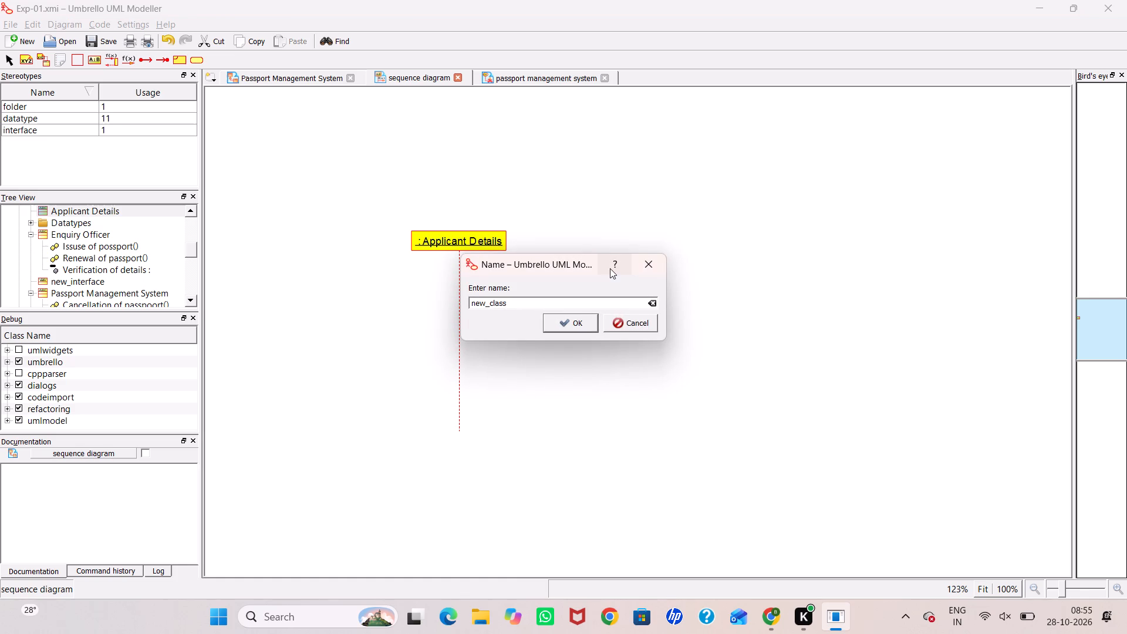
key(alt+Tab)
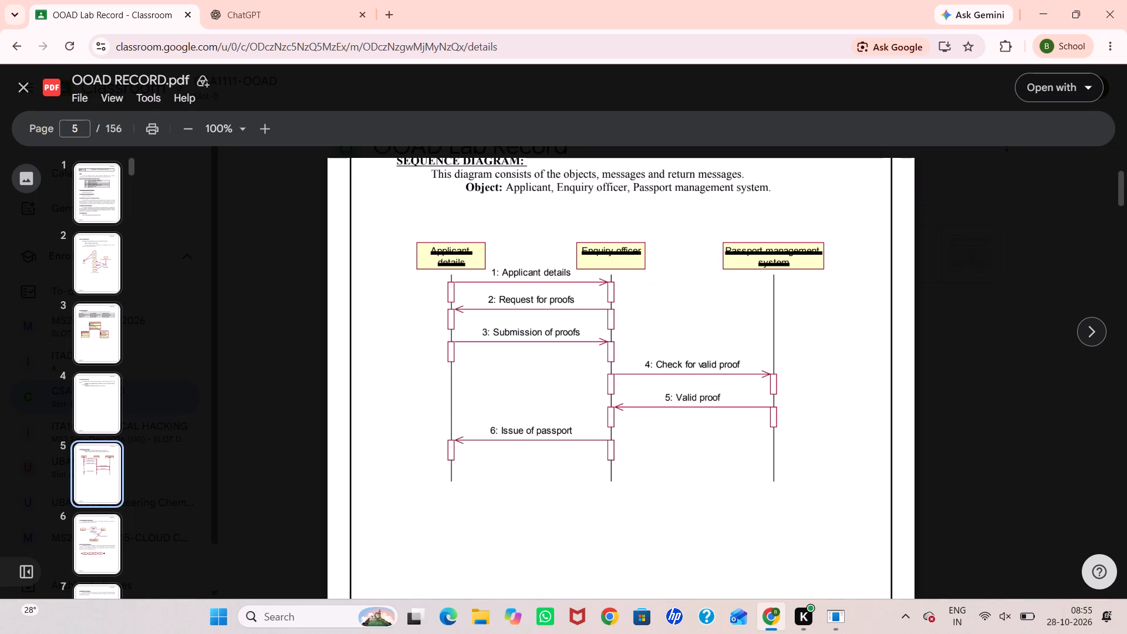
key(alt+Tab)
key(BackSpace)
key(BackSpace)
key(BackSpace)
key(BackSpace)
key(BackSpace)
key(BackSpace)
key(BackSpace)
key(BackSpace)
key(BackSpace)
key(BackSpace)
key(BackSpace)
key(BackSpace)
key(BackSpace)
key(BackSpace)
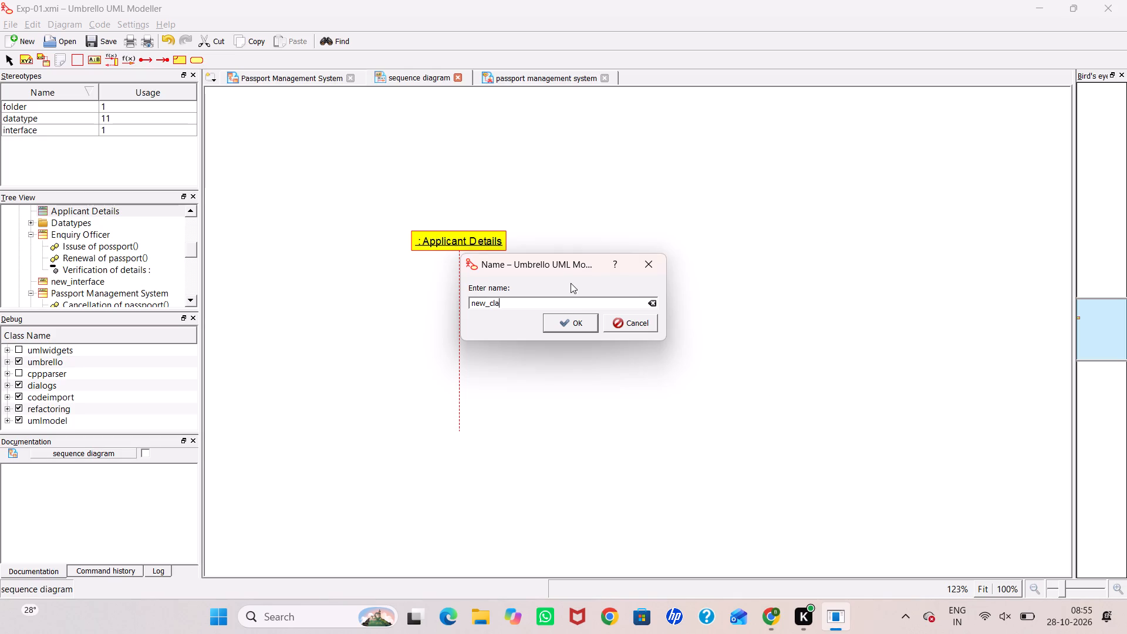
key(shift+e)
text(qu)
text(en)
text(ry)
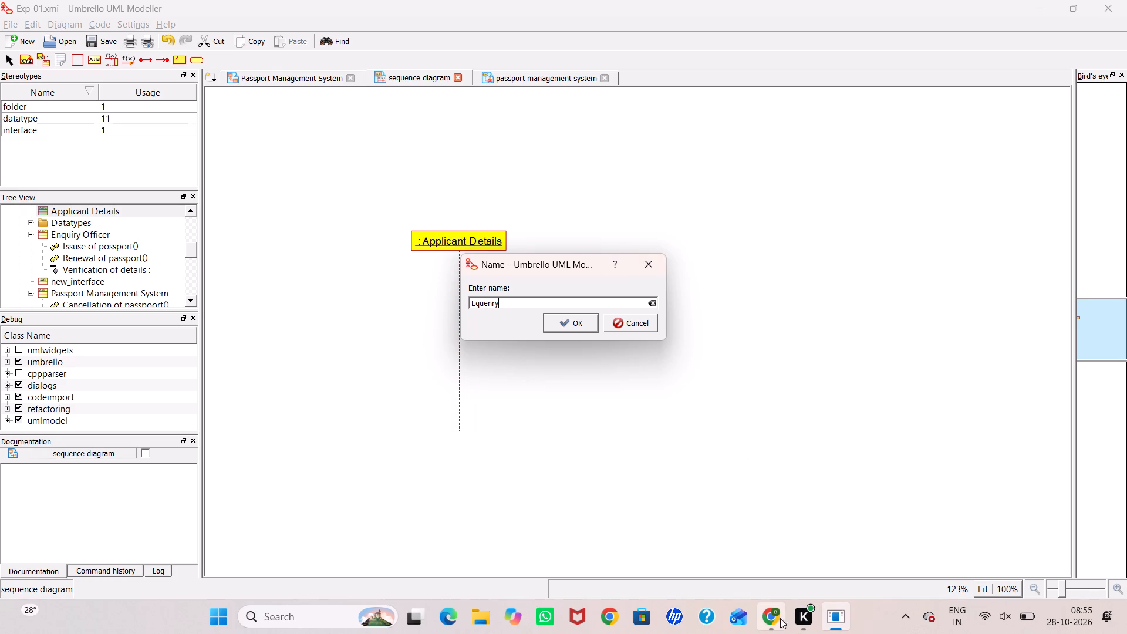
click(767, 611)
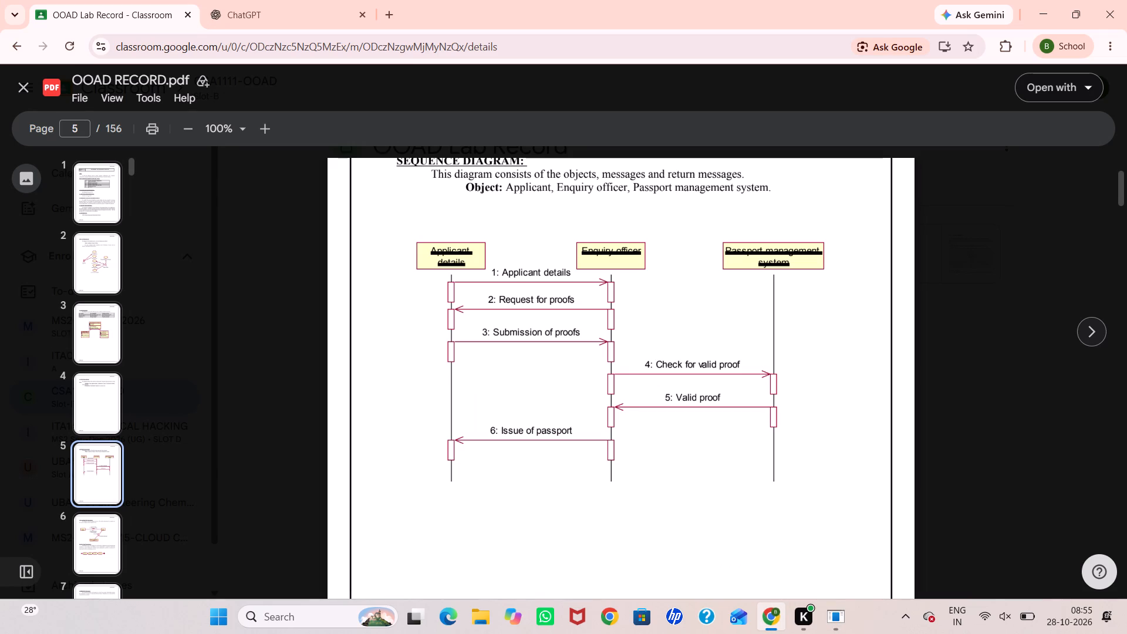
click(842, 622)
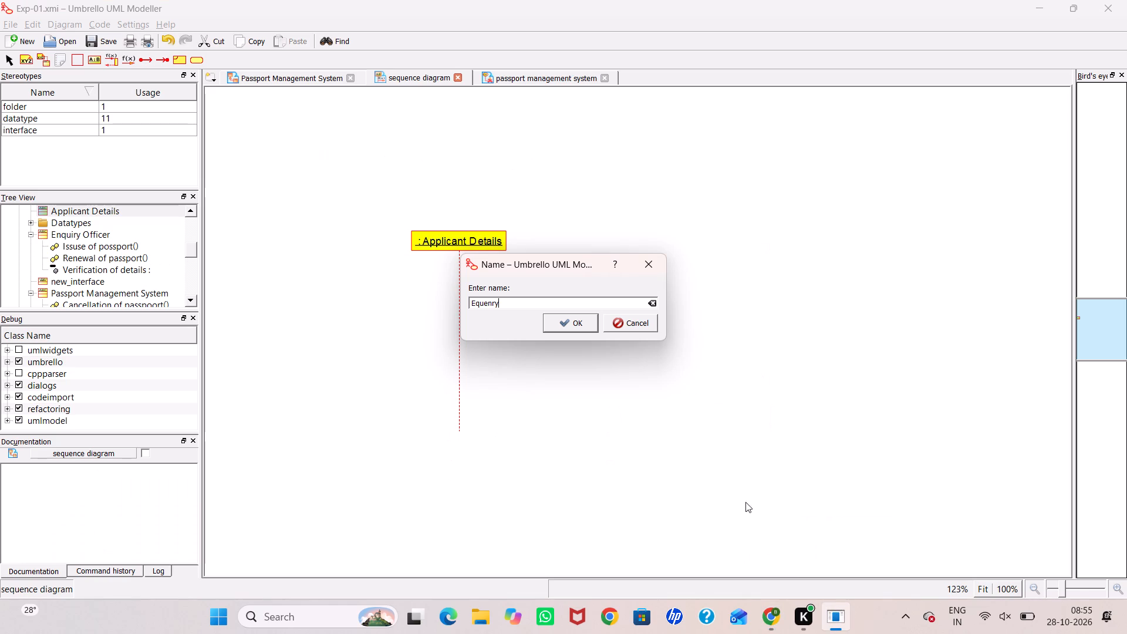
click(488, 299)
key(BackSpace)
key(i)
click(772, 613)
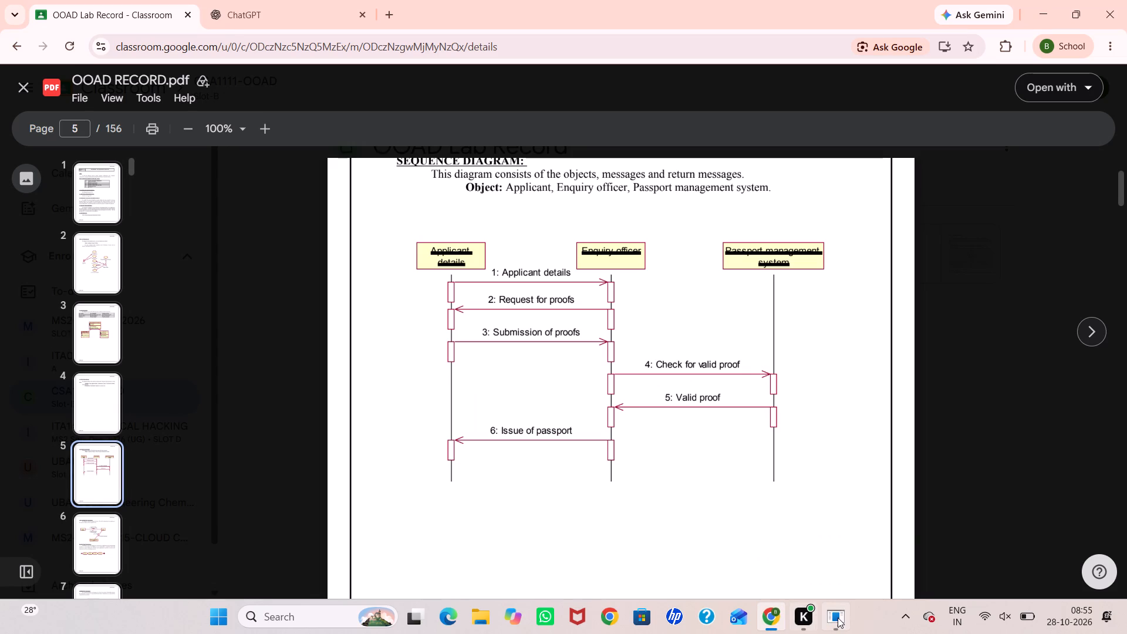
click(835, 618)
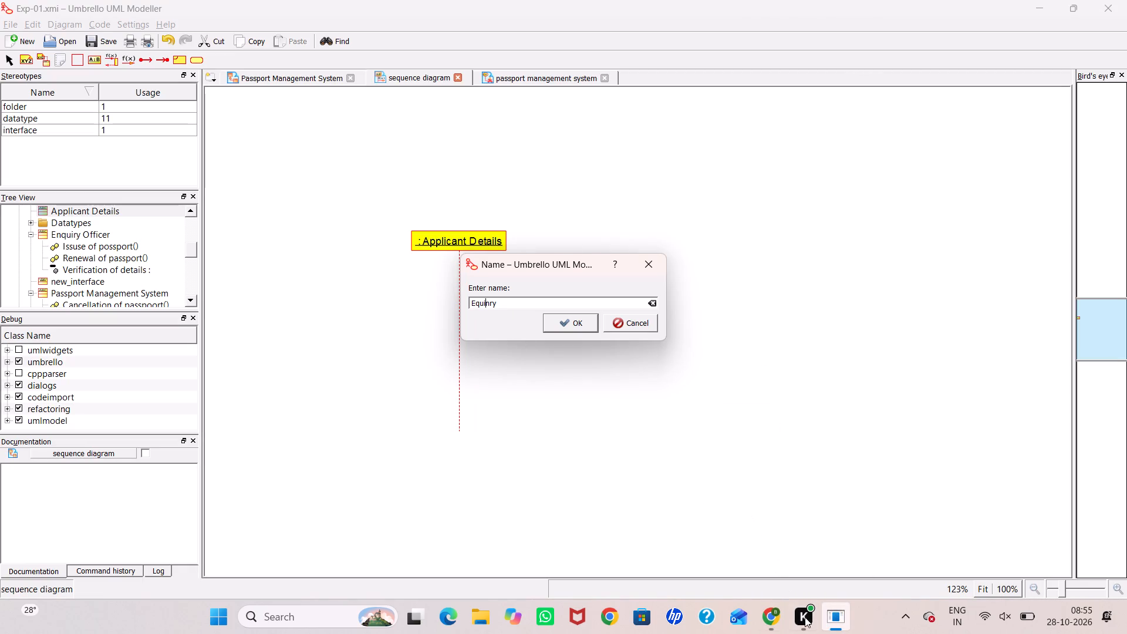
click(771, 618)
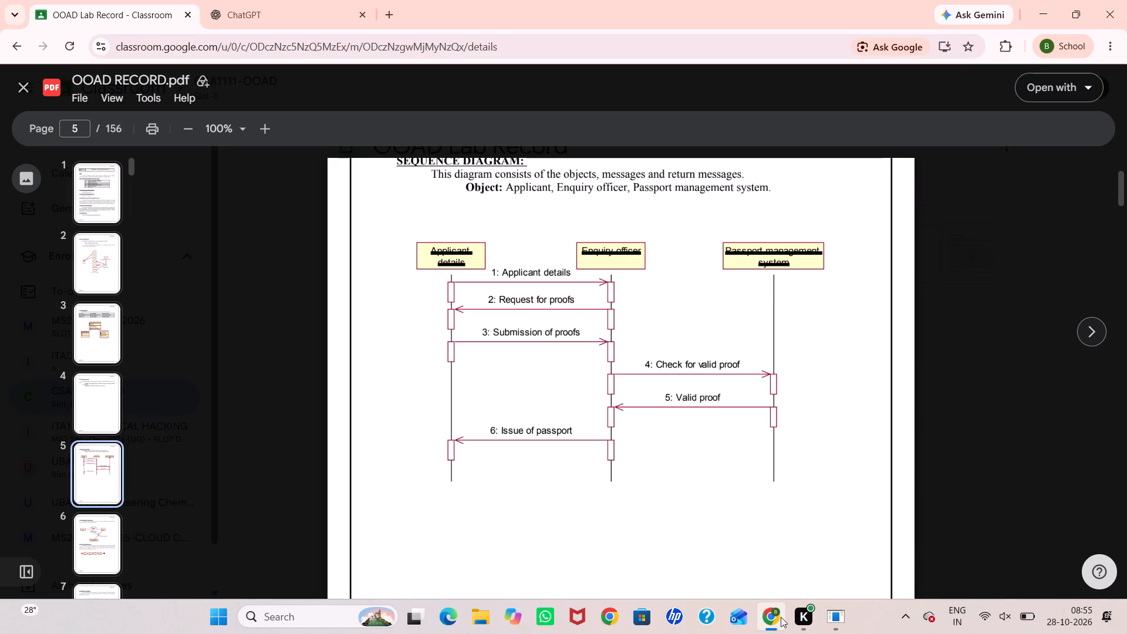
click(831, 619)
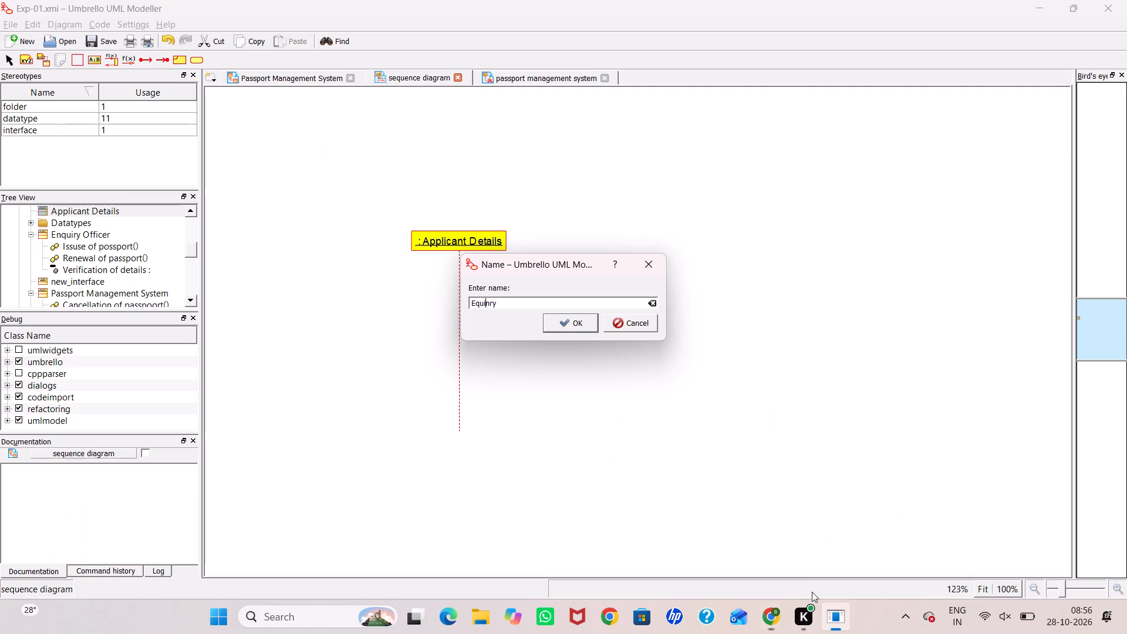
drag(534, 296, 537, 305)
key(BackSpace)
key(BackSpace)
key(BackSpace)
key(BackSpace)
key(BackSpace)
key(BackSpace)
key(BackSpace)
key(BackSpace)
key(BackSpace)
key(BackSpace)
Name the new sequence diagram object Enquiry Officer1, following the Enquiry officer object in the OOAD lab record.
key(e)
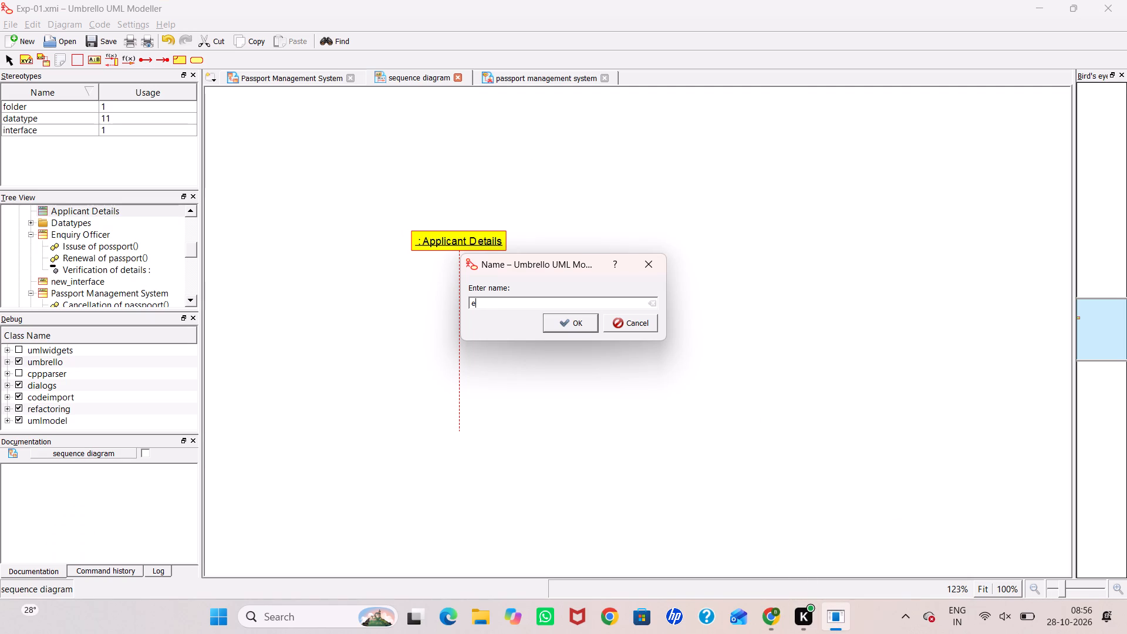
key(BackSpace)
key(shift+e)
key(n)
text(qu)
key(r)
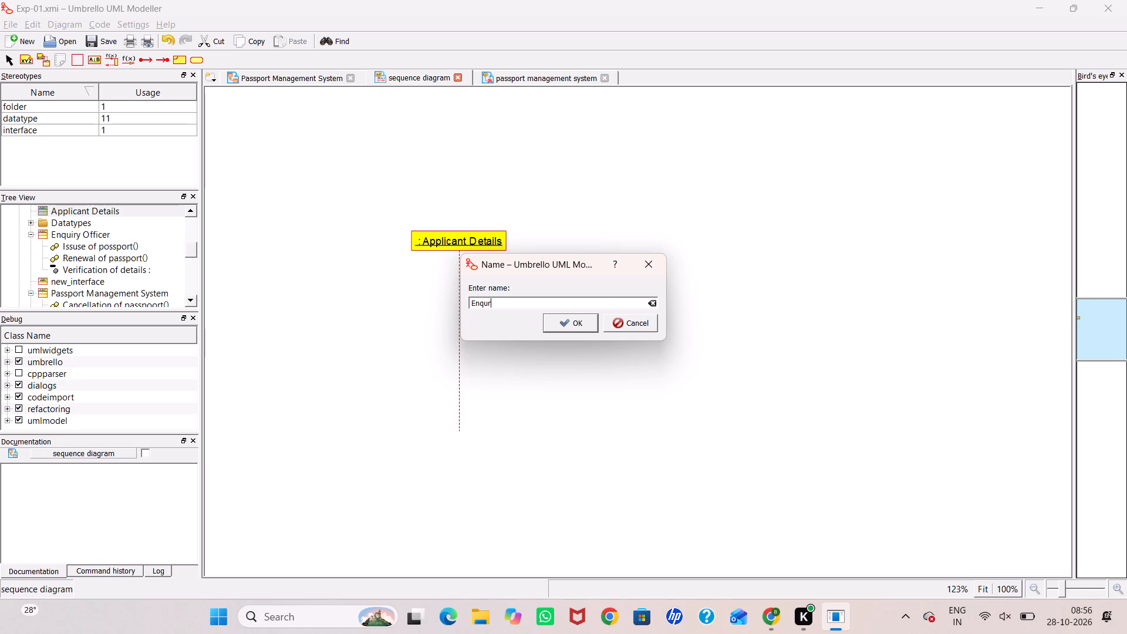
key(BackSpace)
text(iry)
key(space)
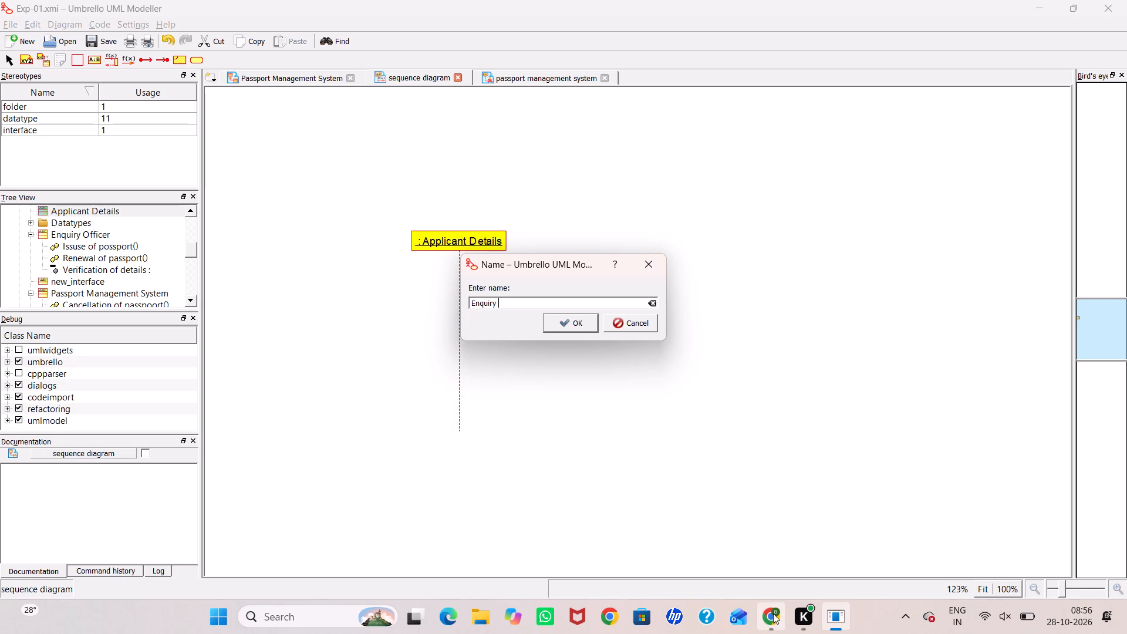
click(771, 615)
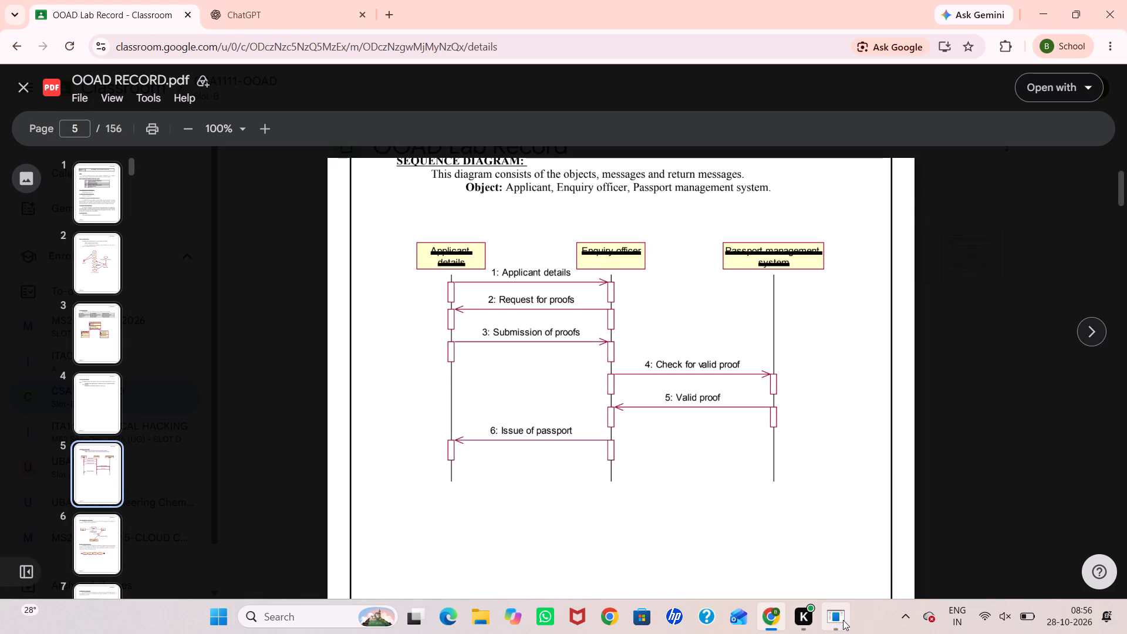
click(843, 619)
key(shift+o)
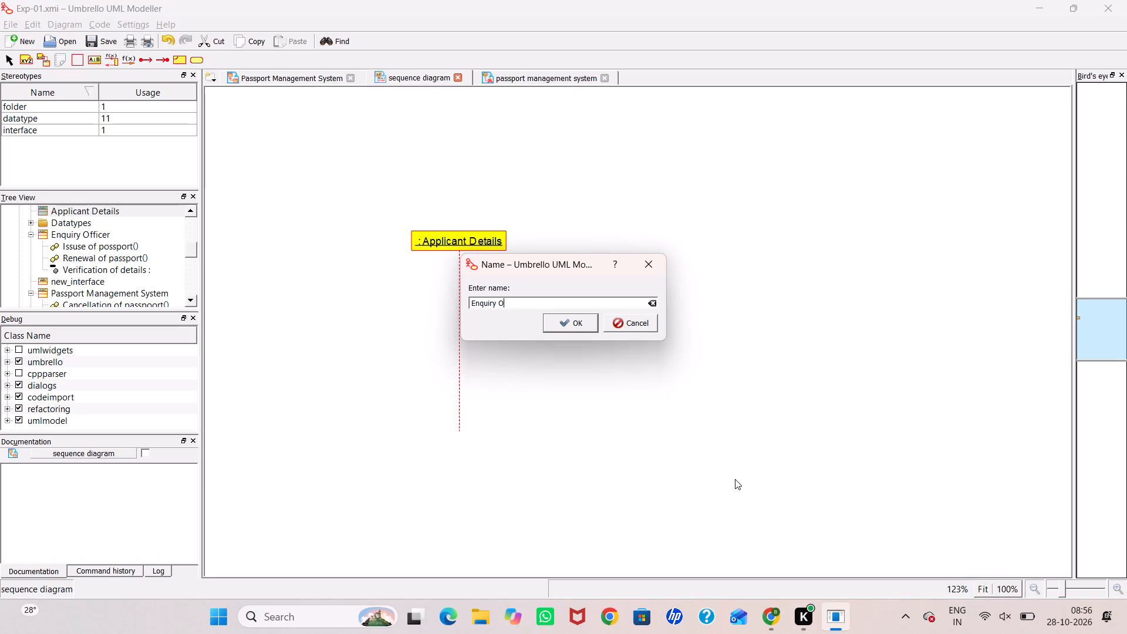
text(fficer)
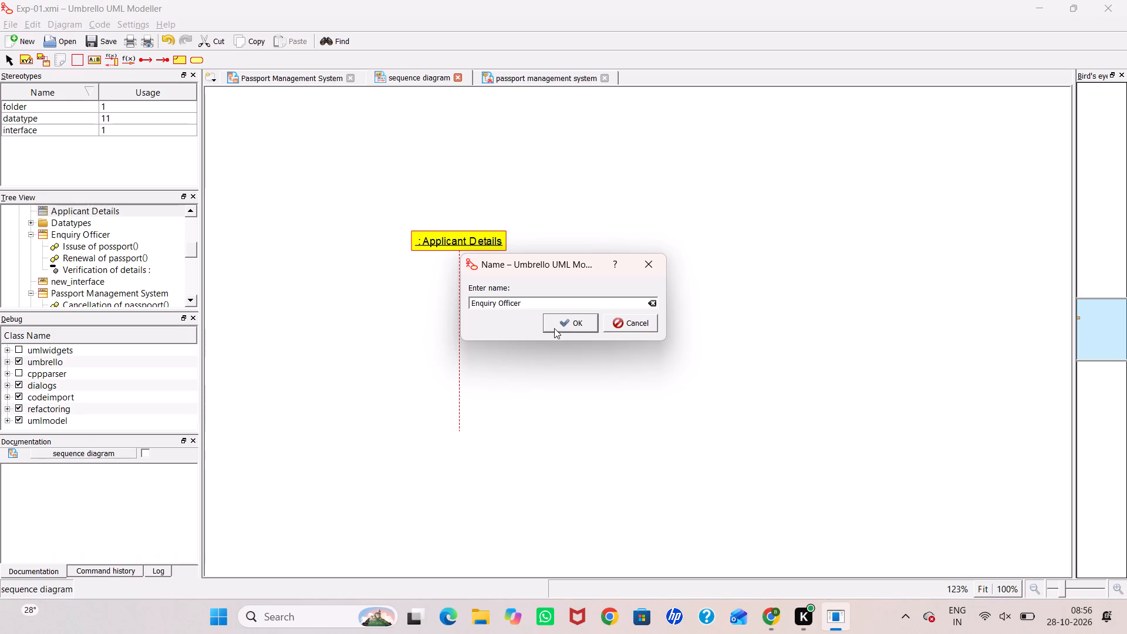
click(554, 328)
click(619, 318)
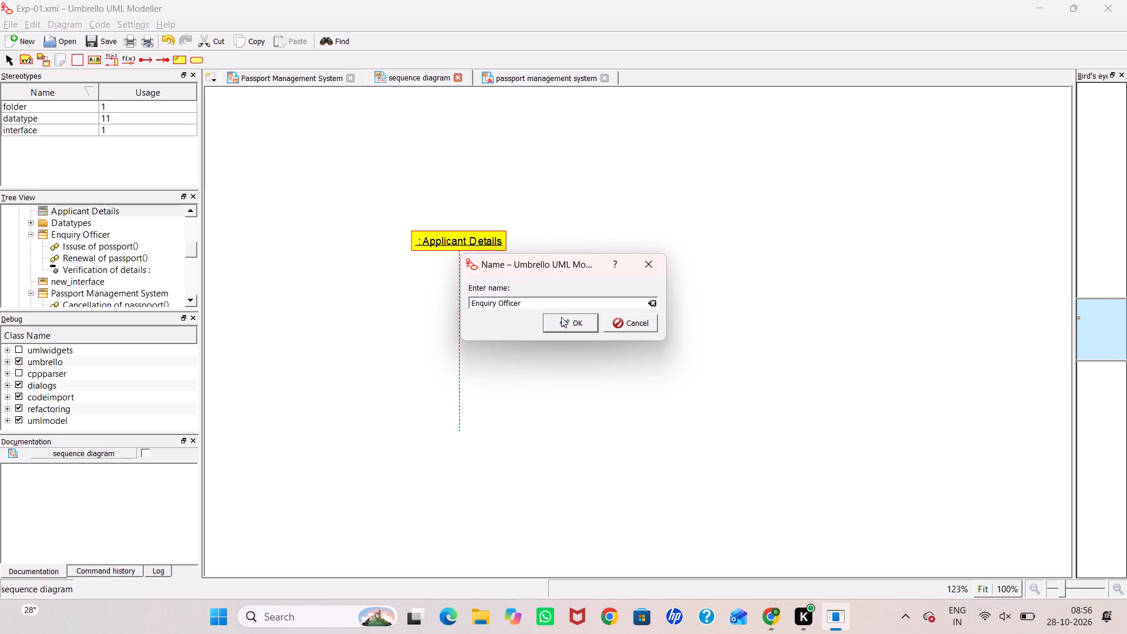
key(space)
click(561, 318)
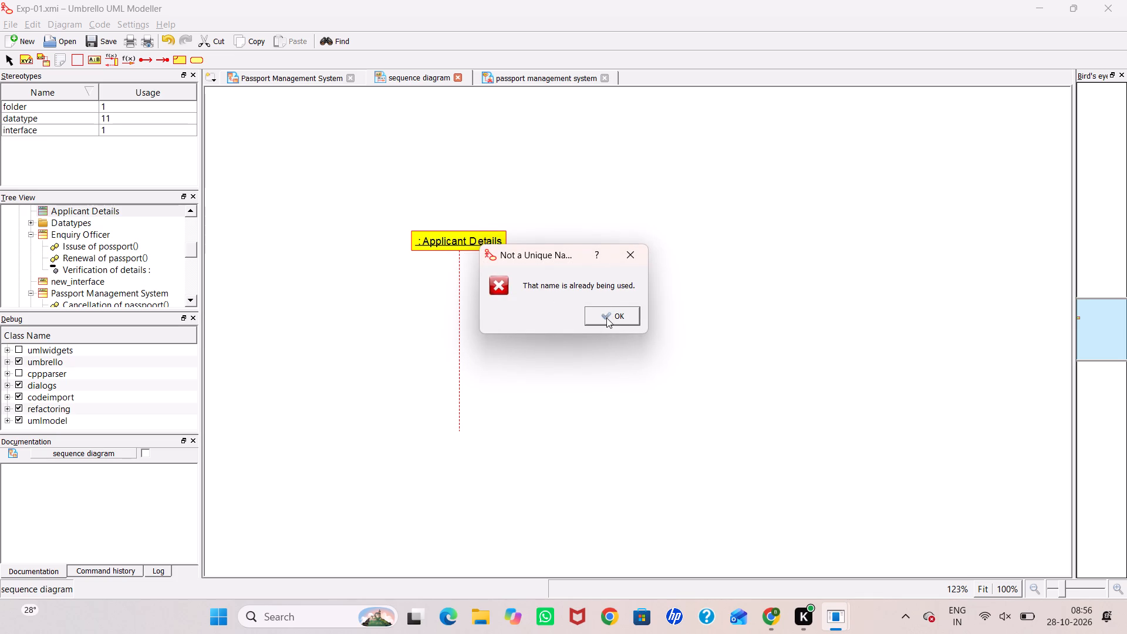
click(606, 318)
key(1)
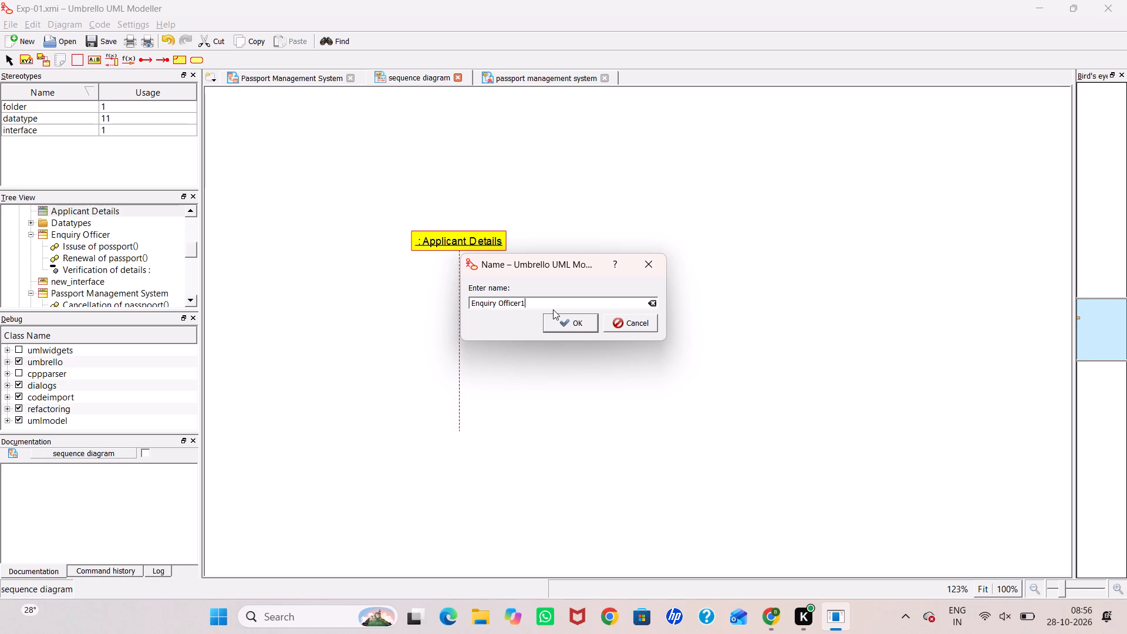
click(566, 322)
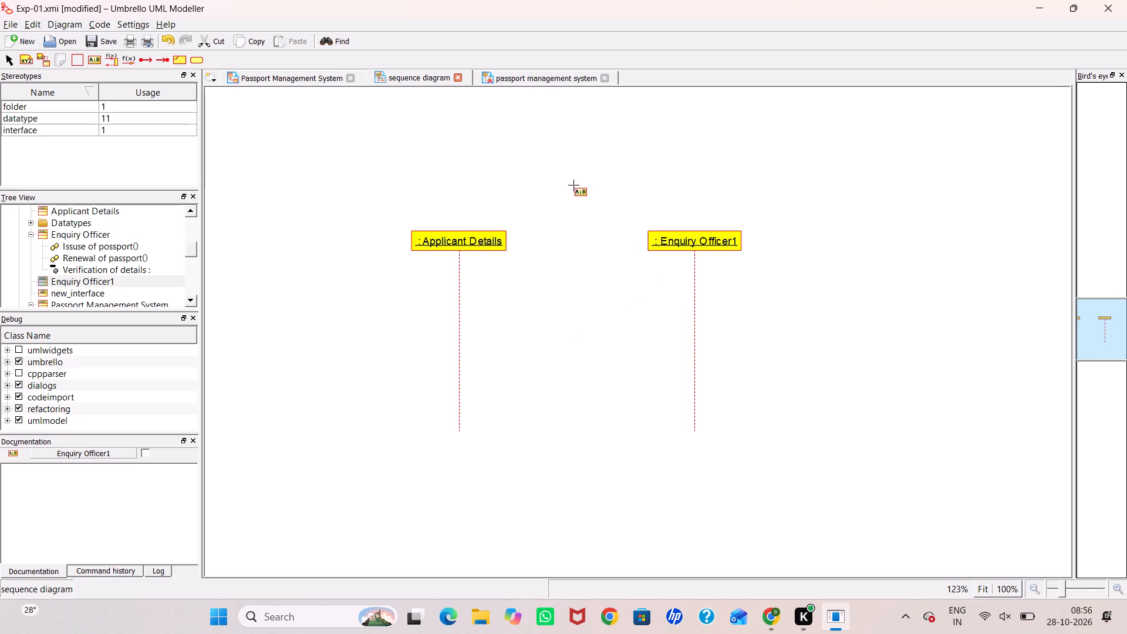
Add a third object named Passport Management system beside Enquiry Officer1 in the sequence diagram, following the OOAD lab record.
click(861, 238)
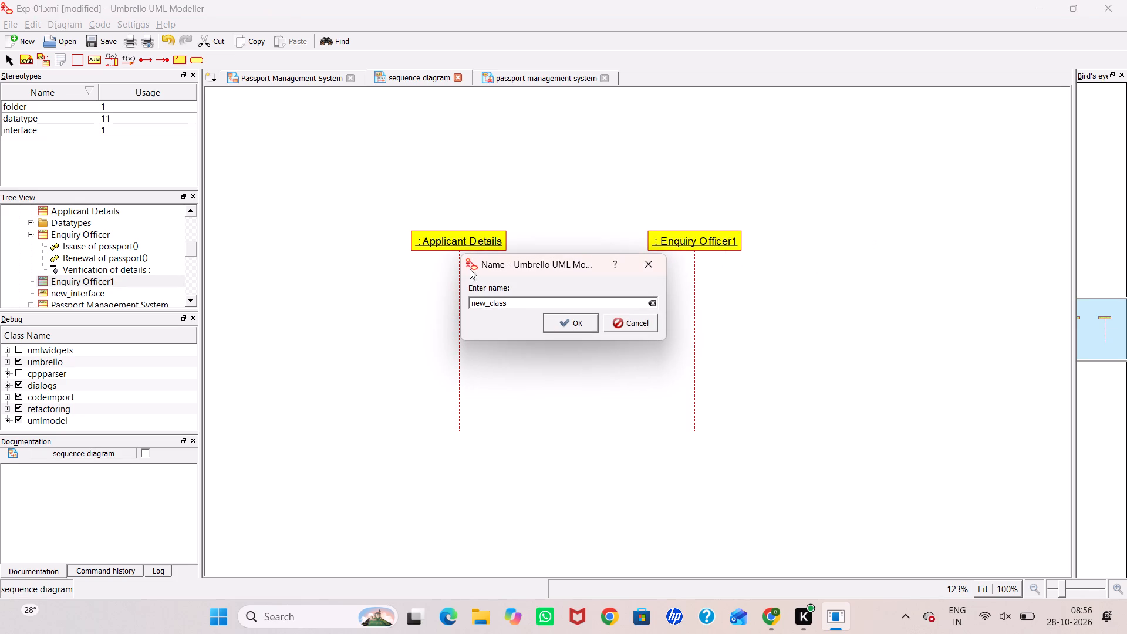
click(775, 609)
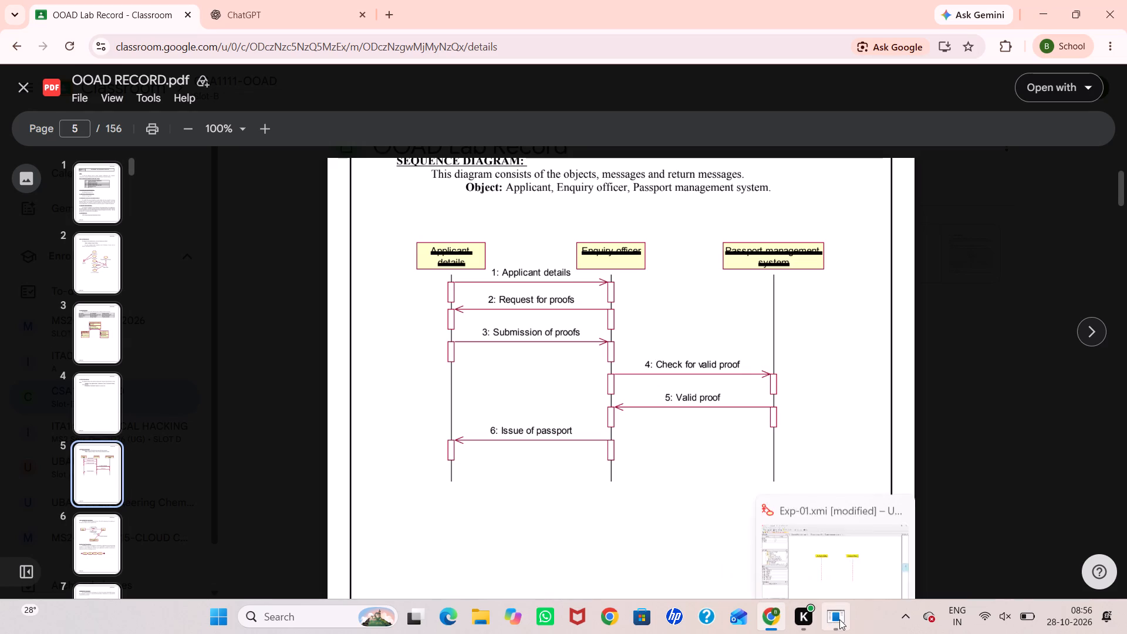
drag(841, 619, 805, 612)
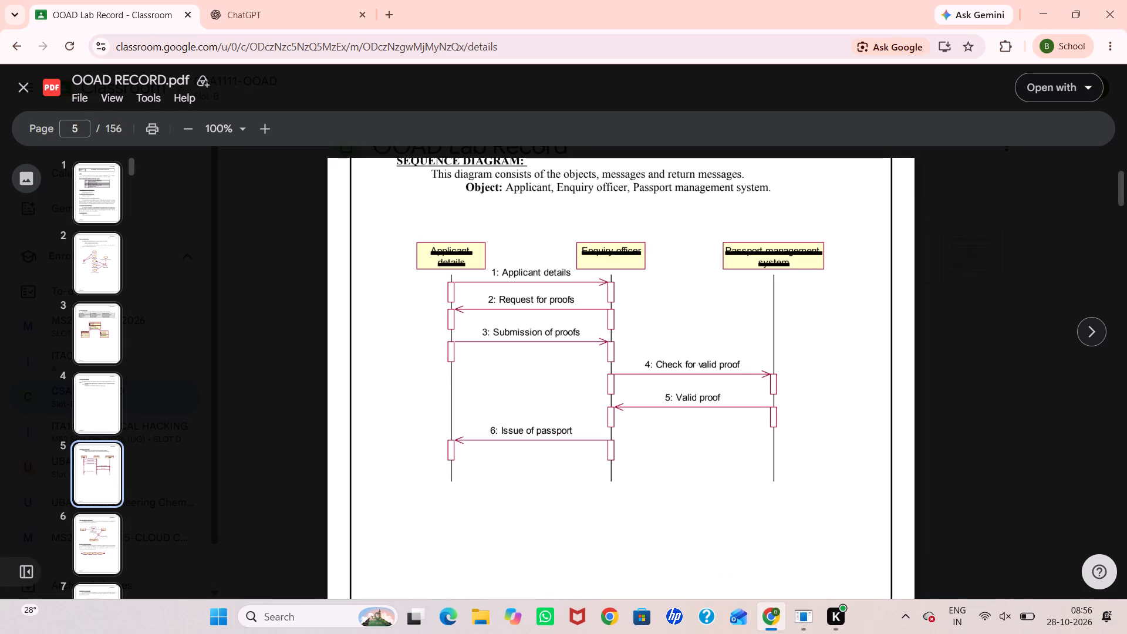
click(775, 608)
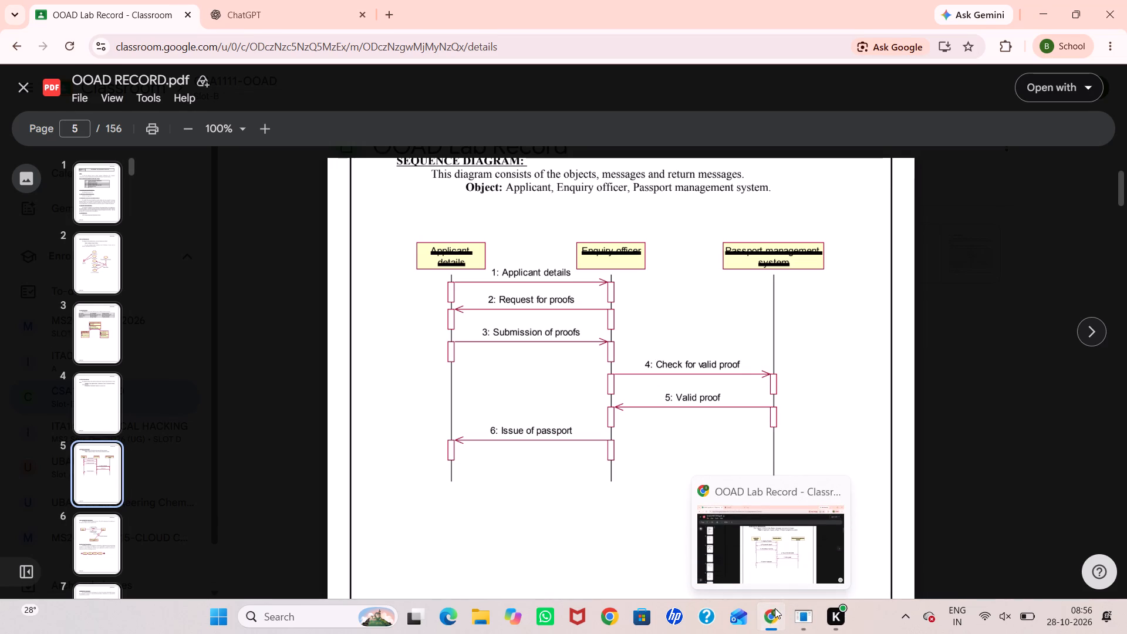
click(797, 615)
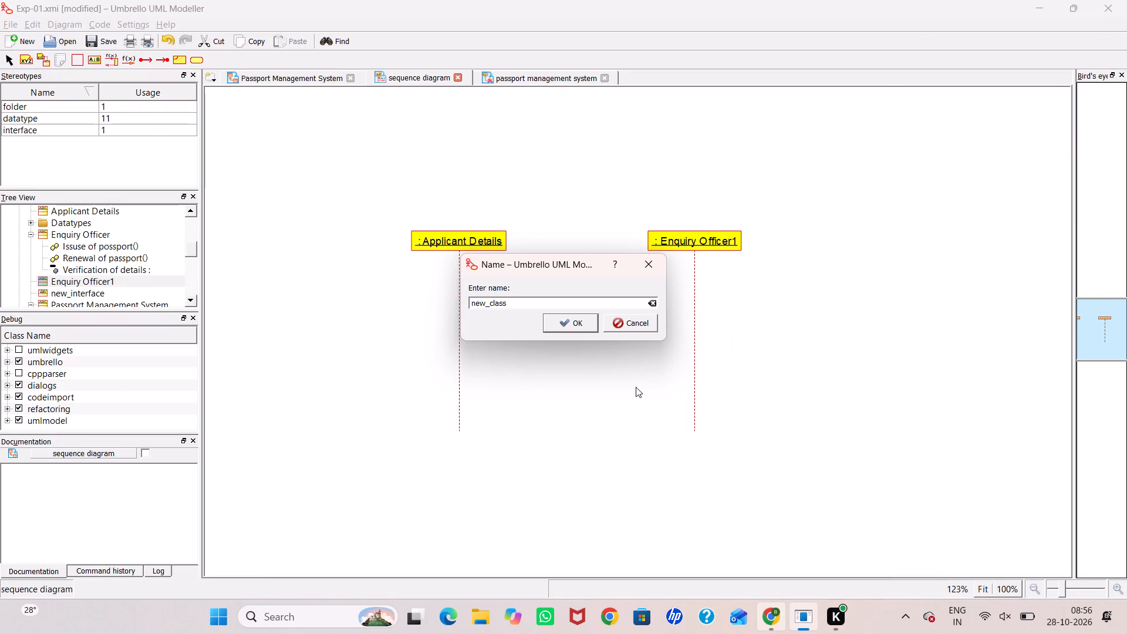
key(BackSpace)
key(BackSpace)
key(BackSpace)
key(BackSpace)
key(BackSpace)
key(BackSpace)
key(BackSpace)
key(BackSpace)
key(BackSpace)
key(BackSpace)
key(BackSpace)
key(BackSpace)
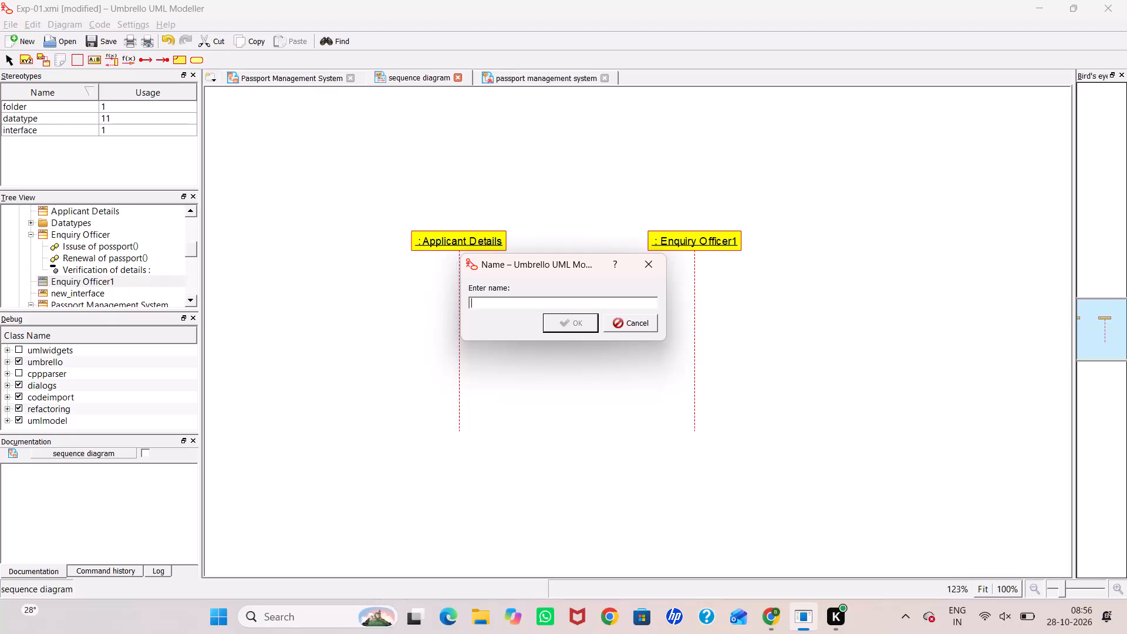
text(Pass)
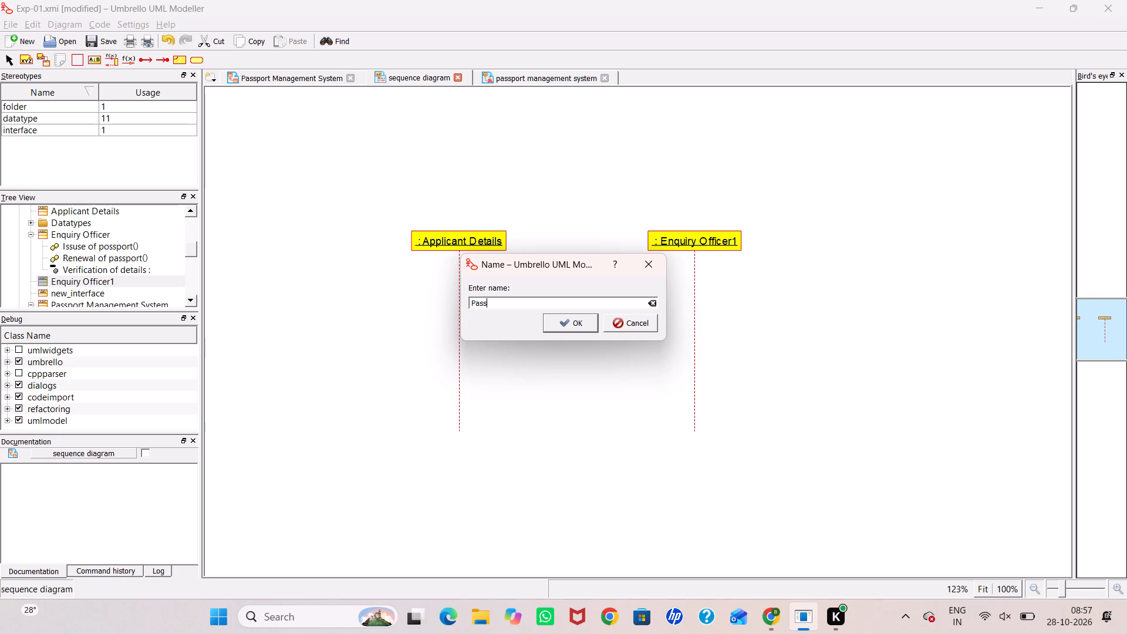
text(port)
key(space)
text(Ma)
text(nagem)
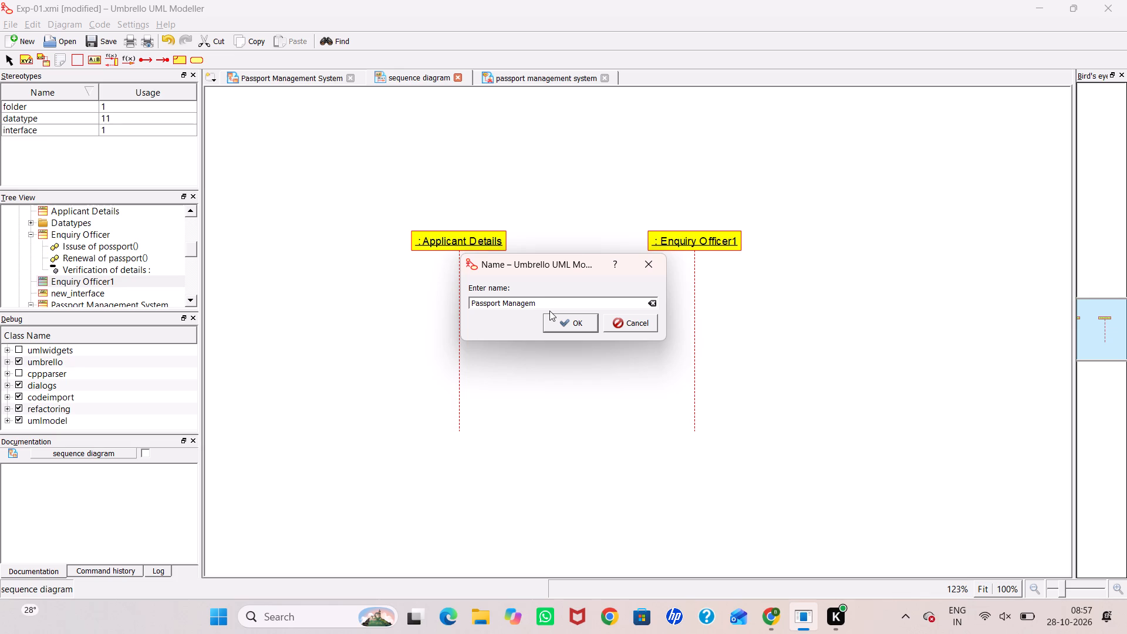
text(ent system)
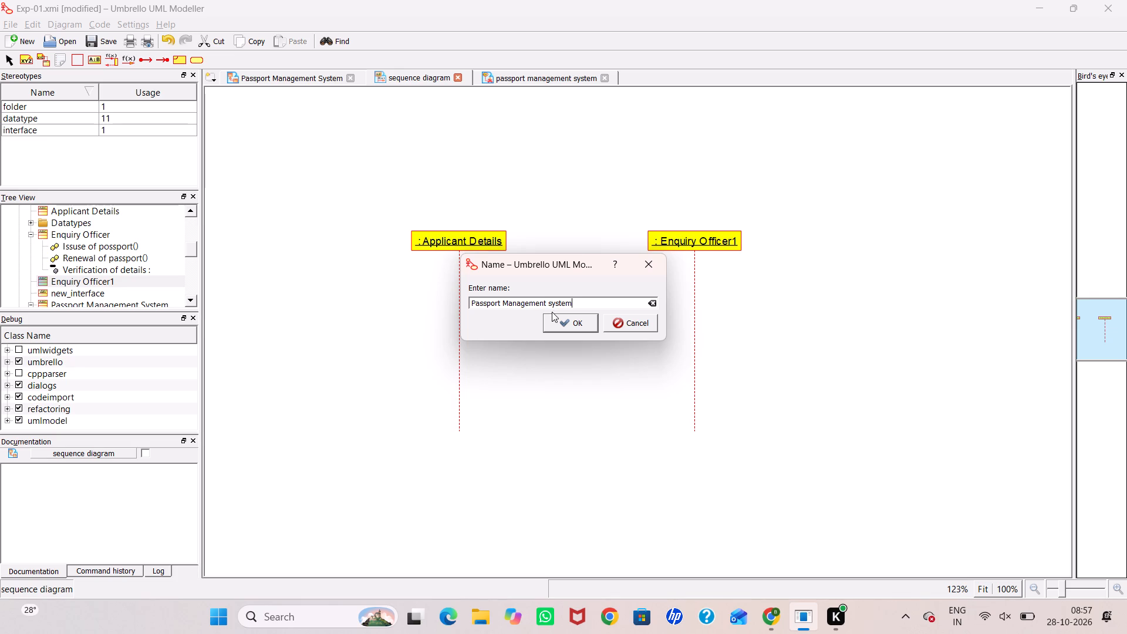
click(578, 321)
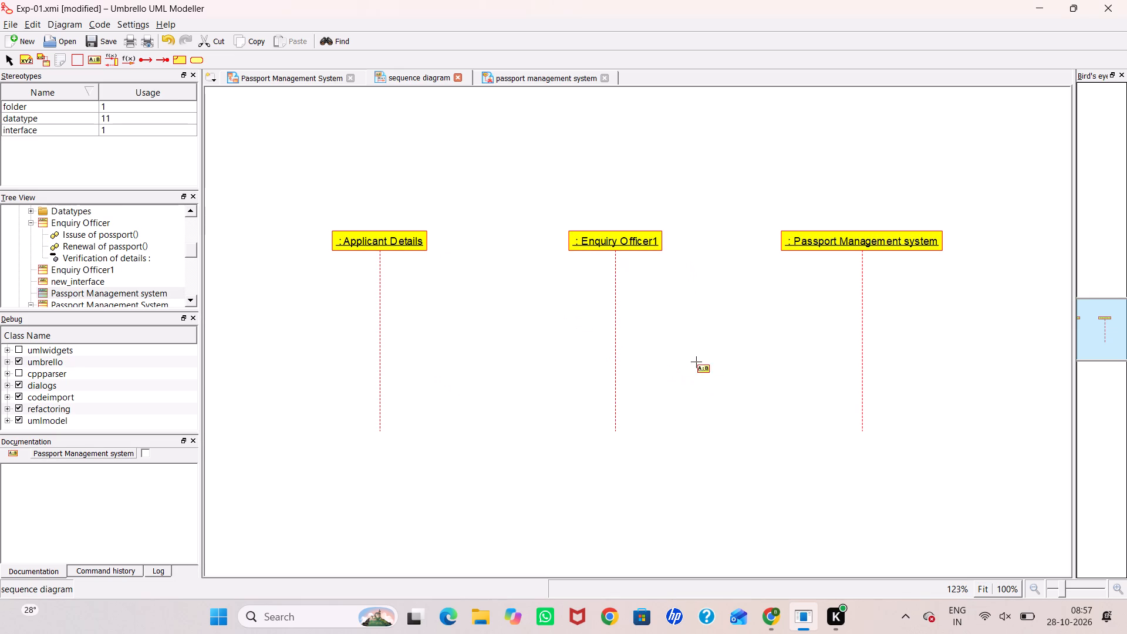
key(Escape)
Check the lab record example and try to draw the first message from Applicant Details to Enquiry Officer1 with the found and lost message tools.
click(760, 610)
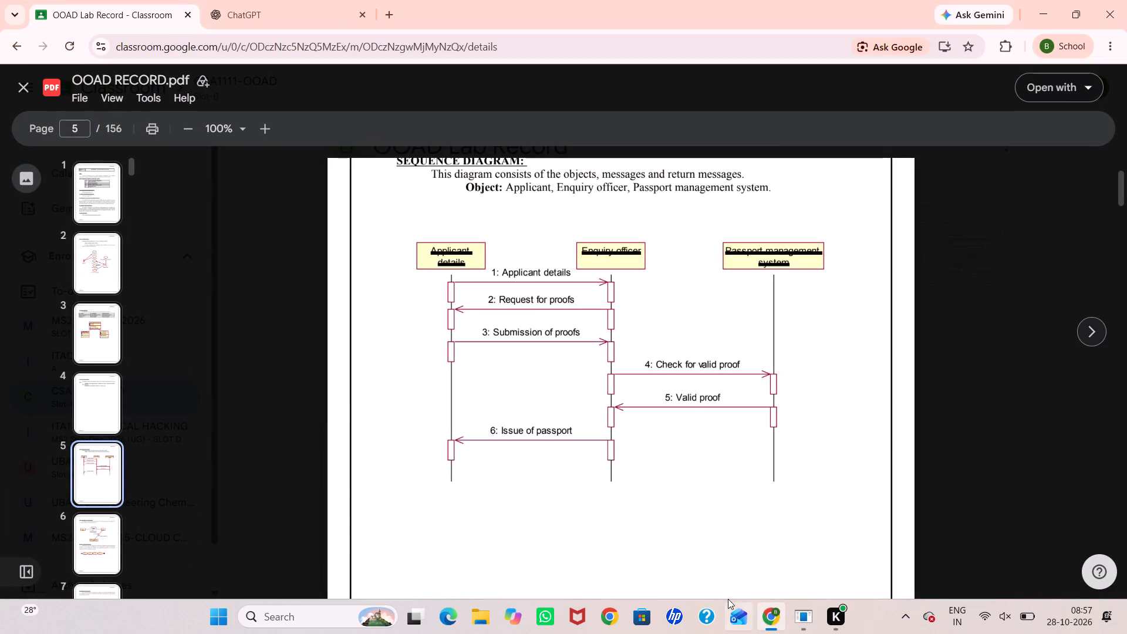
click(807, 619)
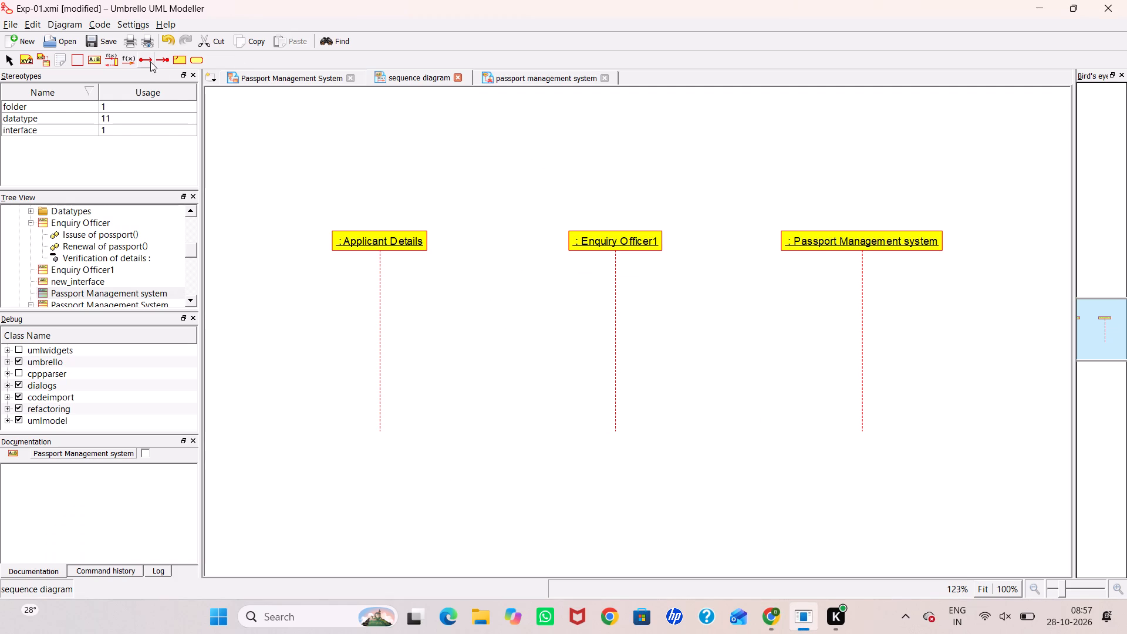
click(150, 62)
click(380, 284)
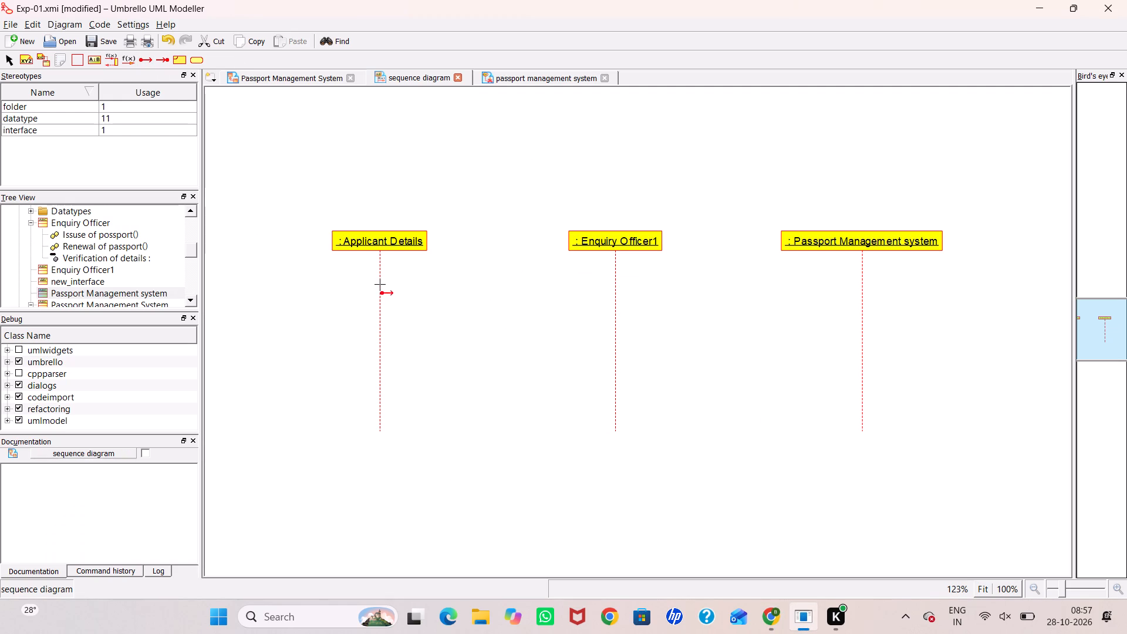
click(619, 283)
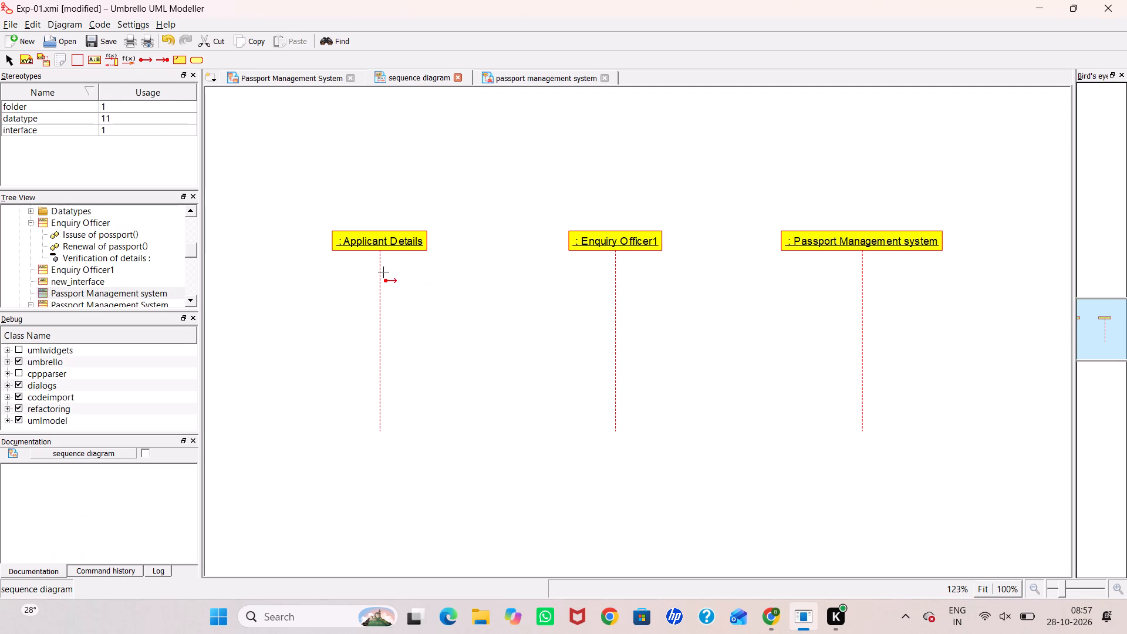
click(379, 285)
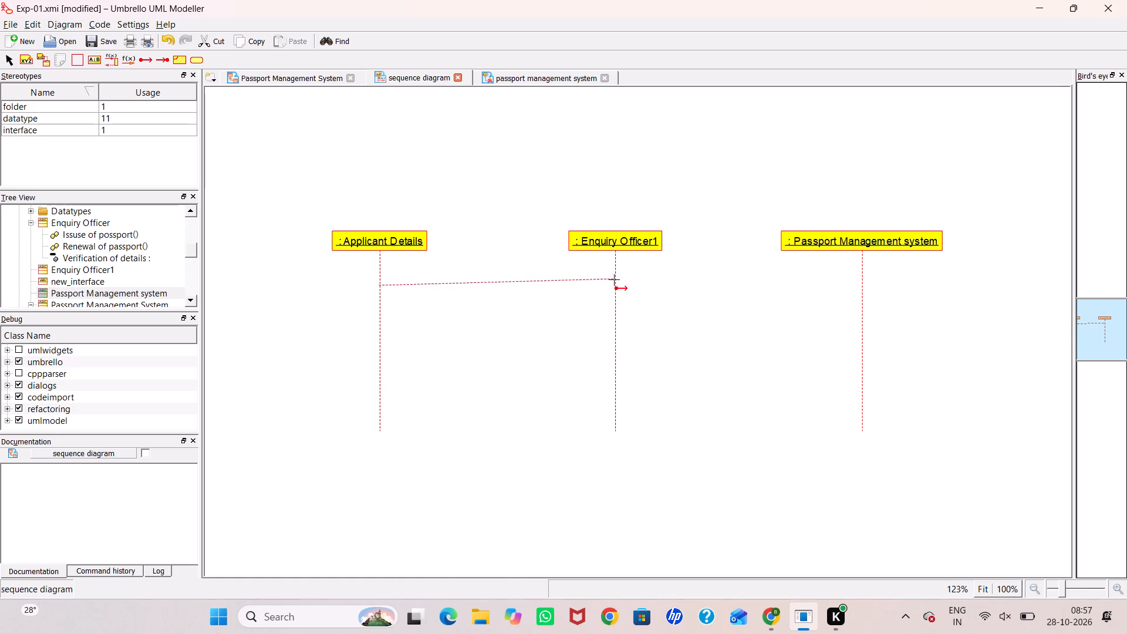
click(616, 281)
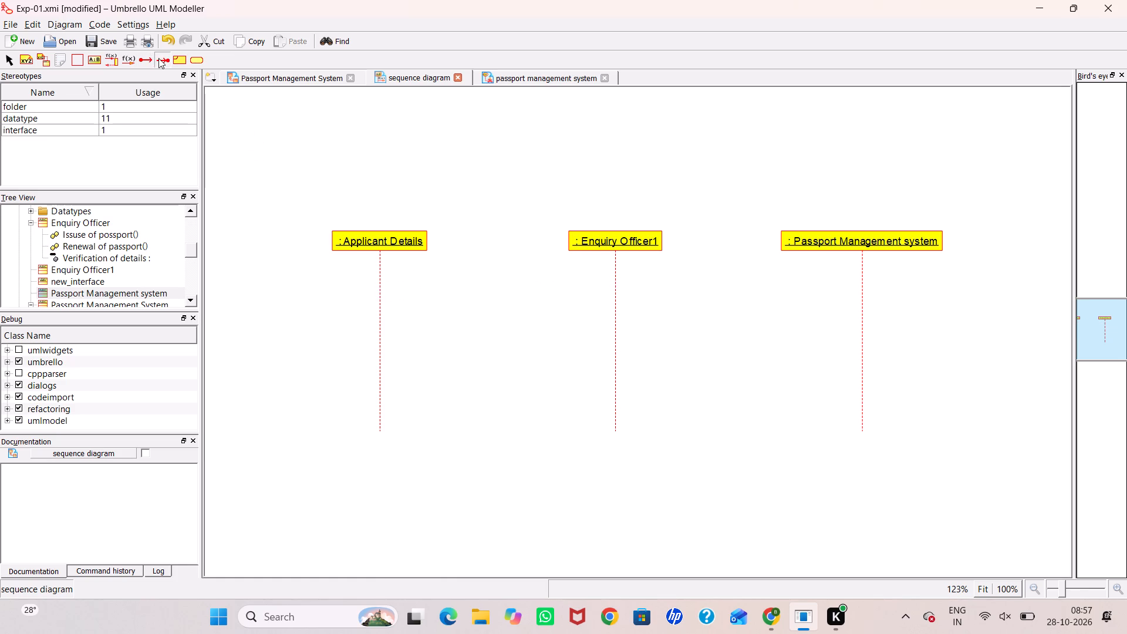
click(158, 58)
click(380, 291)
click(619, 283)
Draw an asynchronous message from the Applicant Details lifeline to the Enquiry Officer1 lifeline and set its sequence number to 1.
click(123, 58)
click(379, 276)
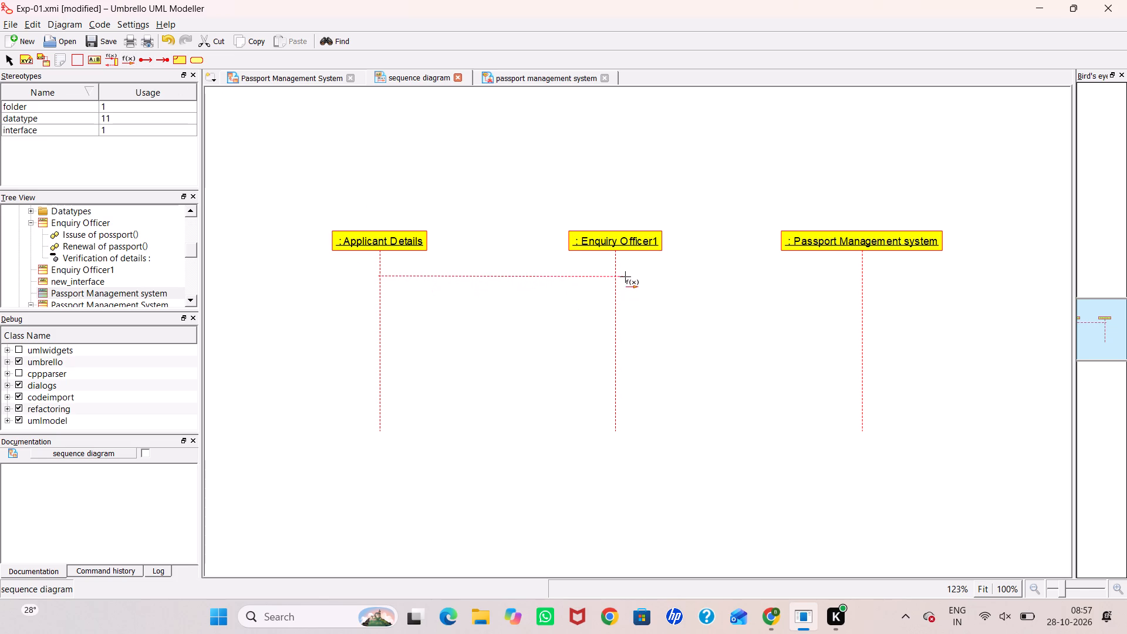
click(617, 275)
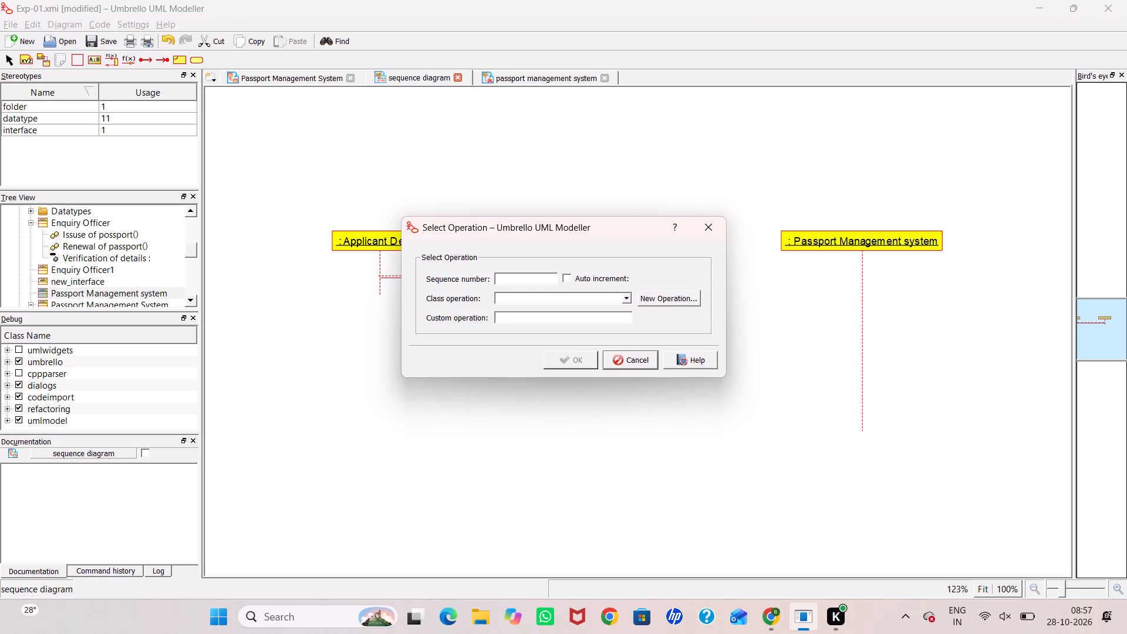
click(508, 279)
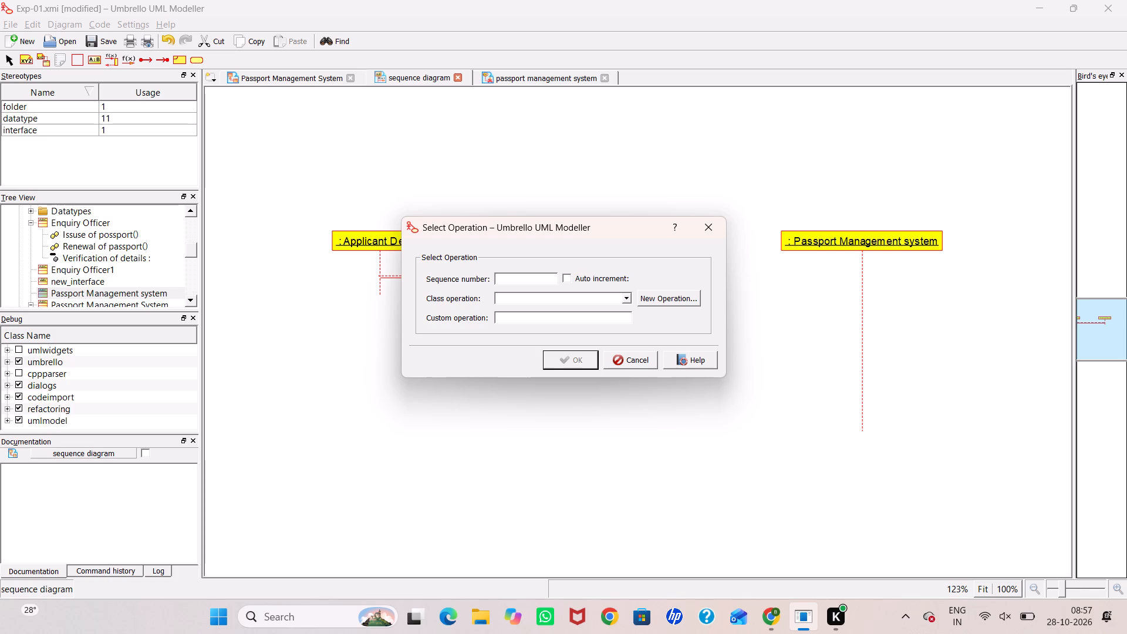
key(1)
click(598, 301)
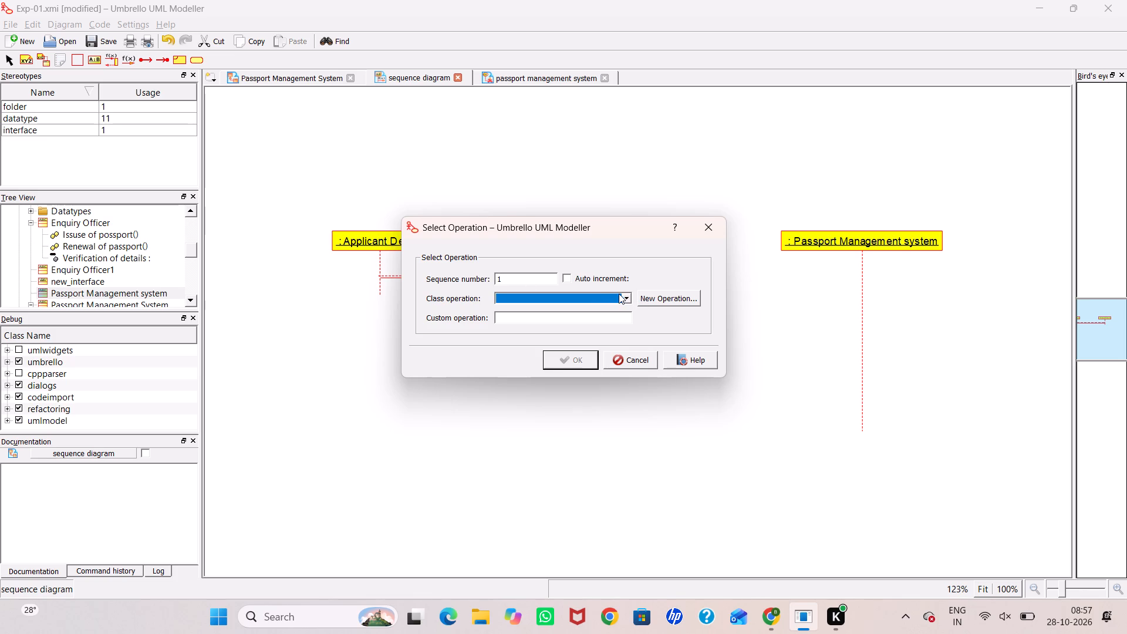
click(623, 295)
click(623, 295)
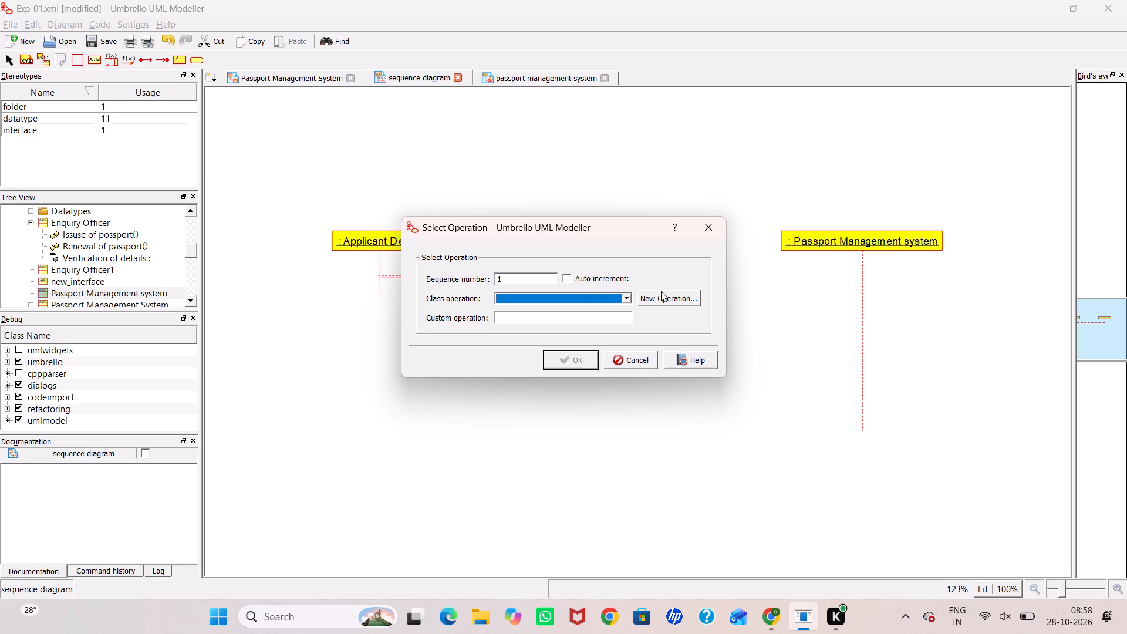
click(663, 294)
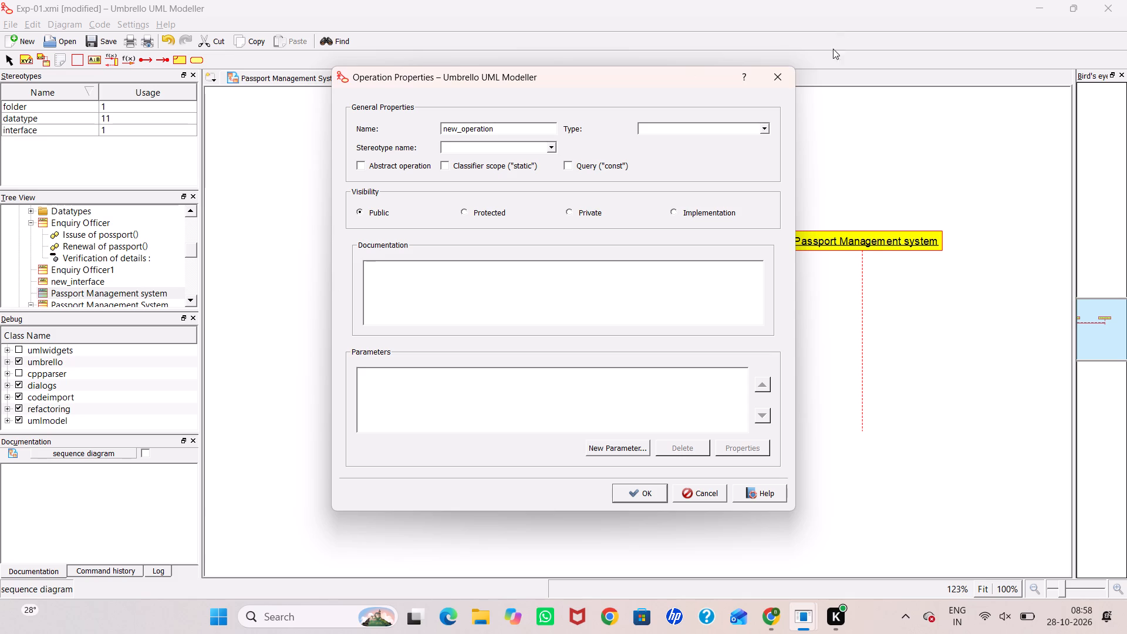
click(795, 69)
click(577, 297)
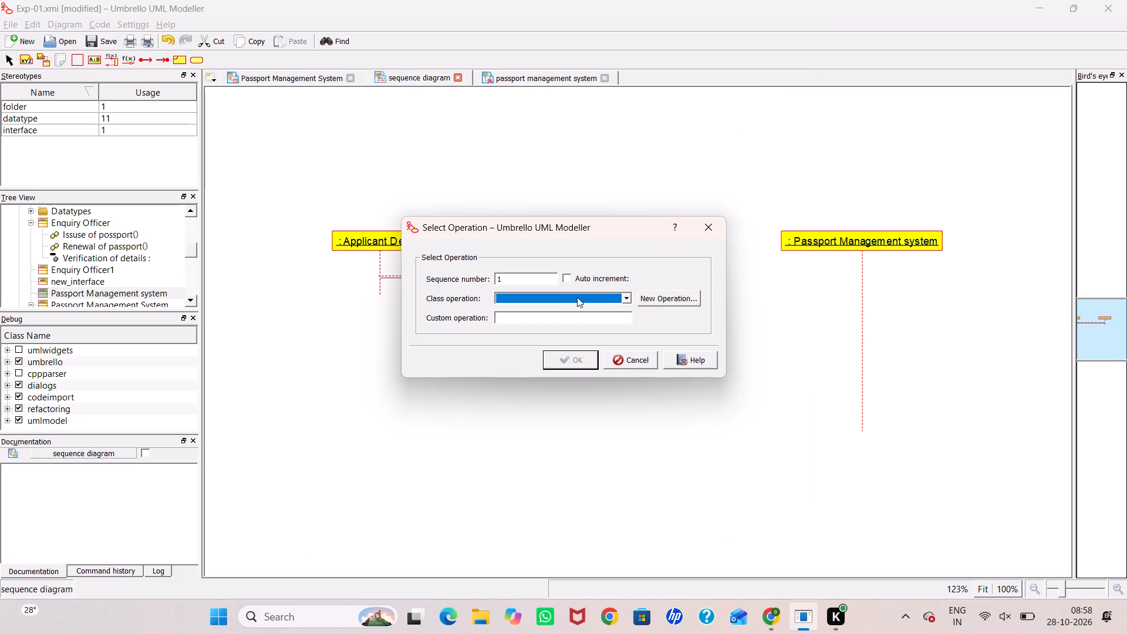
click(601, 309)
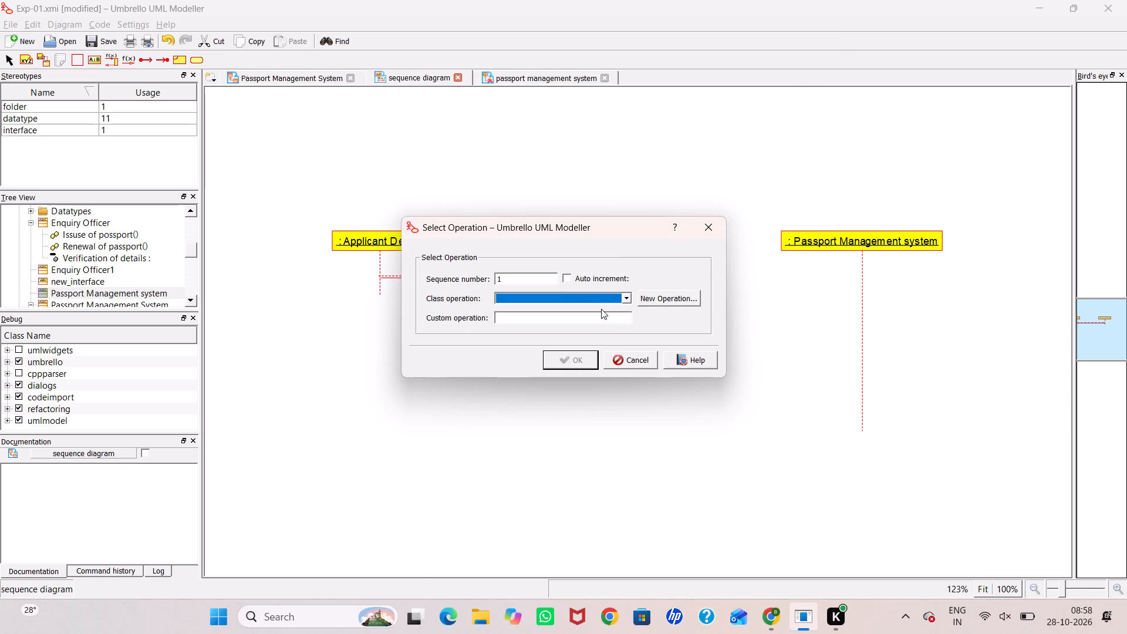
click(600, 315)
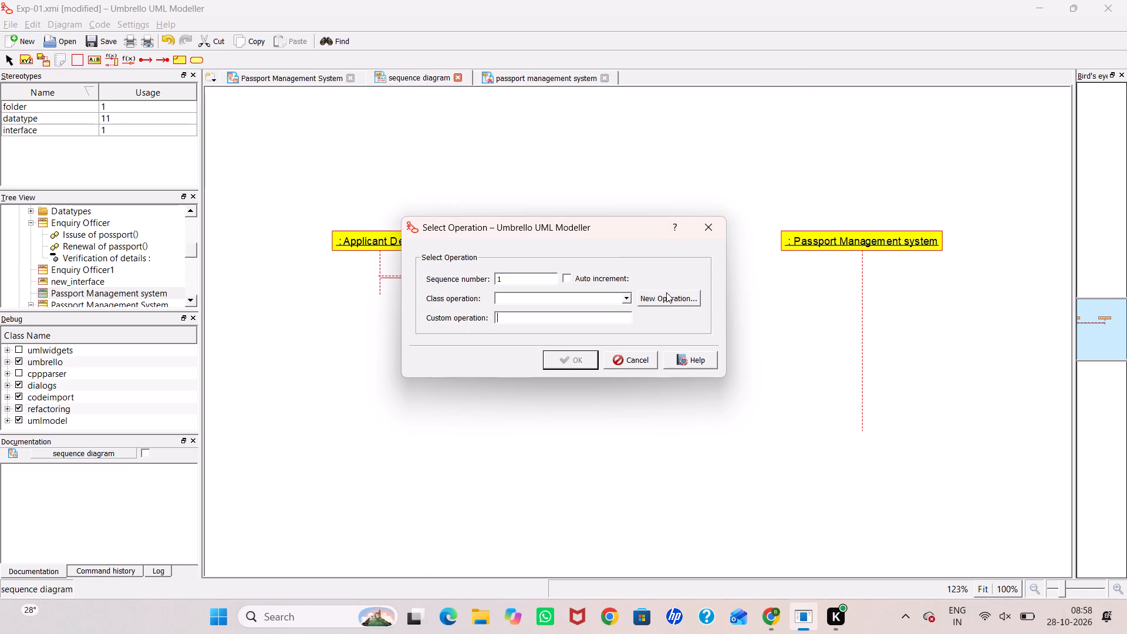
Create a new operation named Applicant details for message 1, following the first message in the OOAD lab record.
click(666, 292)
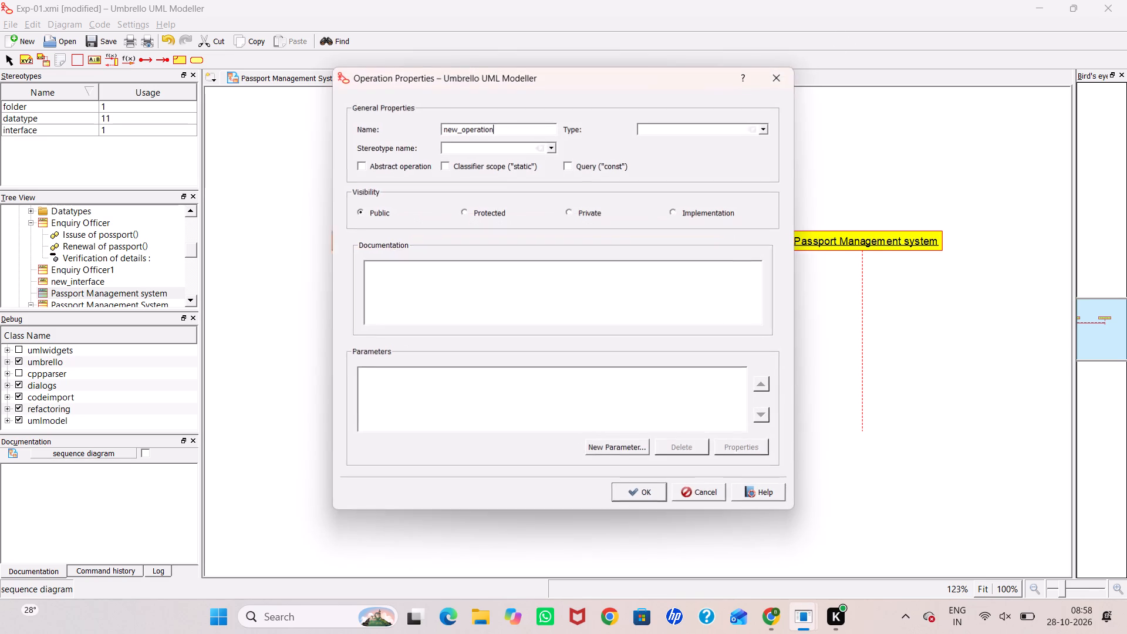
drag(498, 130, 168, 141)
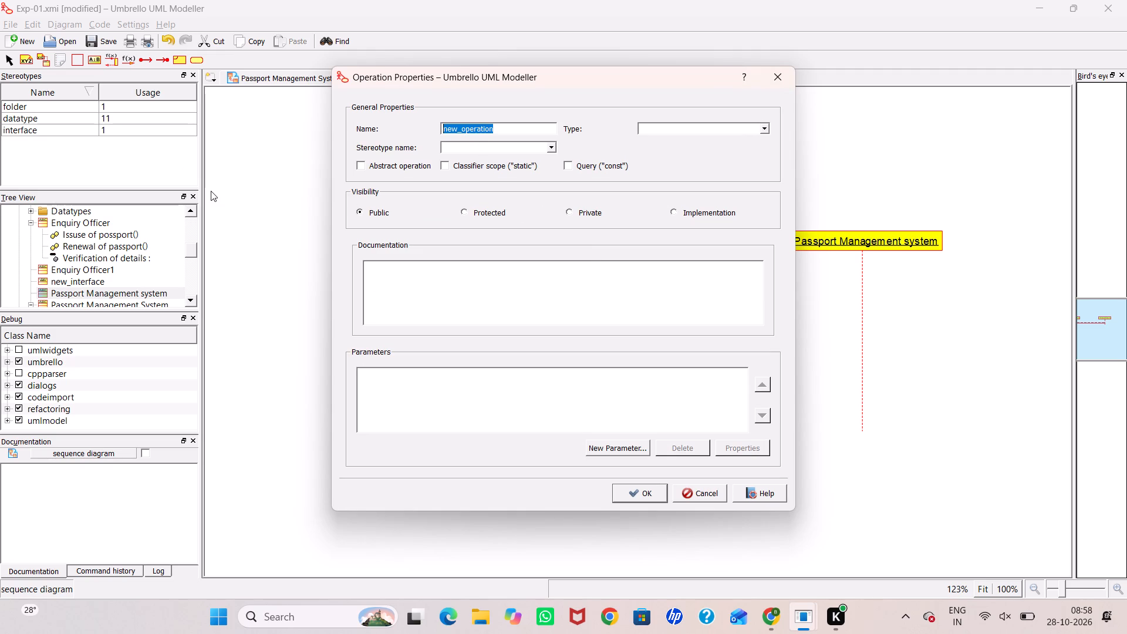
key(BackSpace)
click(767, 623)
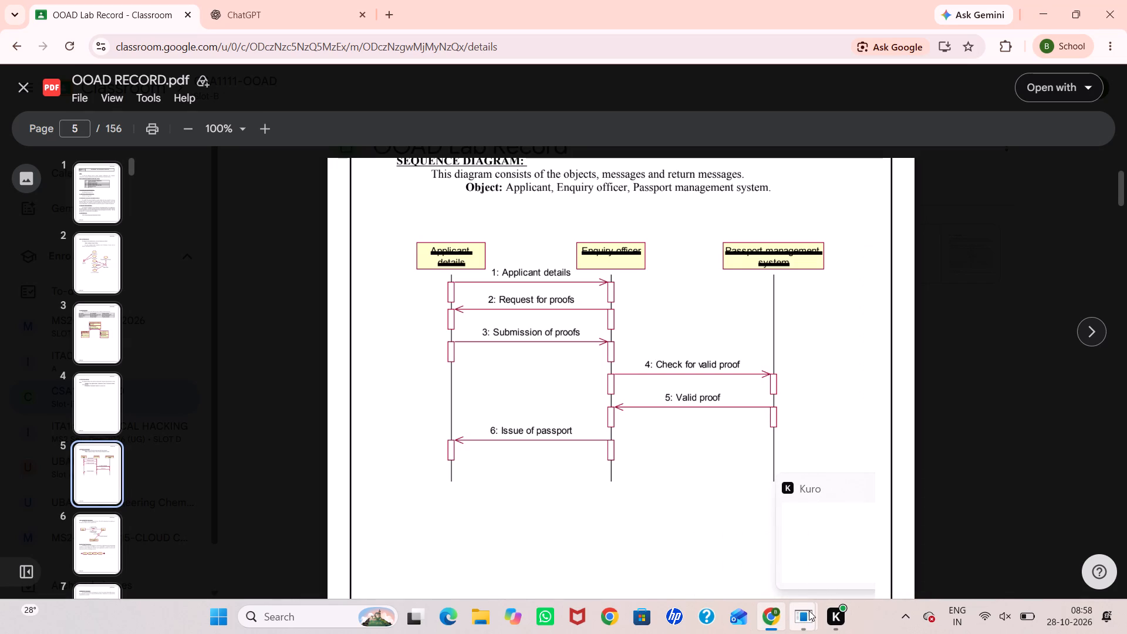
click(809, 611)
click(802, 608)
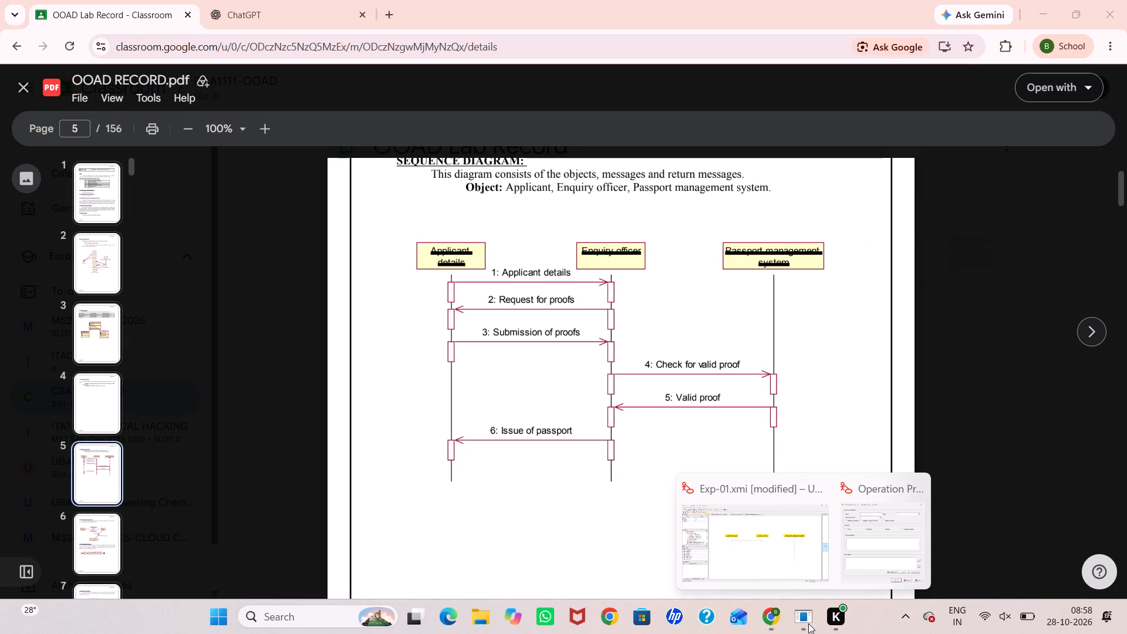
click(808, 623)
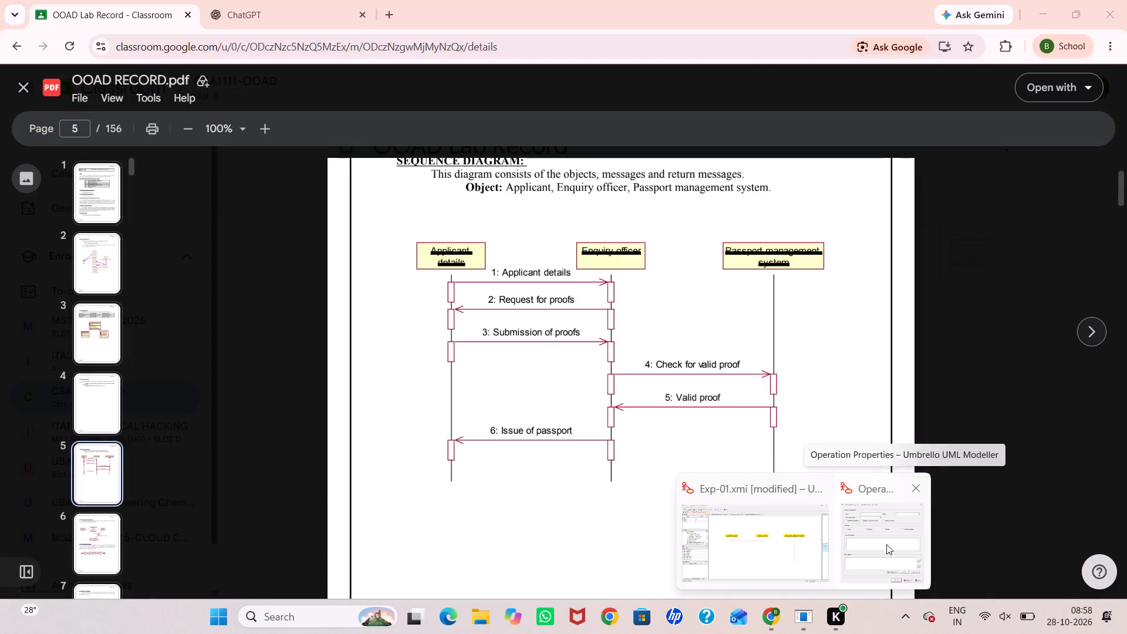
click(883, 553)
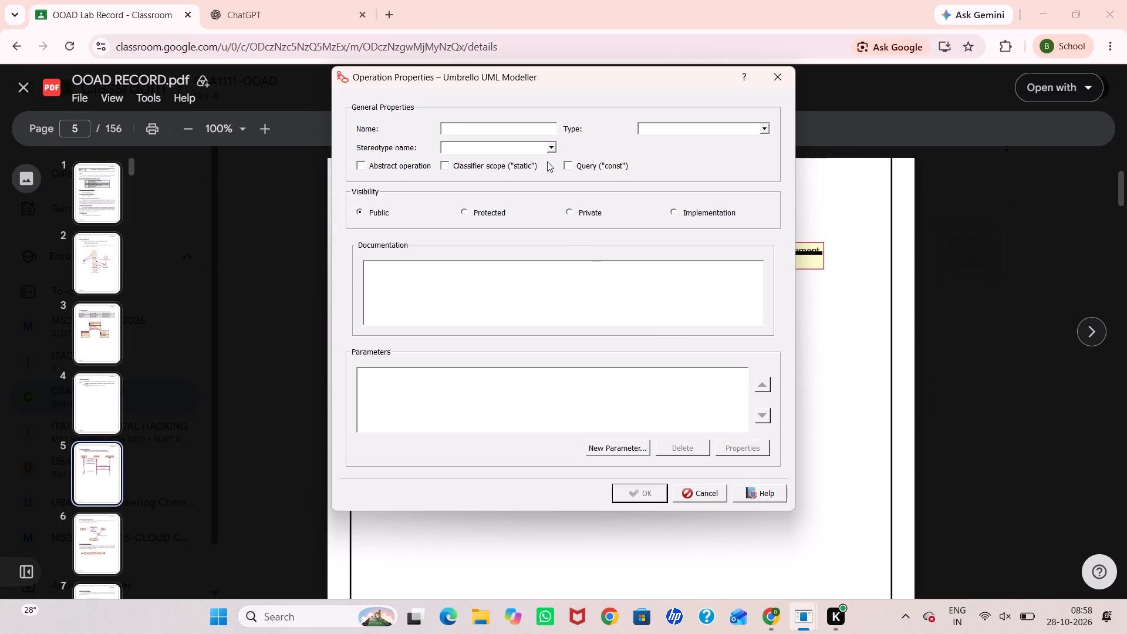
text(Appl)
text(icant)
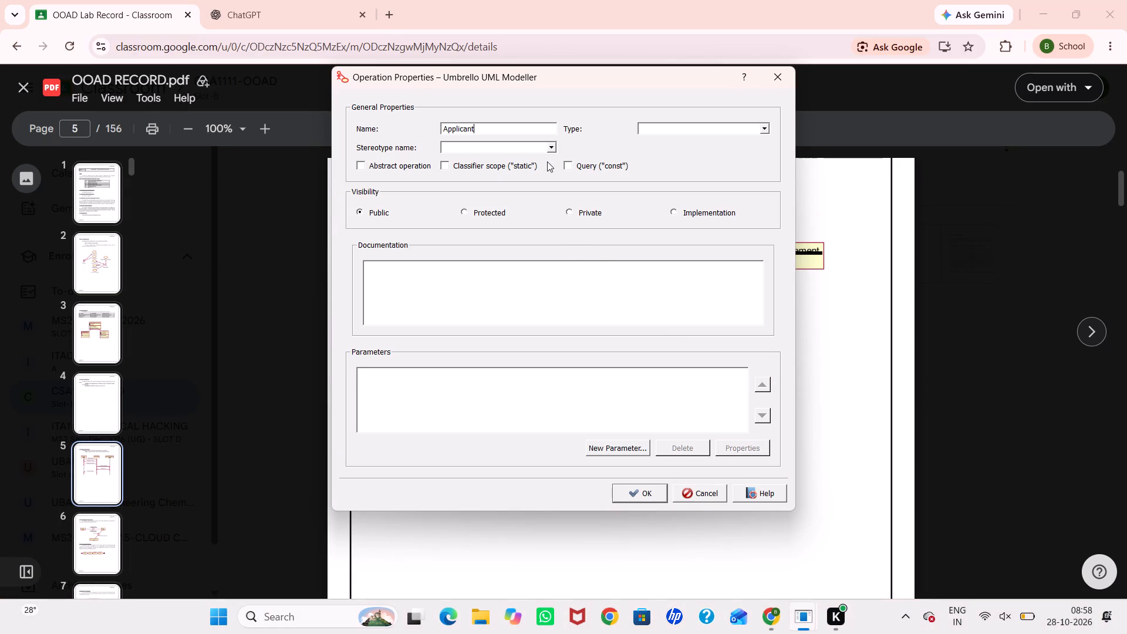
key(space)
text(details)
click(646, 495)
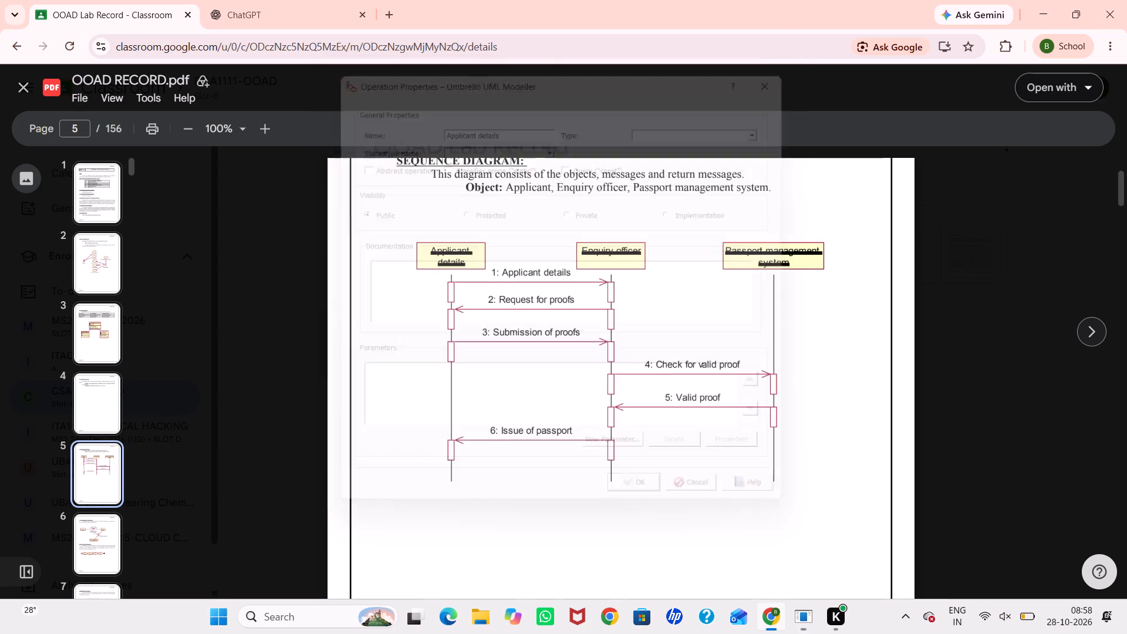
click(805, 622)
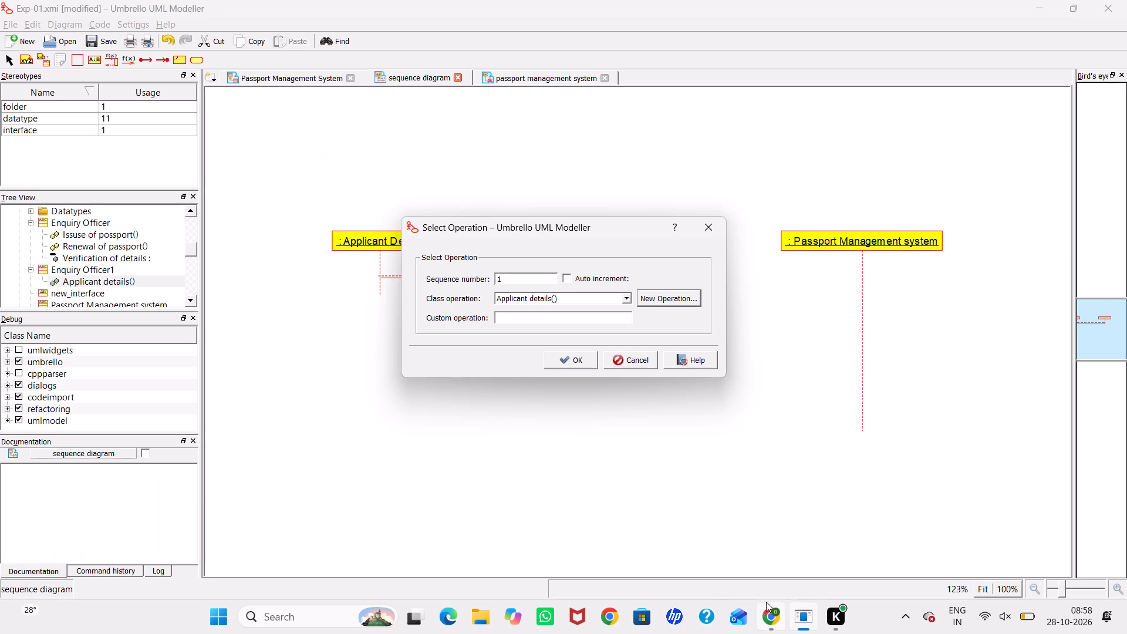
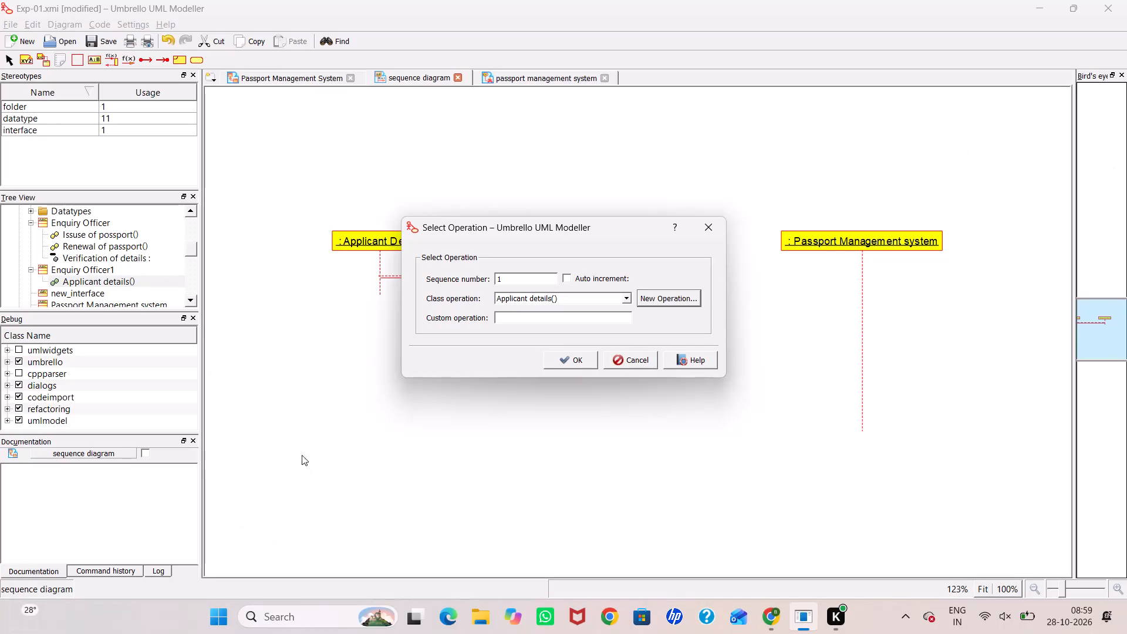
Accept Applicant details as the operation for message 1 between Applicant Details and Enquiry Officer1.
click(567, 362)
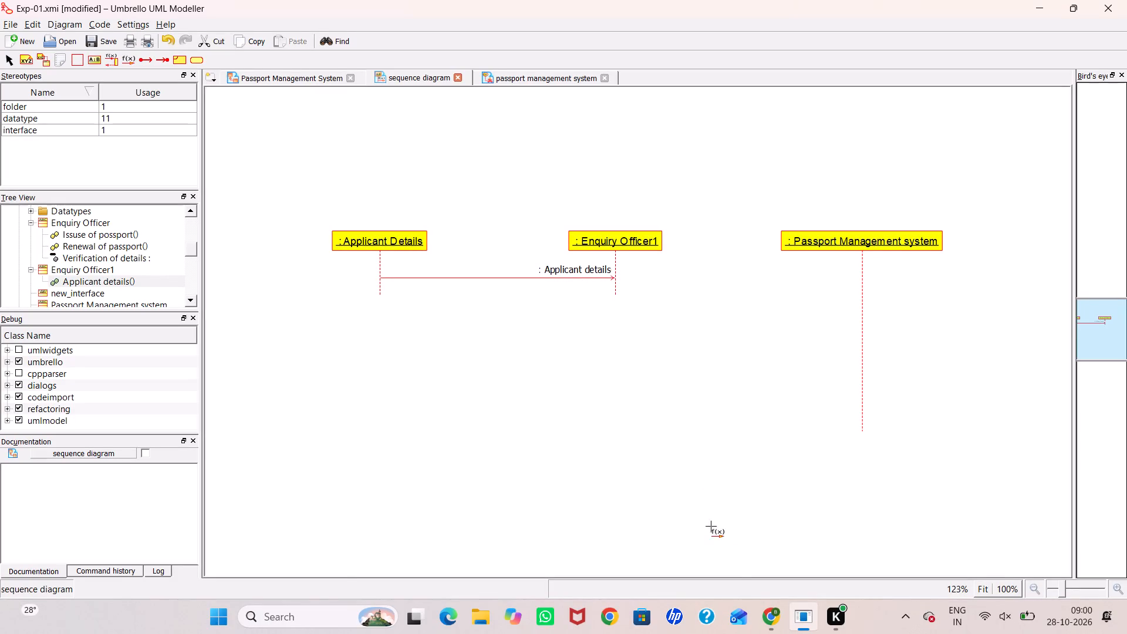
Following the lab record, draw an asynchronous return message from the Enquiry Officer1 lifeline to the Applicant Details lifeline, below the first message.
click(765, 624)
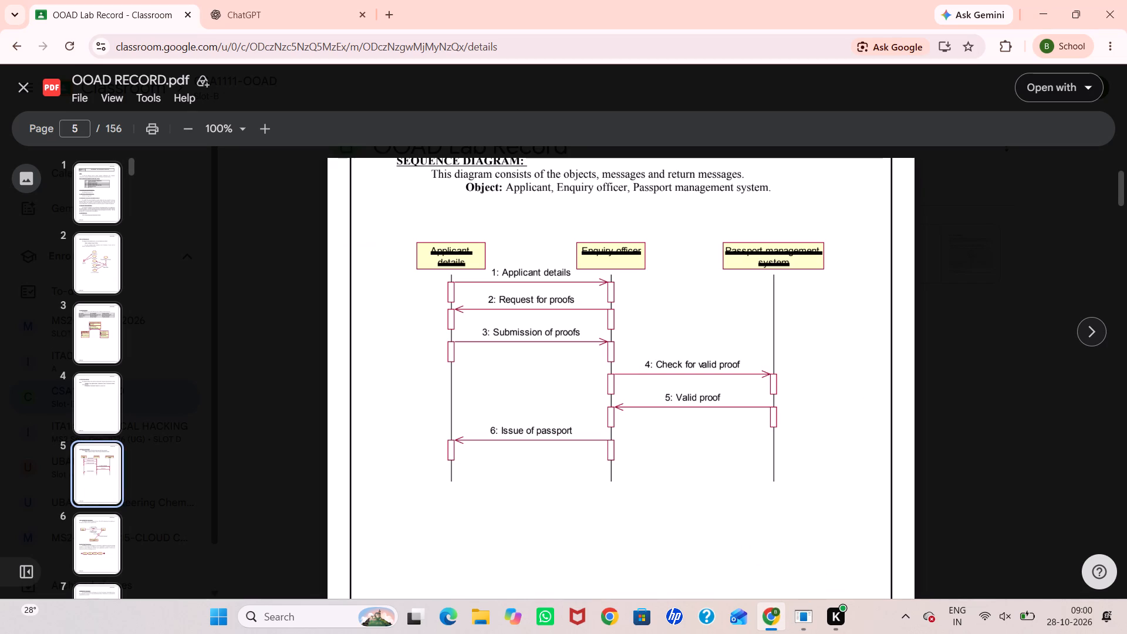
click(800, 618)
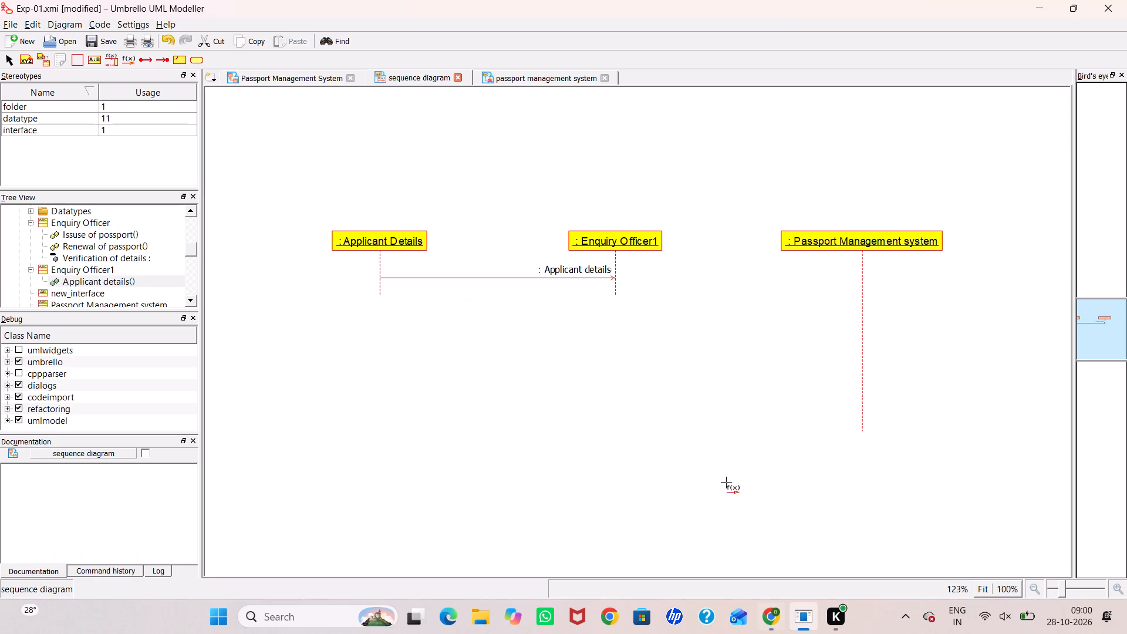
click(616, 308)
click(616, 289)
click(383, 289)
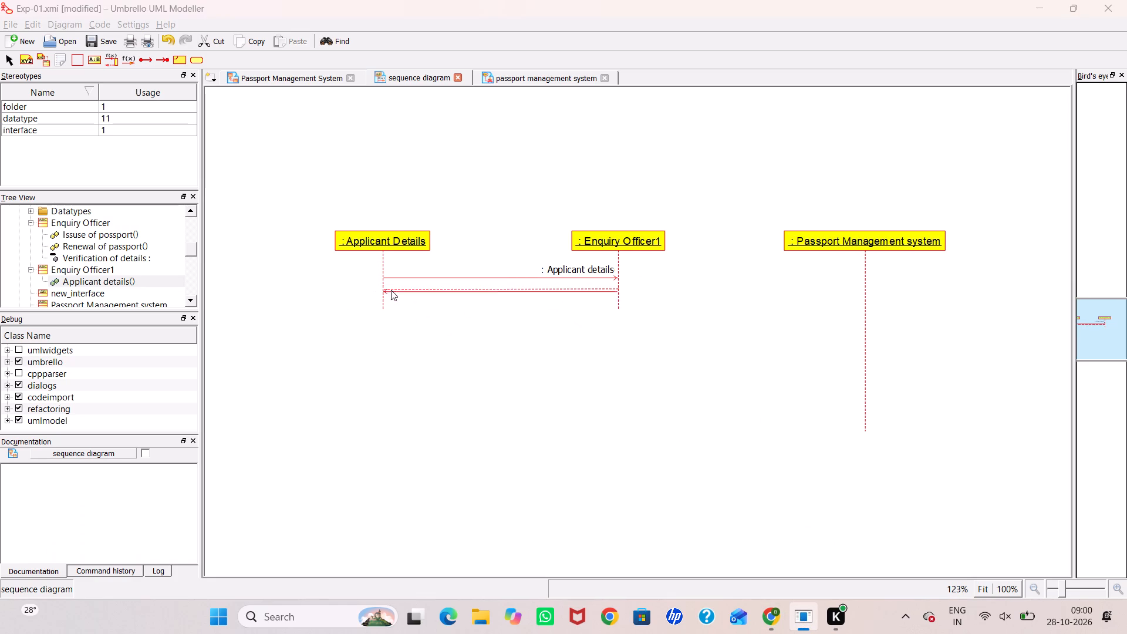
Check the second message in the lab record and create a new operation named Request from proofs for the return message.
click(769, 612)
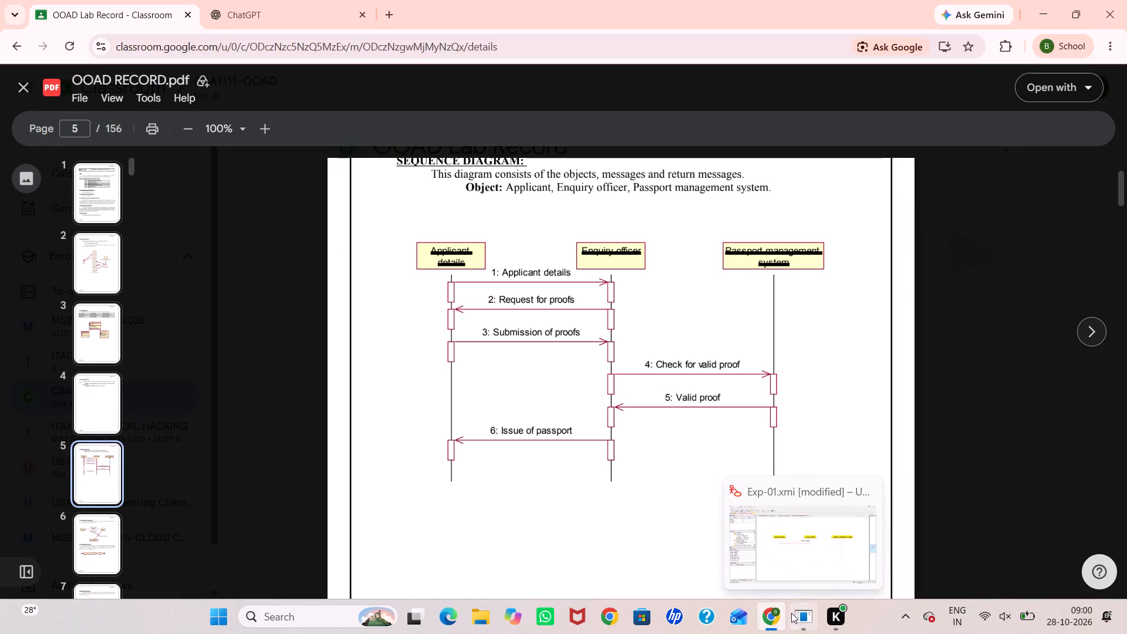
click(797, 609)
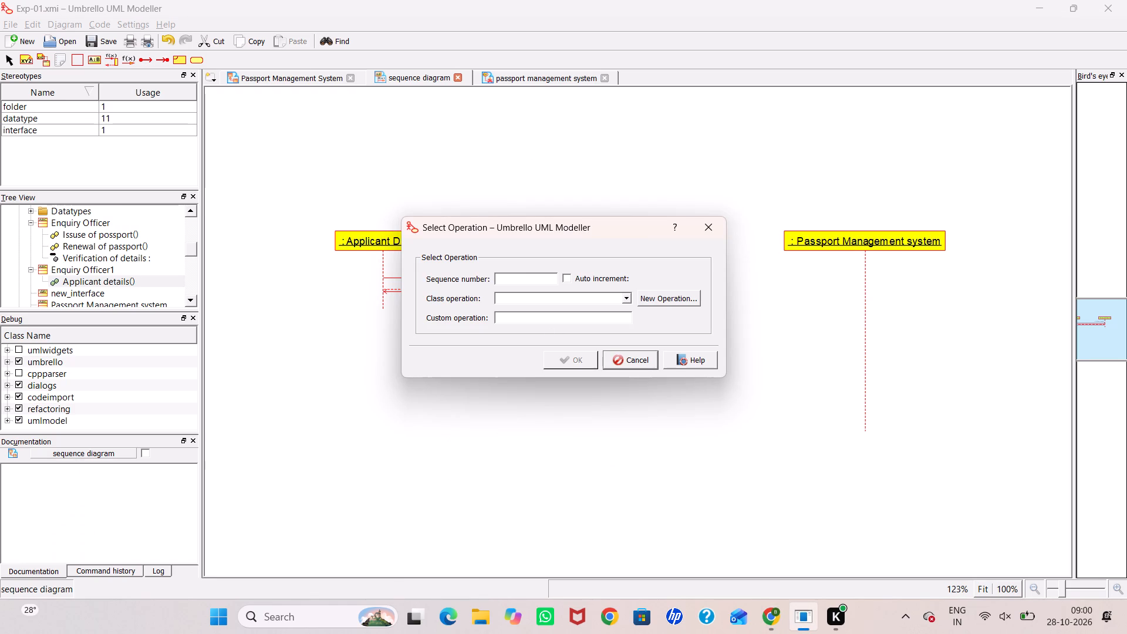
click(658, 295)
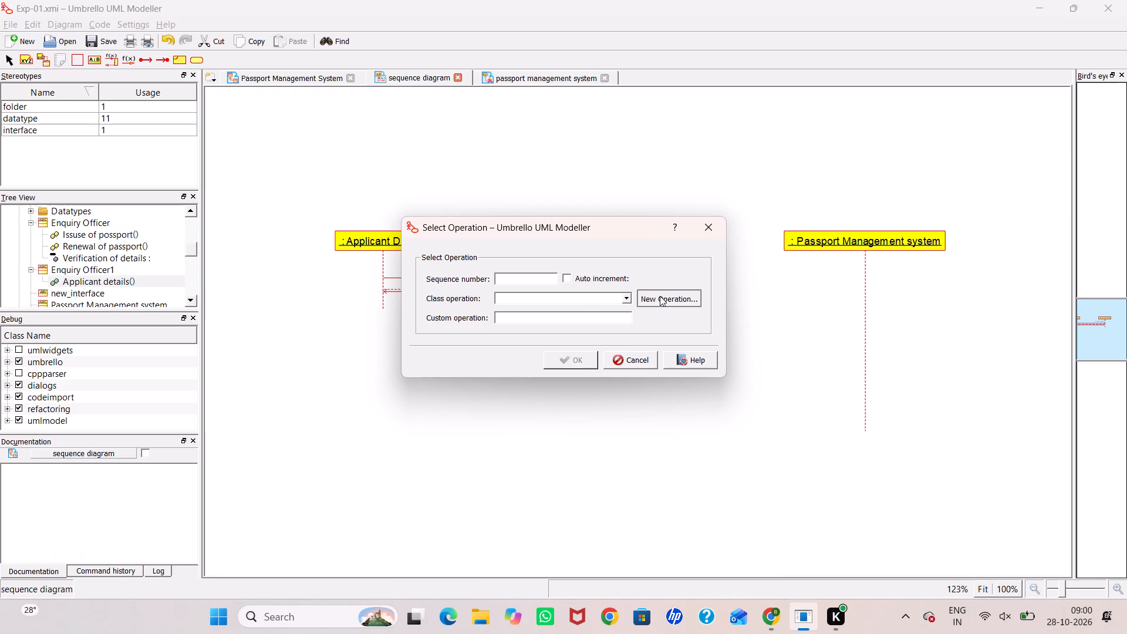
drag(508, 125, 382, 136)
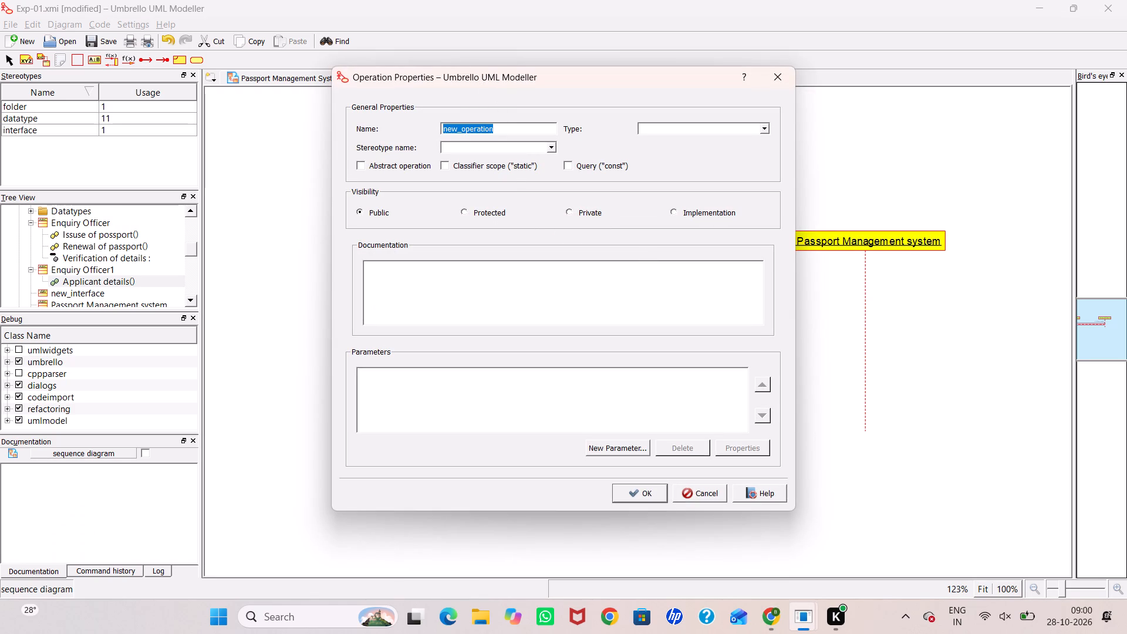
drag(382, 136, 382, 137)
key(BackSpace)
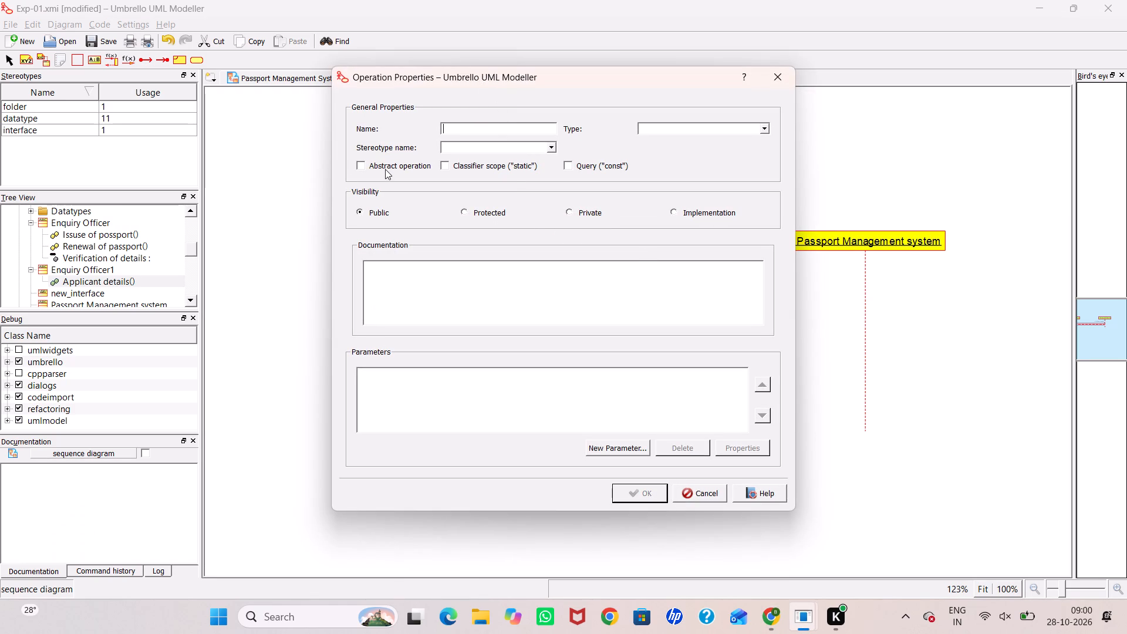
text(Re)
text(quest)
key(space)
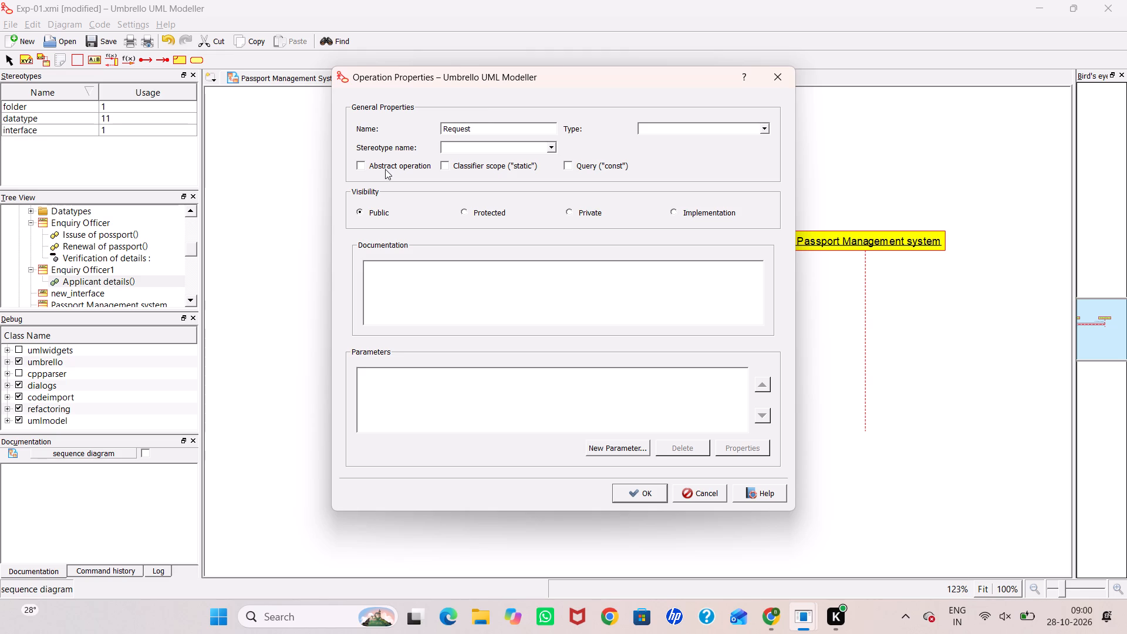
text(from)
key(space)
text(po)
key(BackSpace)
text(roo)
text(fs)
click(635, 494)
click(566, 350)
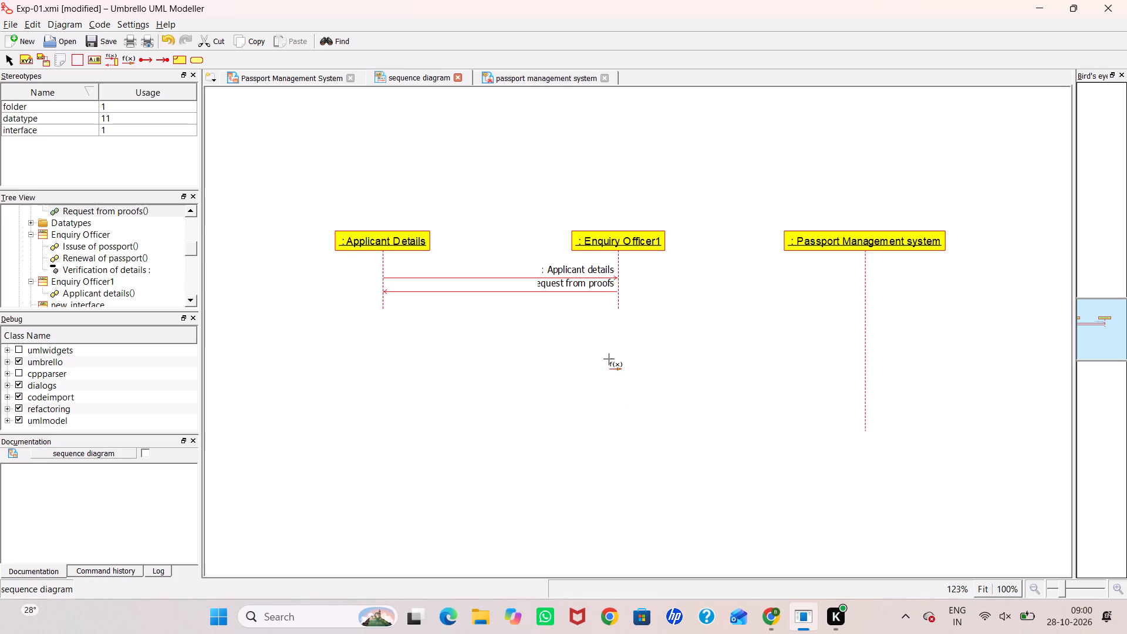
Draw a synchronous message from Applicant Details to Enquiry Officer1 below the second message, using the existing Applicant details operation.
click(779, 616)
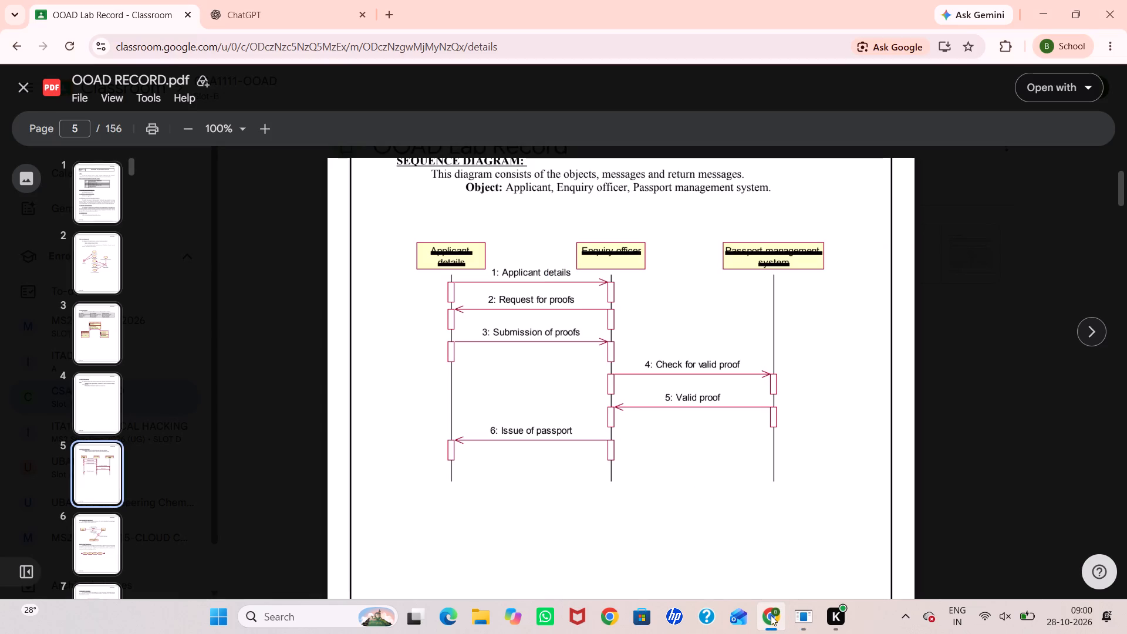
click(801, 627)
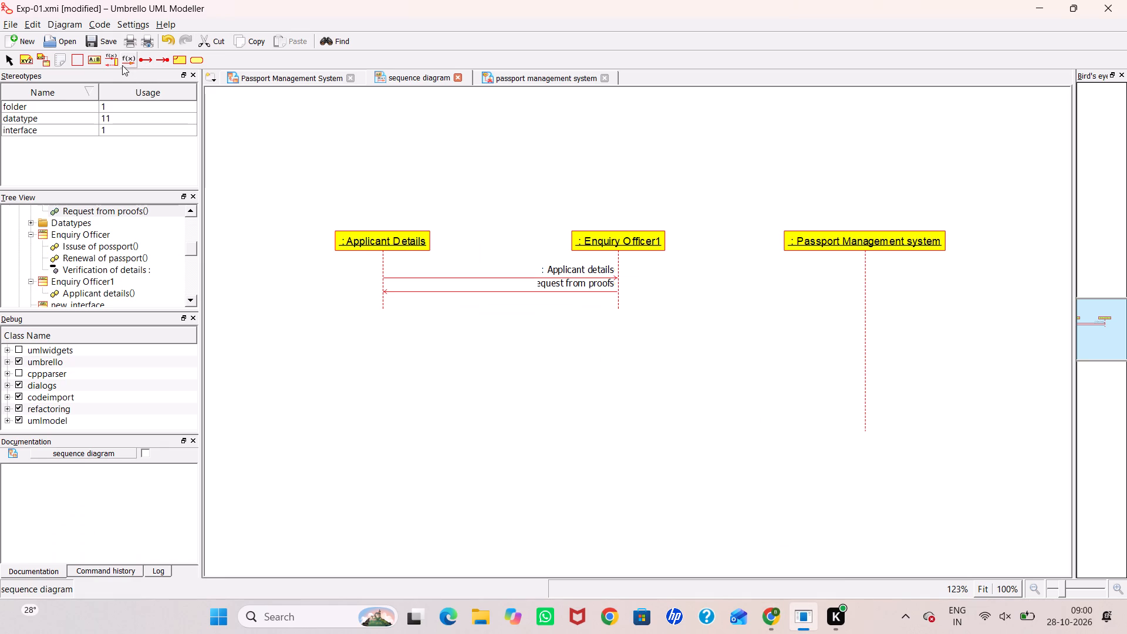
click(108, 60)
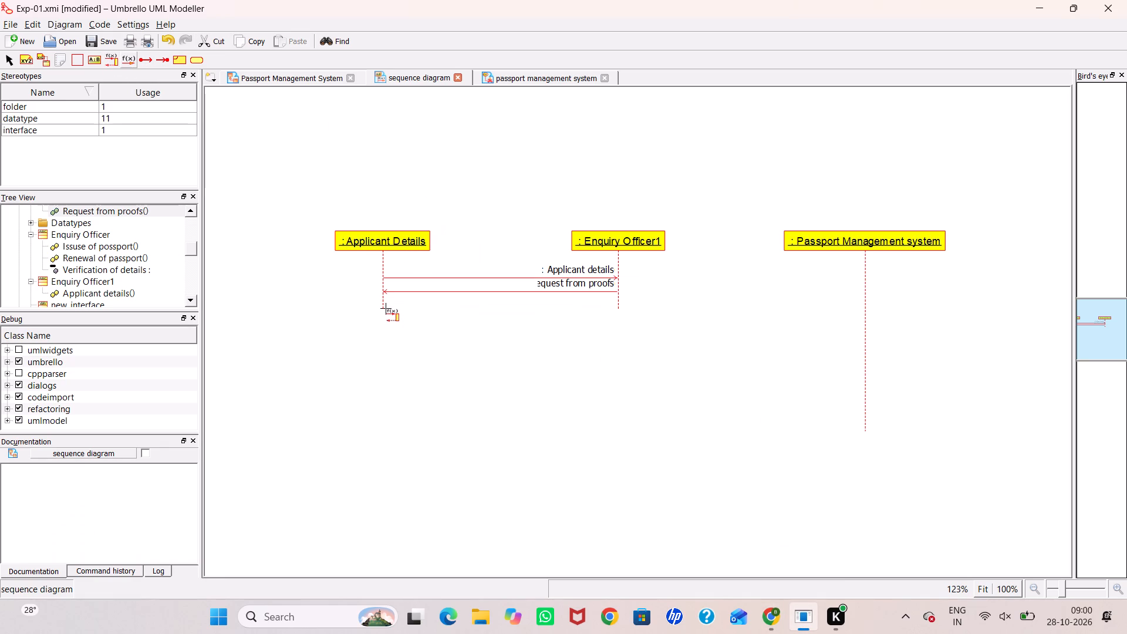
click(382, 305)
click(615, 304)
click(558, 298)
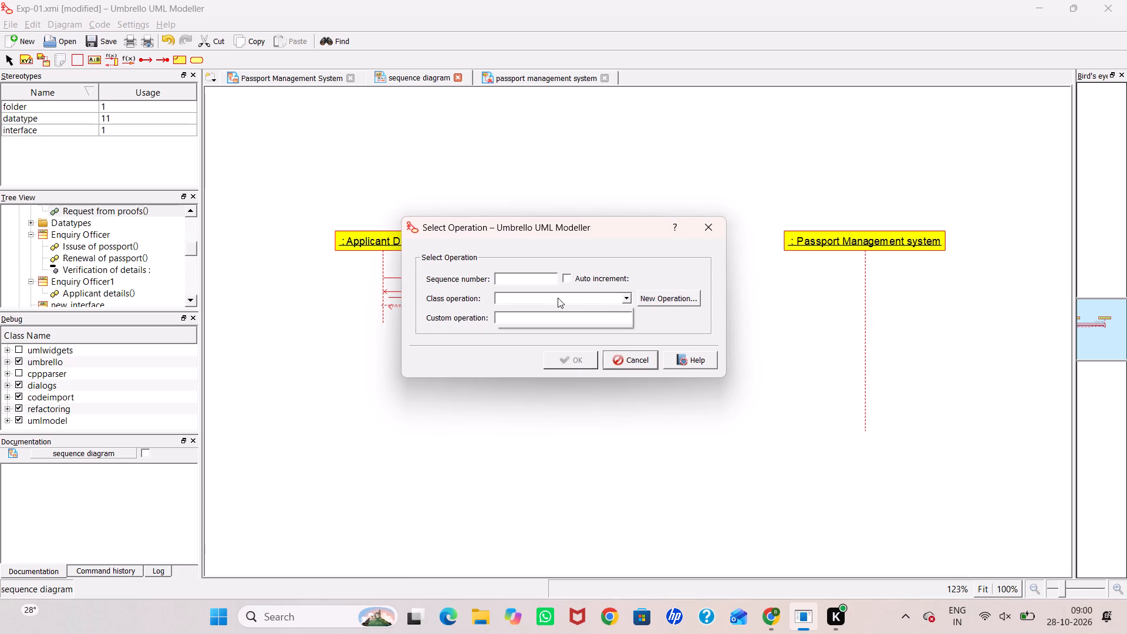
click(565, 319)
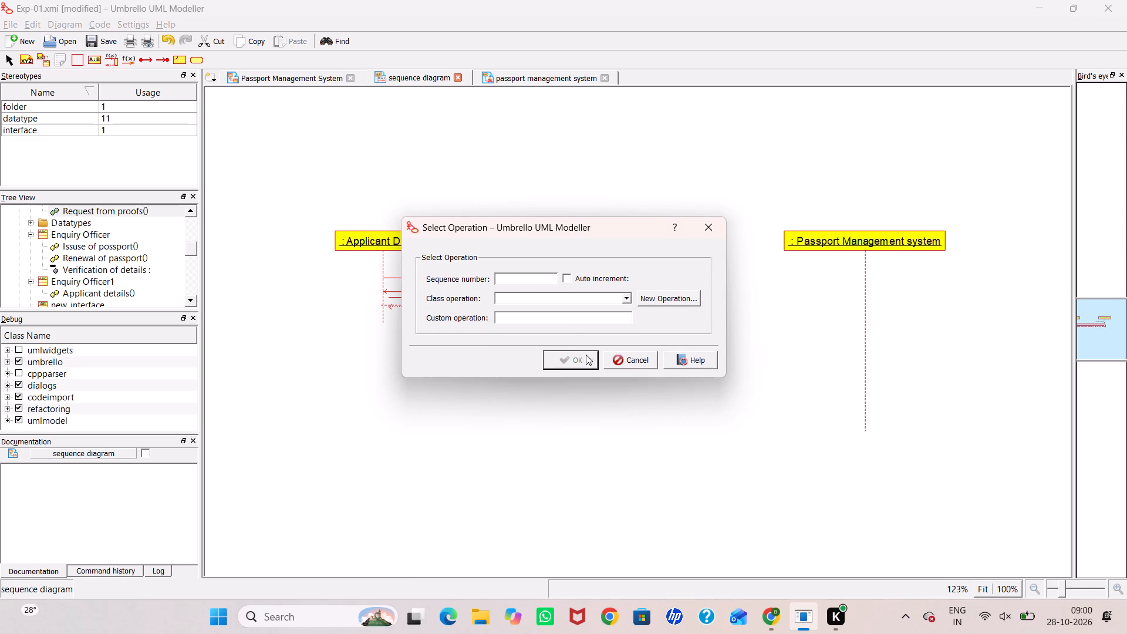
click(585, 356)
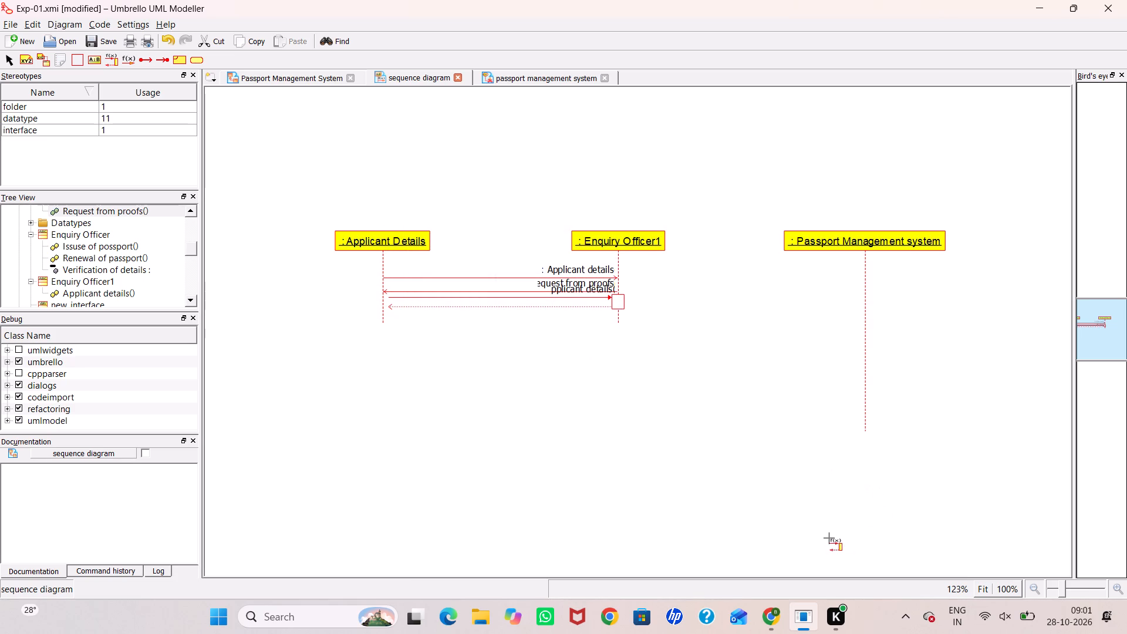
key(Escape)
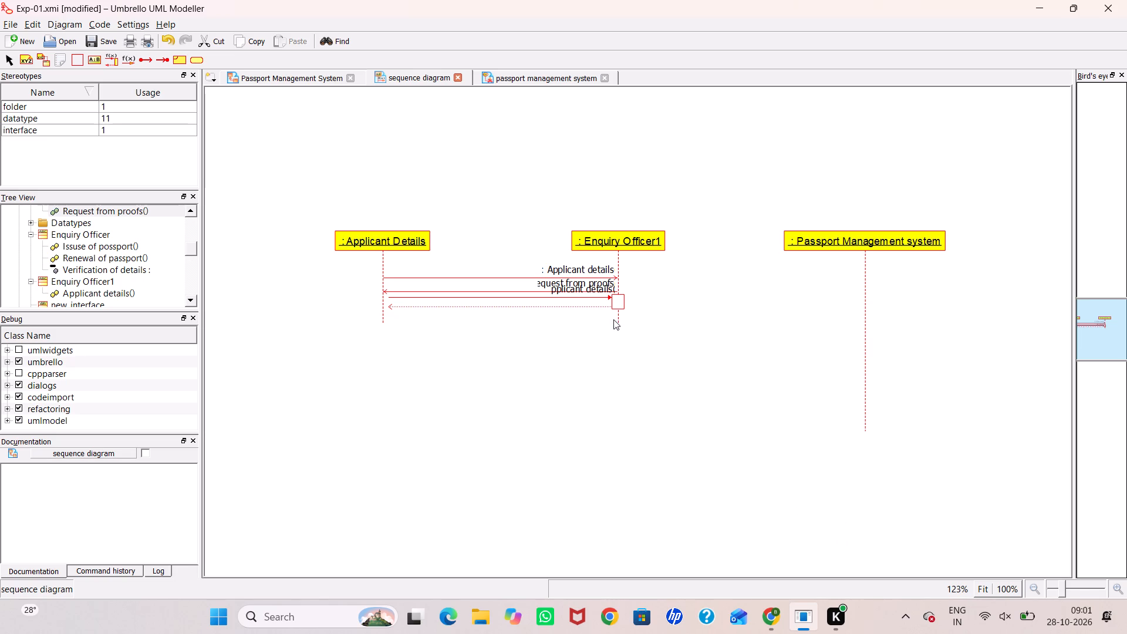
Widen the Enquiry Officer1 object box until it reaches the Passport Management system object.
click(620, 314)
click(609, 302)
click(617, 296)
click(615, 235)
drag(667, 245, 668, 245)
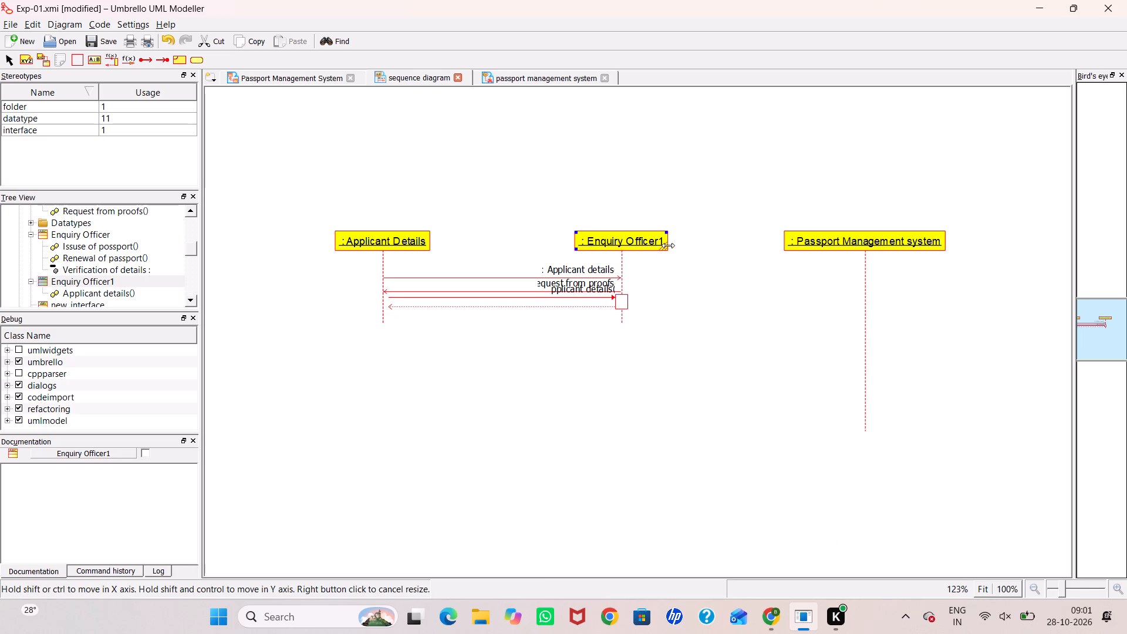
drag(668, 245, 632, 179)
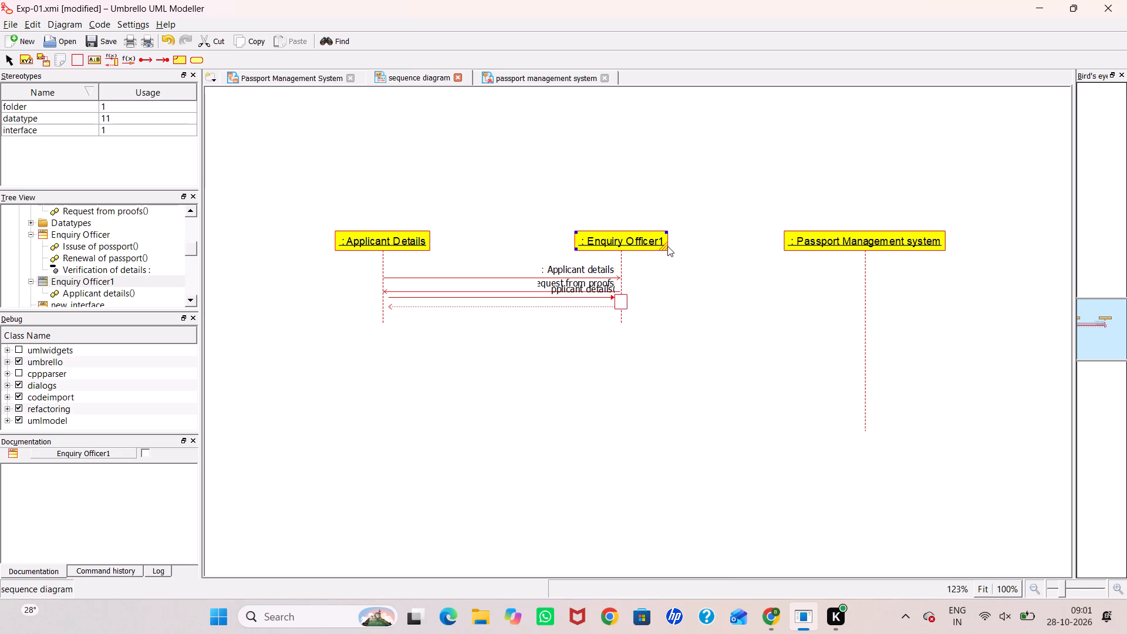
drag(667, 246, 791, 245)
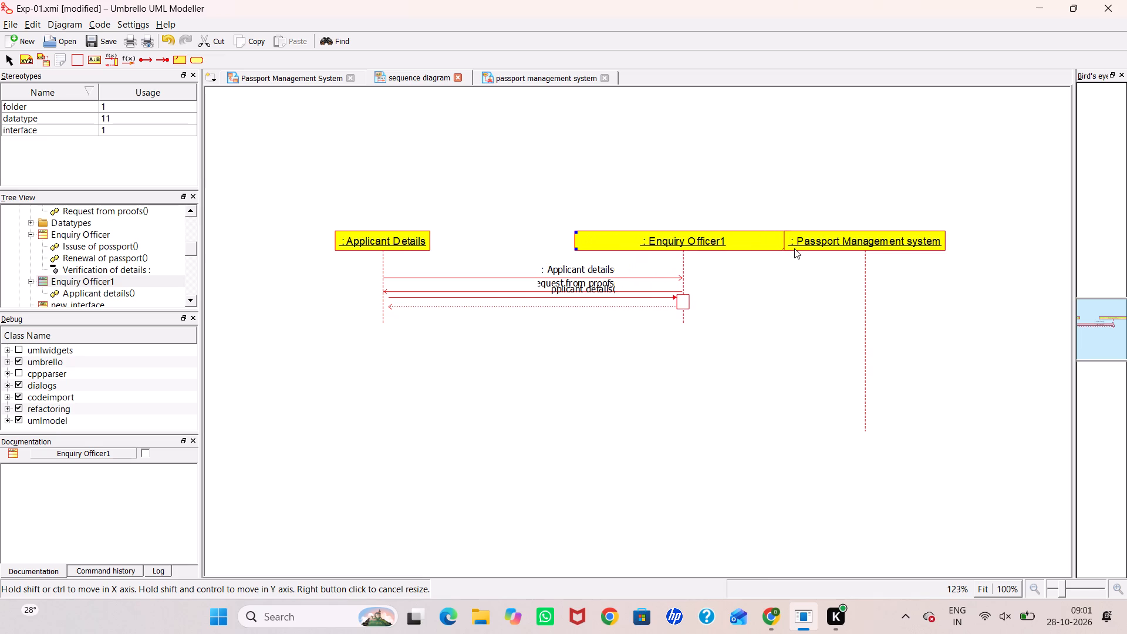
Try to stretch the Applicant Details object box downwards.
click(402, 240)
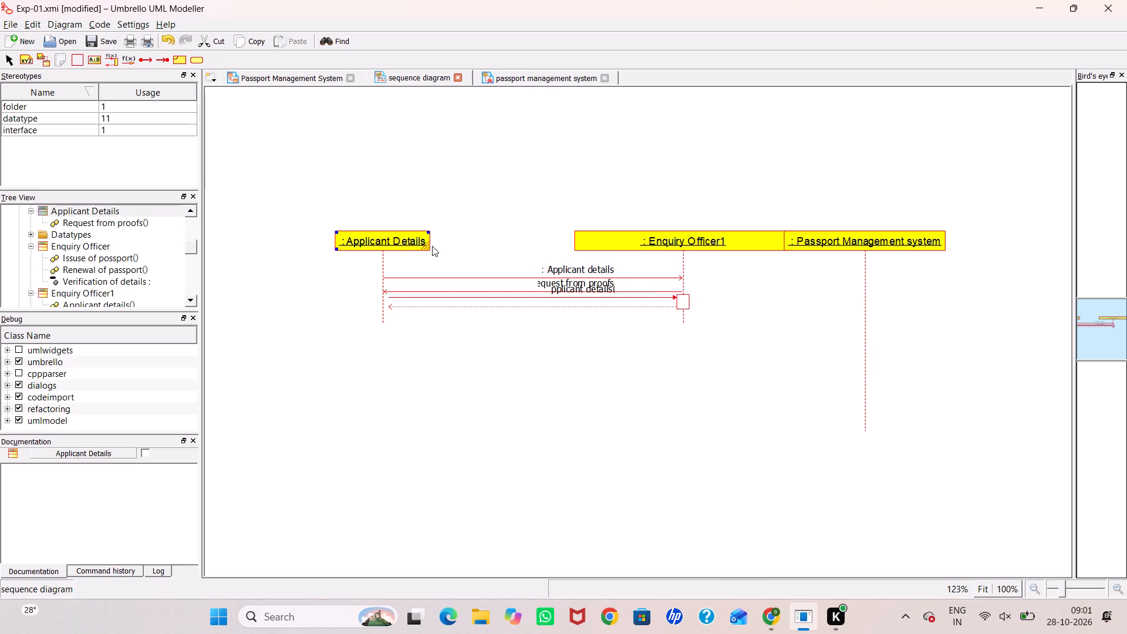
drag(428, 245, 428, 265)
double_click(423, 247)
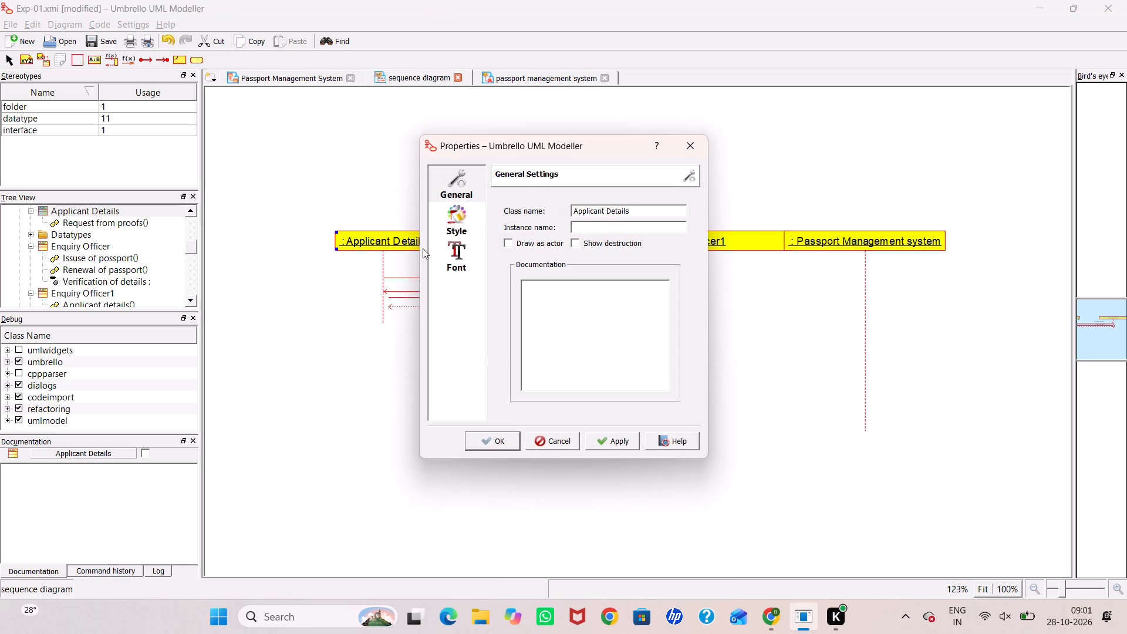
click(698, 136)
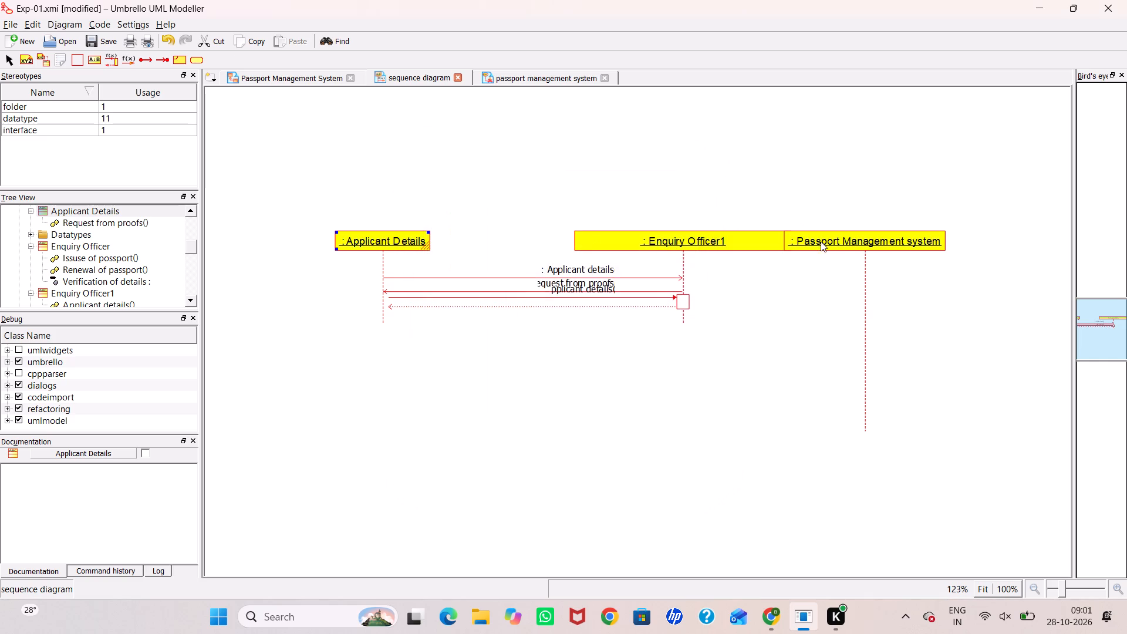
Move the Passport Management system object clear of the widened Enquiry Officer1 box, leaving a small gap between them.
drag(825, 240, 983, 284)
drag(835, 315, 786, 321)
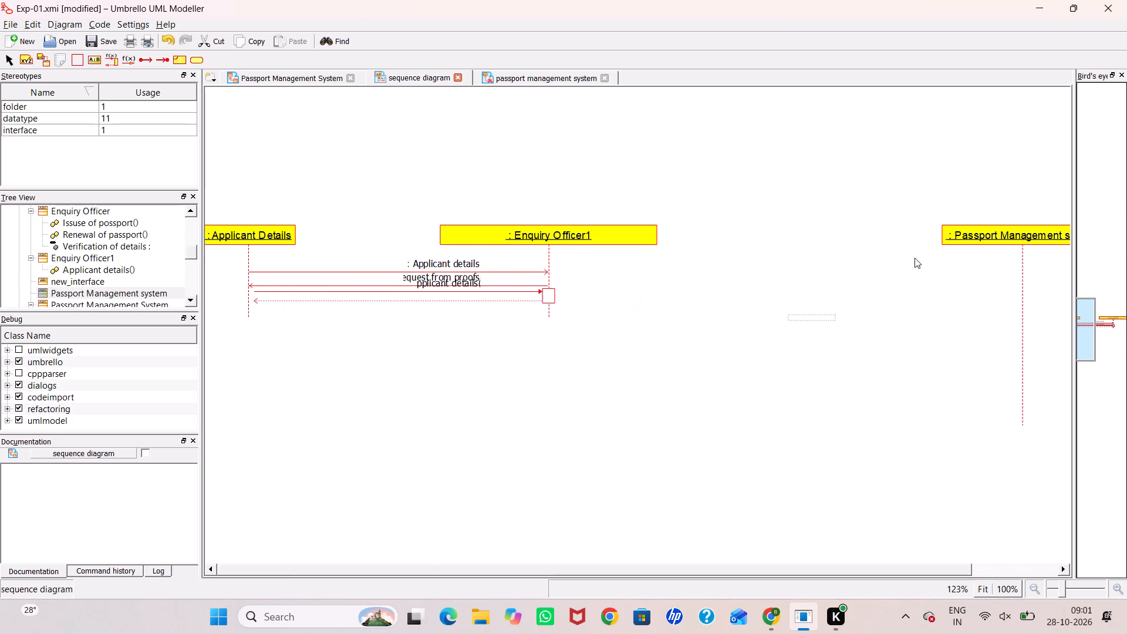
drag(968, 235, 744, 271)
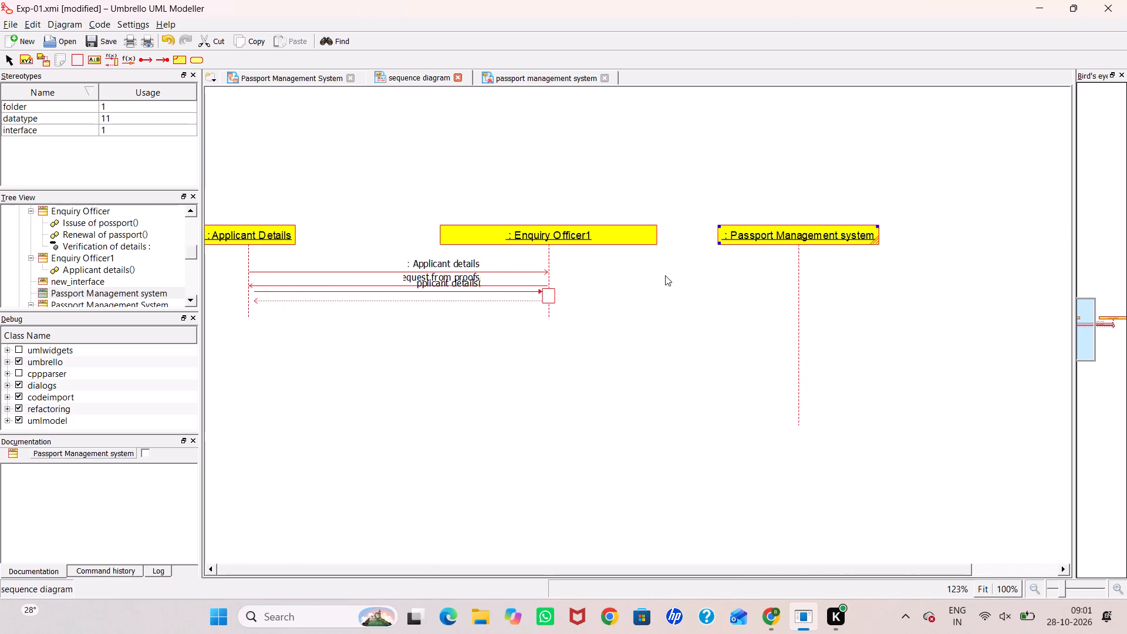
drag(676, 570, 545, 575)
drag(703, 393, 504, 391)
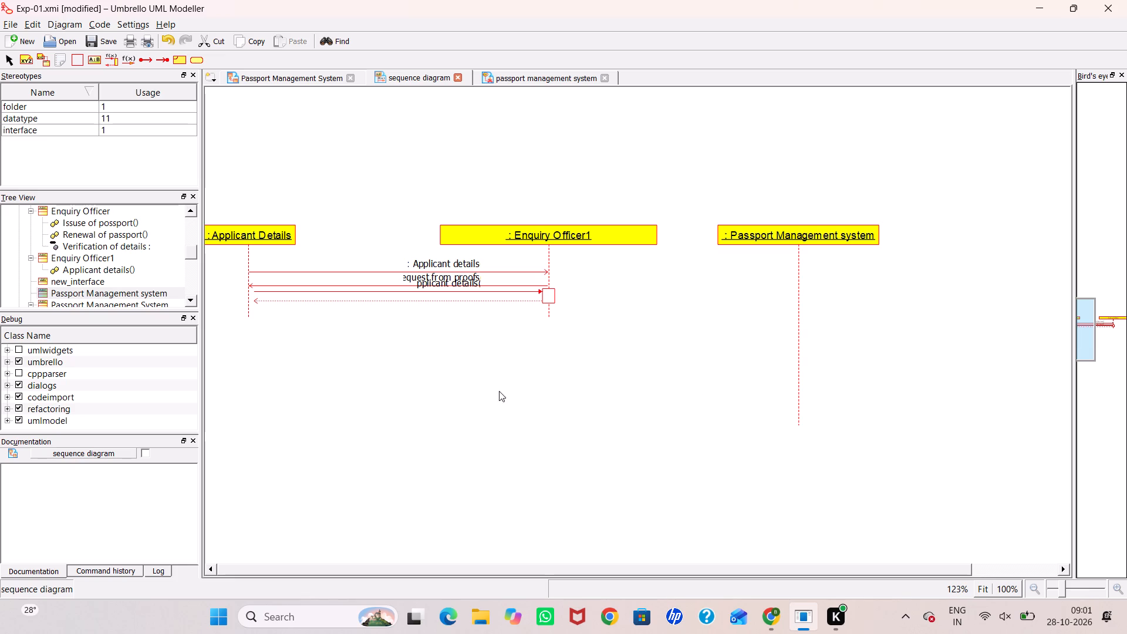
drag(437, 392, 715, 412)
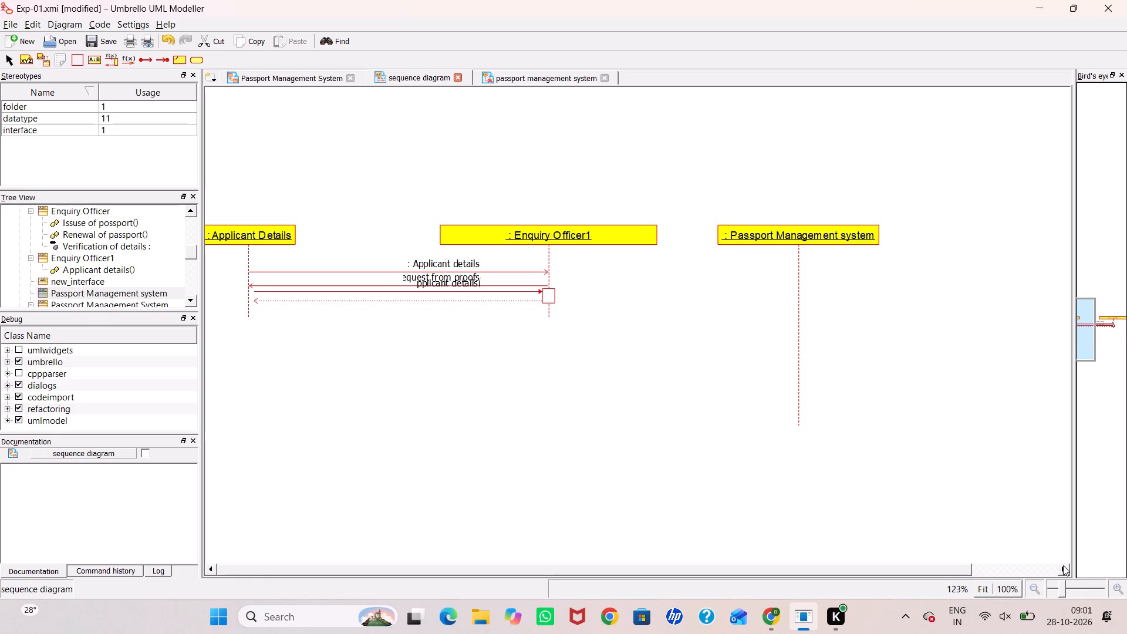
Move the Applicant Details object slightly closer to the Enquiry Officer1 object.
click(1063, 565)
double_click(1063, 565)
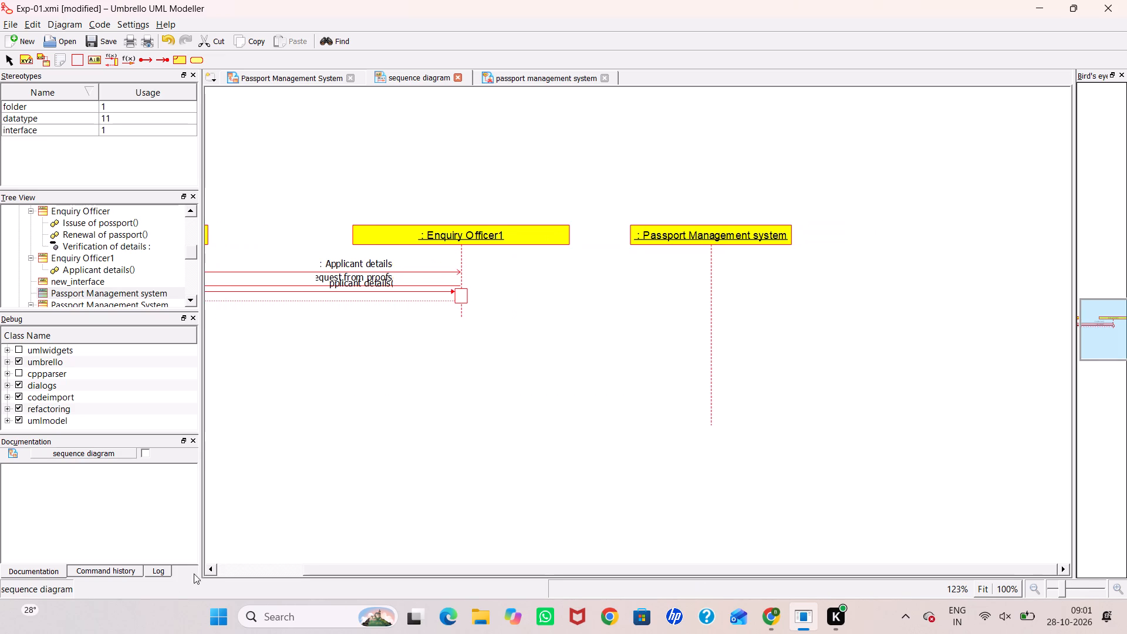
click(218, 566)
triple_click(218, 566)
double_click(216, 564)
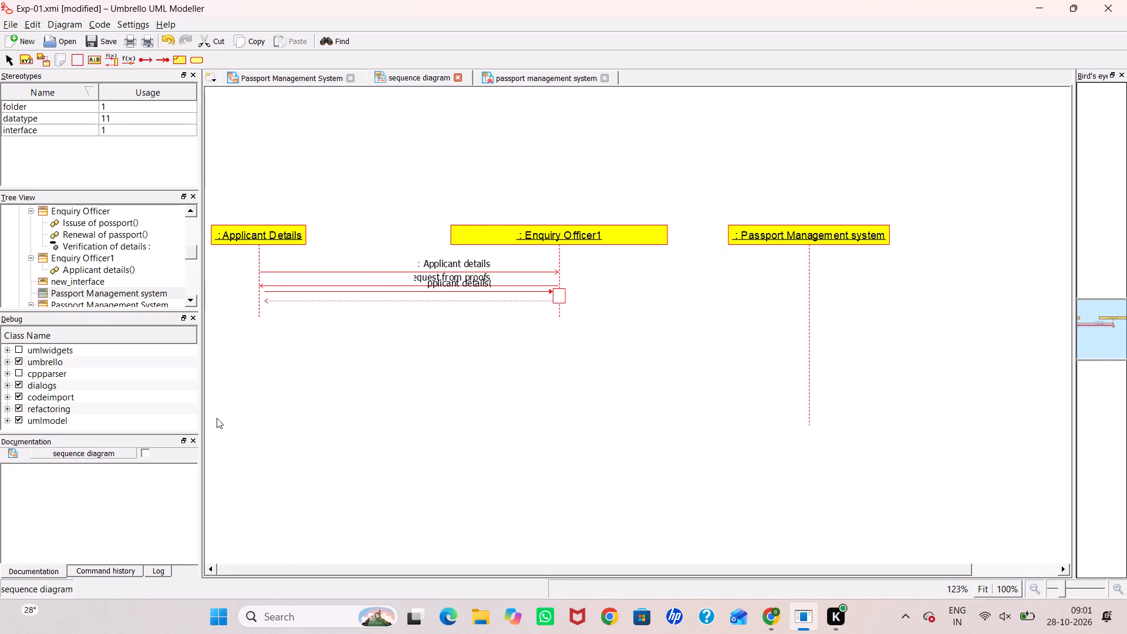
drag(259, 227, 286, 340)
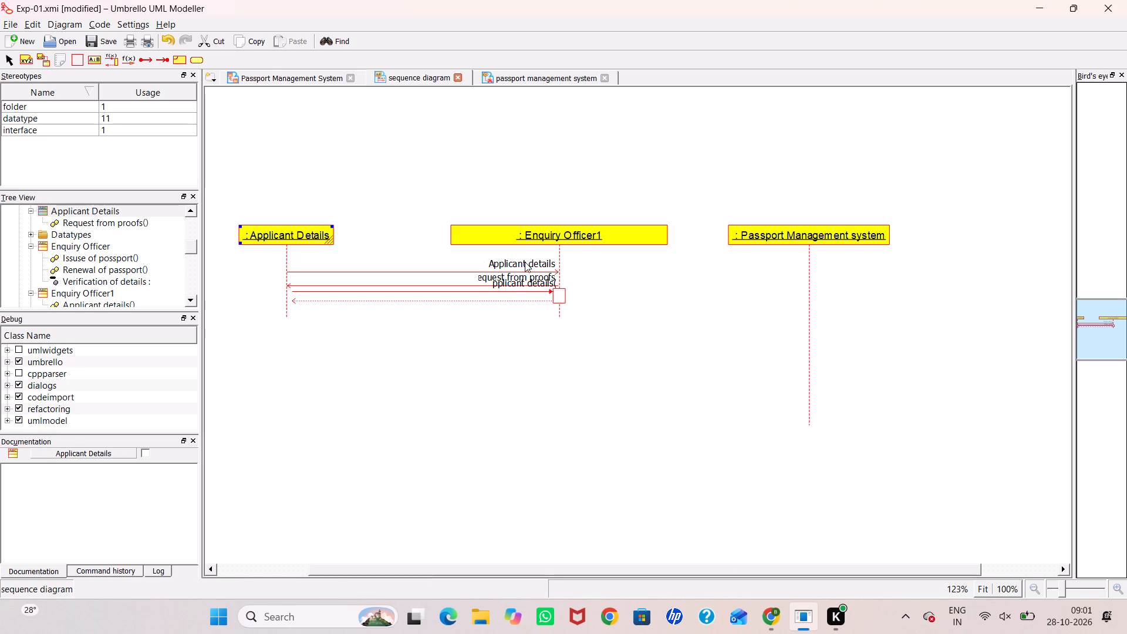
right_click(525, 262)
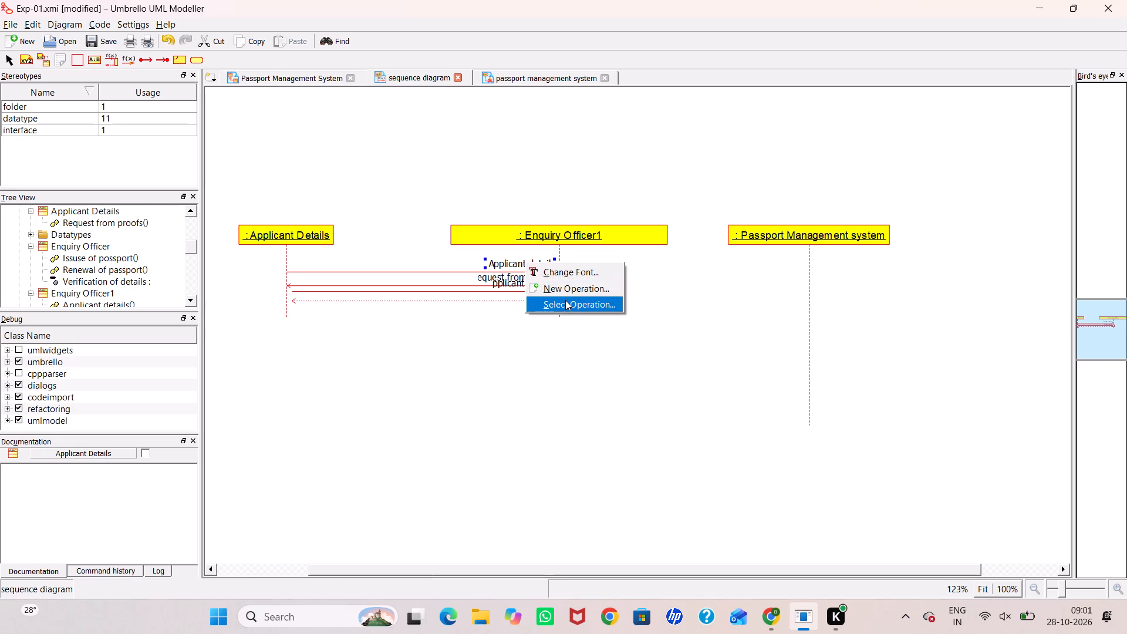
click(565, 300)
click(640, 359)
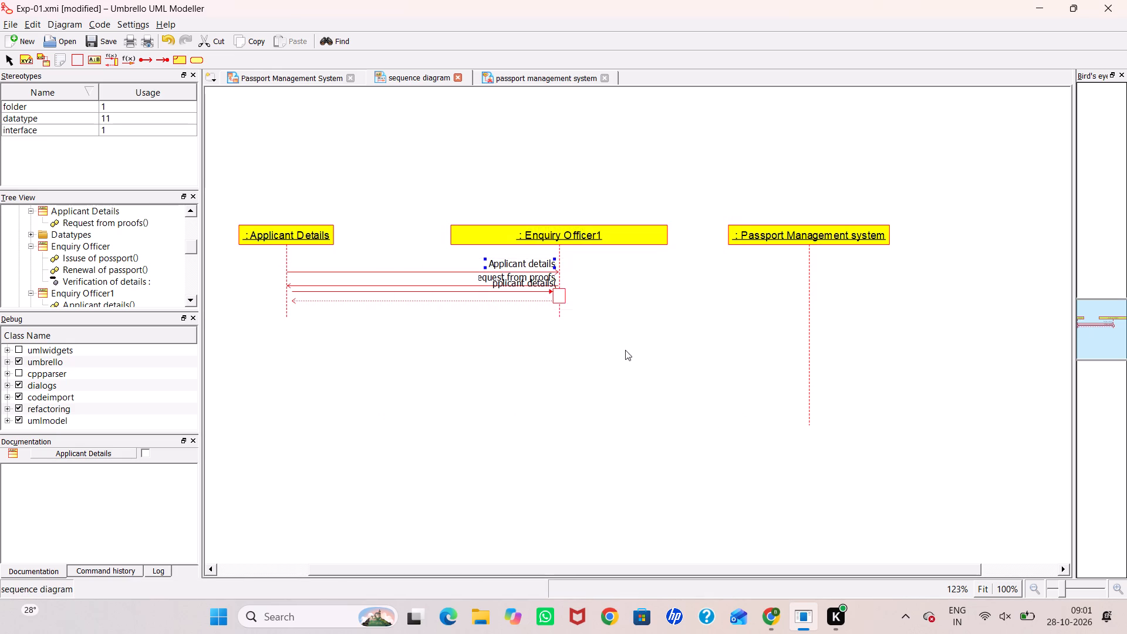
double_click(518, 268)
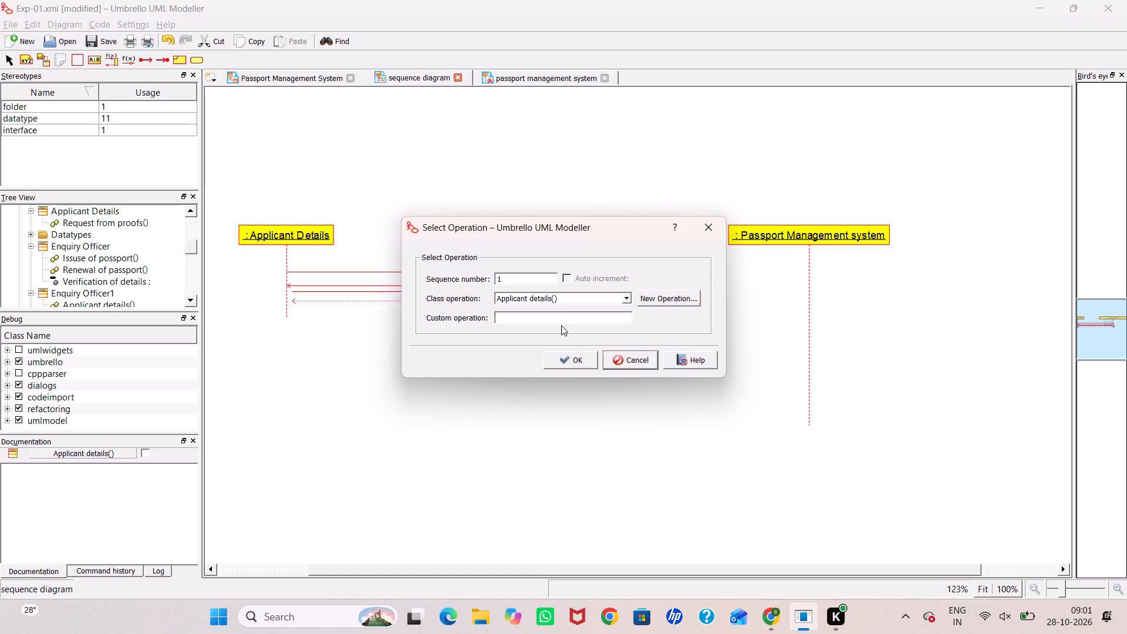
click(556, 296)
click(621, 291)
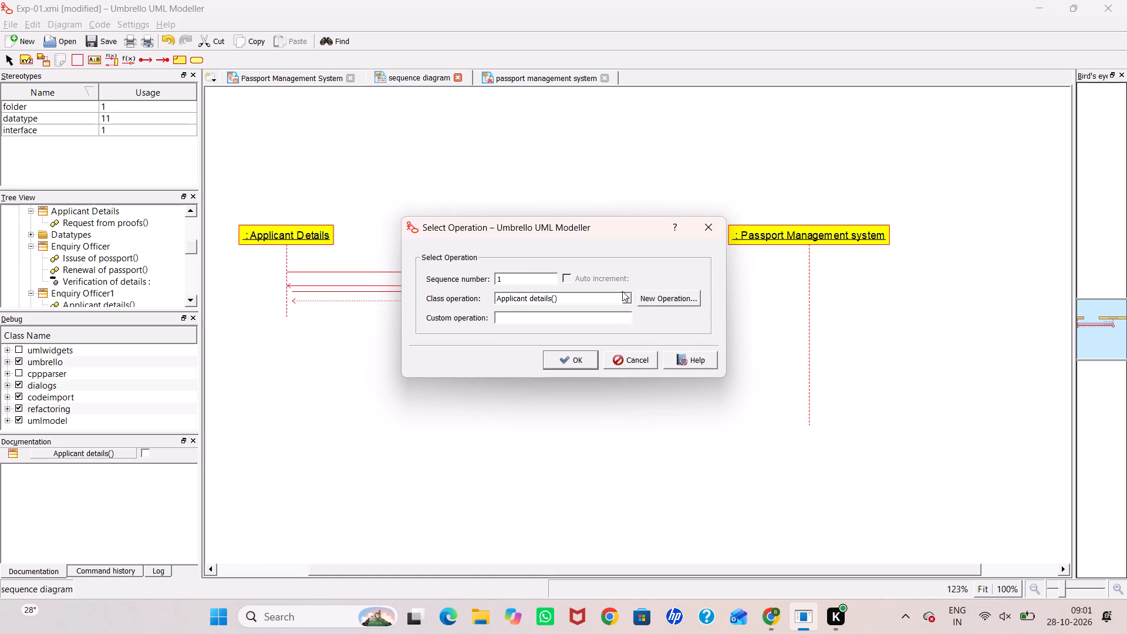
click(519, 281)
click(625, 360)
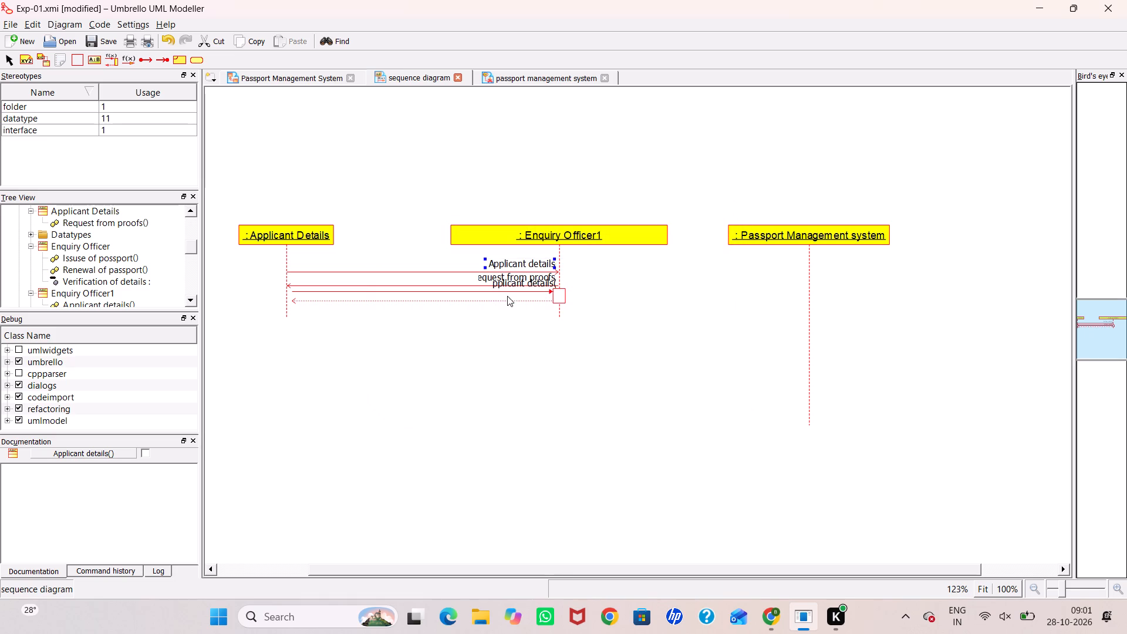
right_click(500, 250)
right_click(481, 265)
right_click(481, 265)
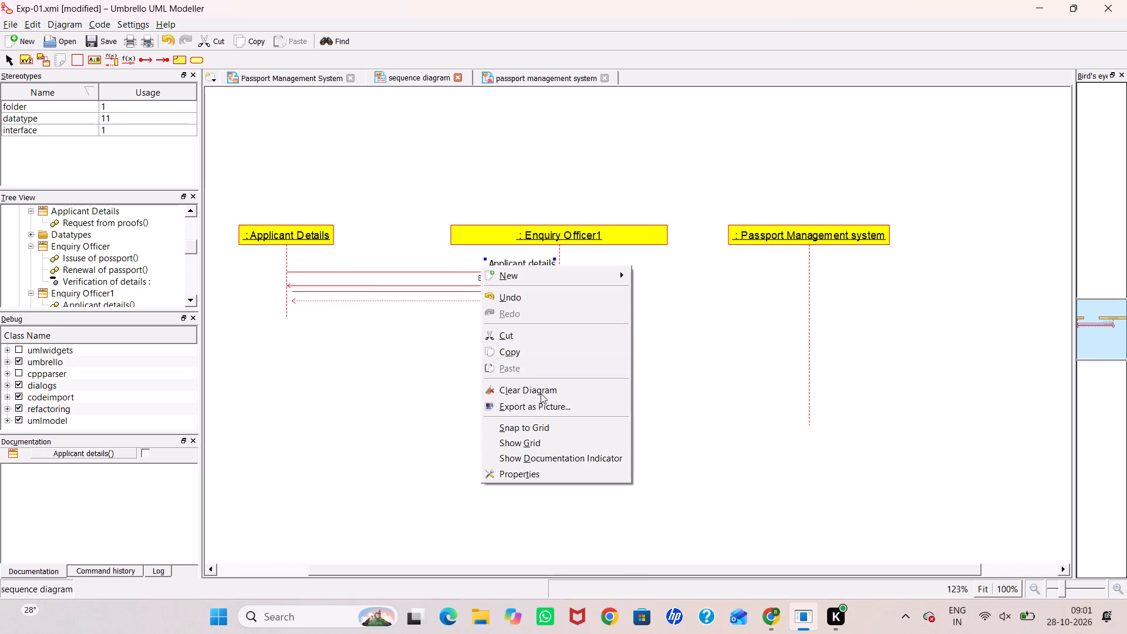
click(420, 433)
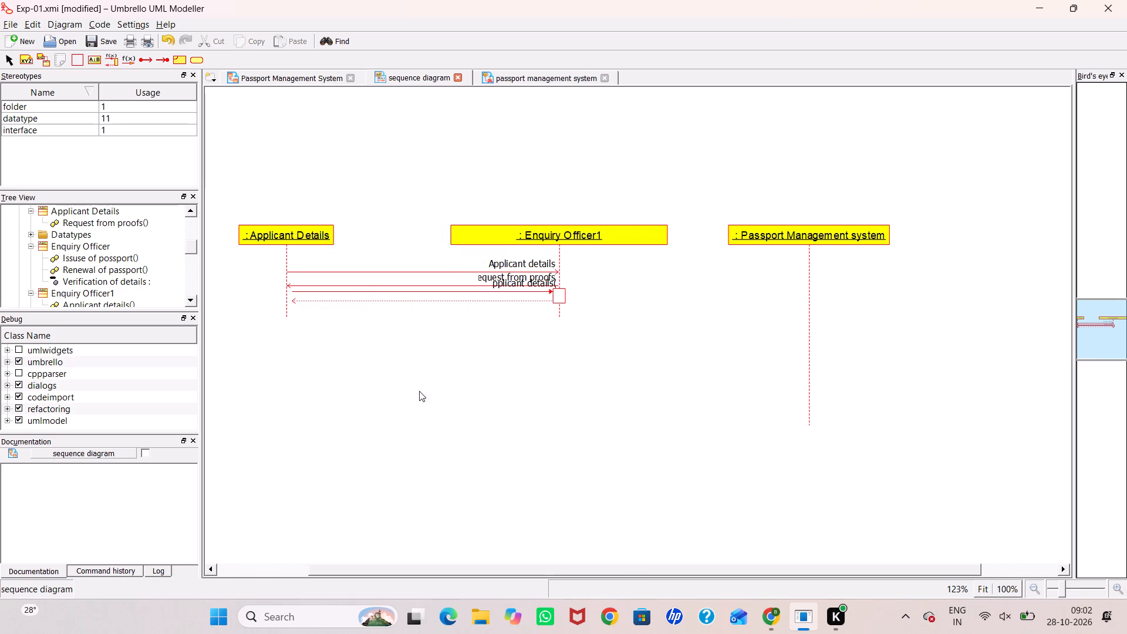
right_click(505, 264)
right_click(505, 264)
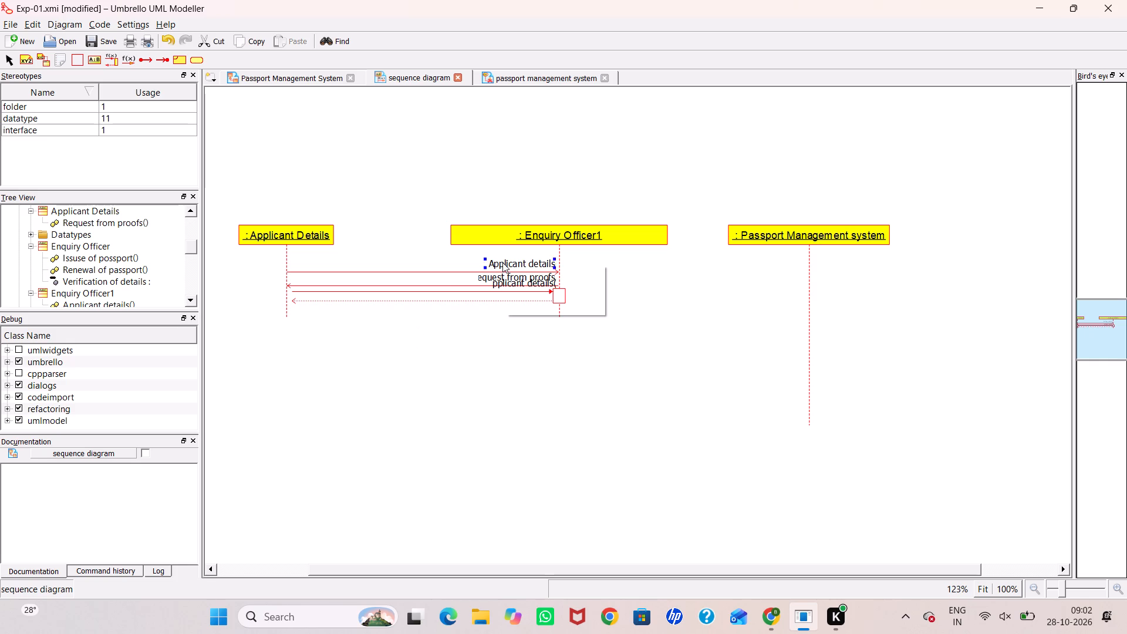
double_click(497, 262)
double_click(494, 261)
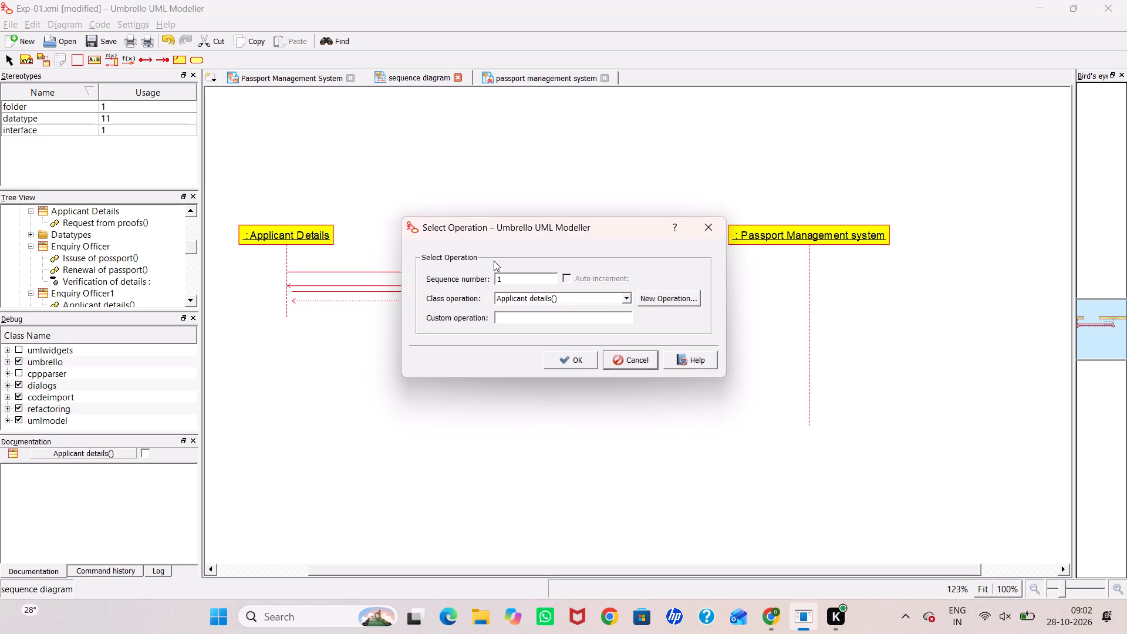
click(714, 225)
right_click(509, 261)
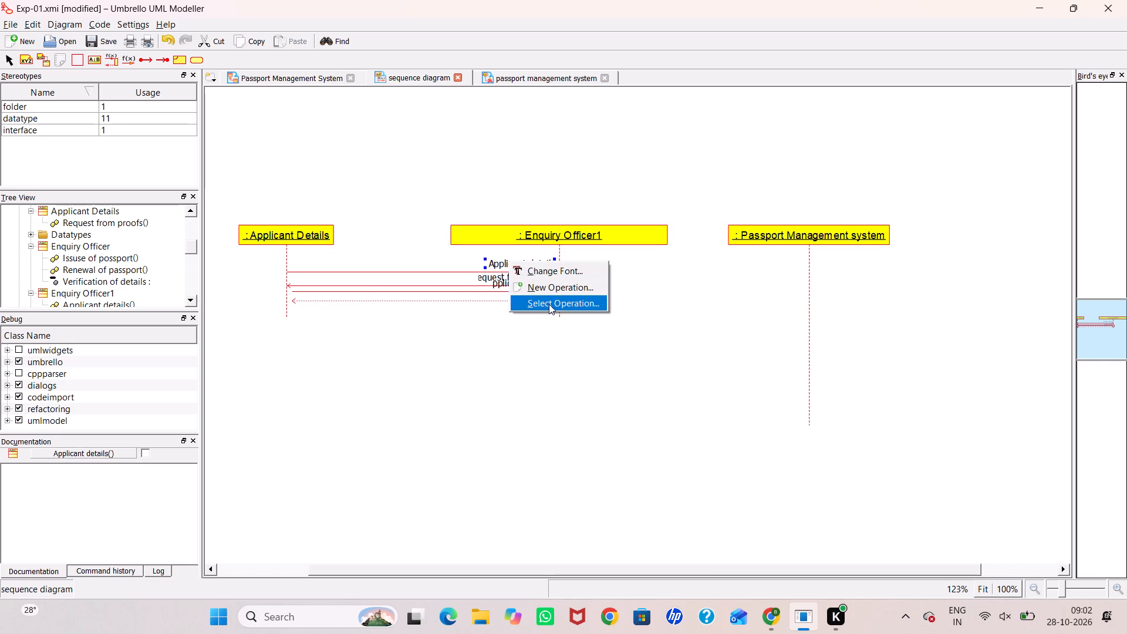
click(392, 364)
Space out the messages by moving the synchronous Applicant details message down and placing Request from proofs midway between the other two.
drag(557, 295, 561, 331)
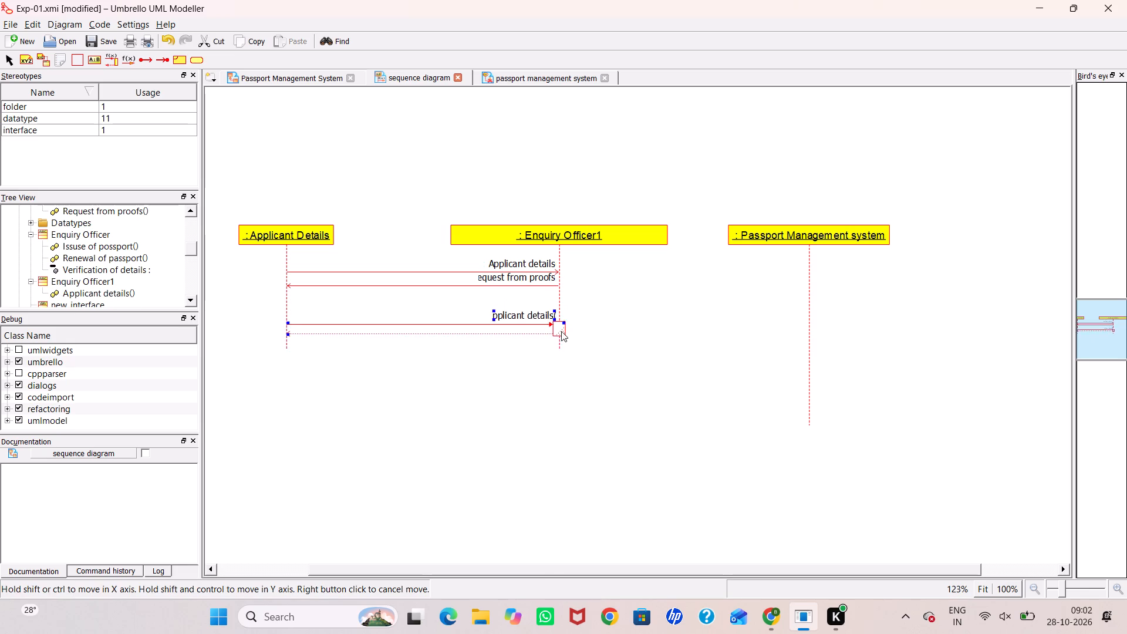
drag(561, 331, 555, 359)
drag(553, 286, 555, 312)
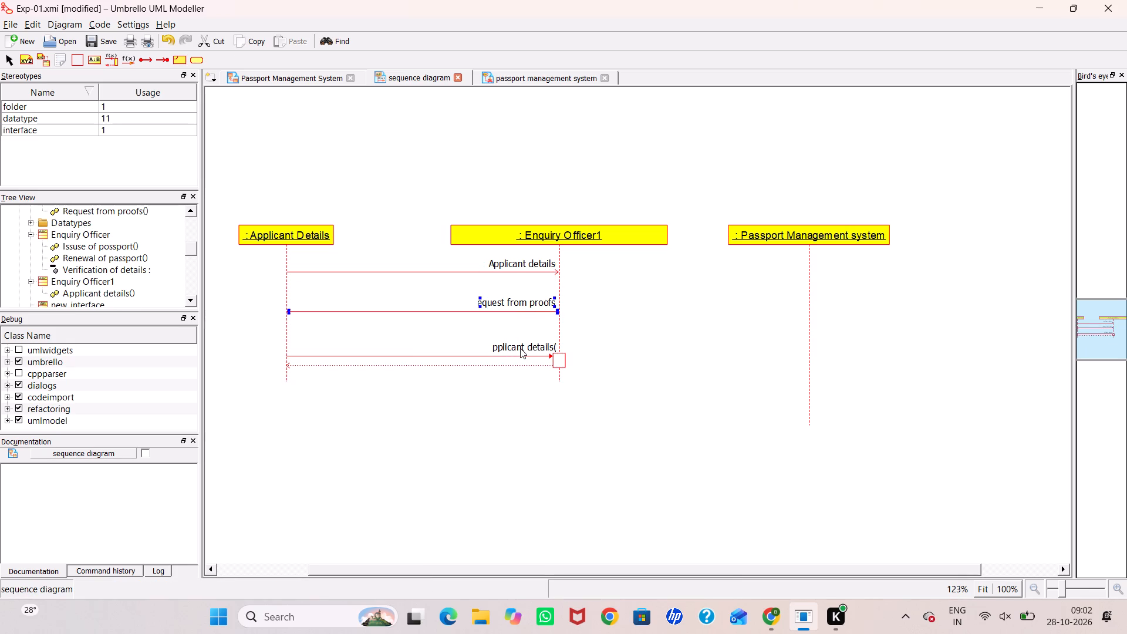
click(375, 319)
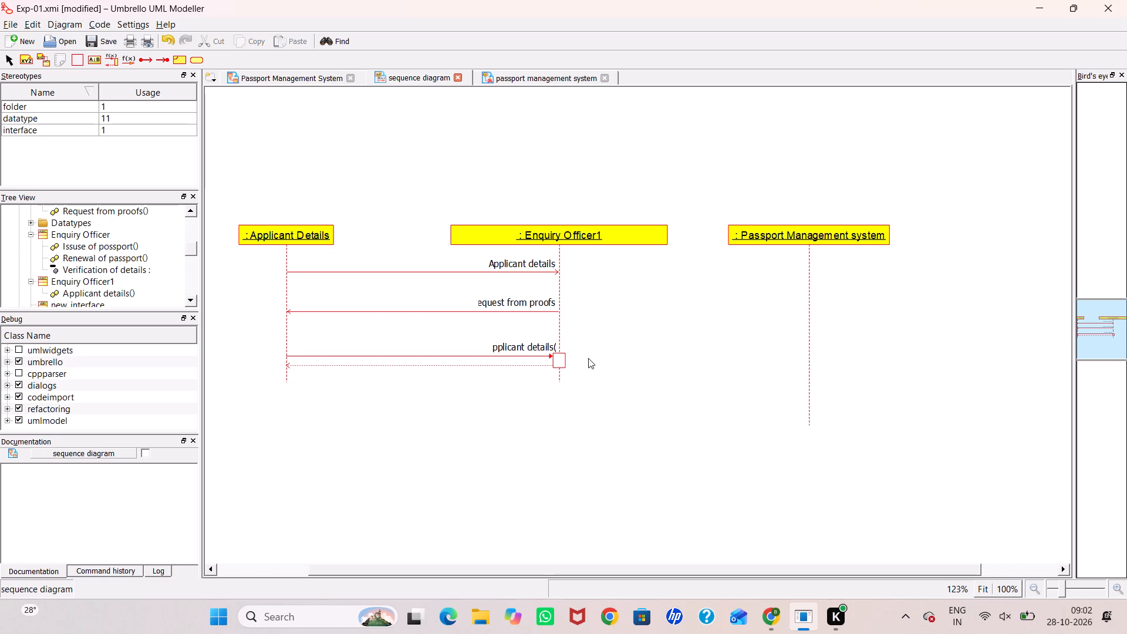
Open the sequence diagram's properties and accept the existing general settings.
click(479, 363)
double_click(478, 362)
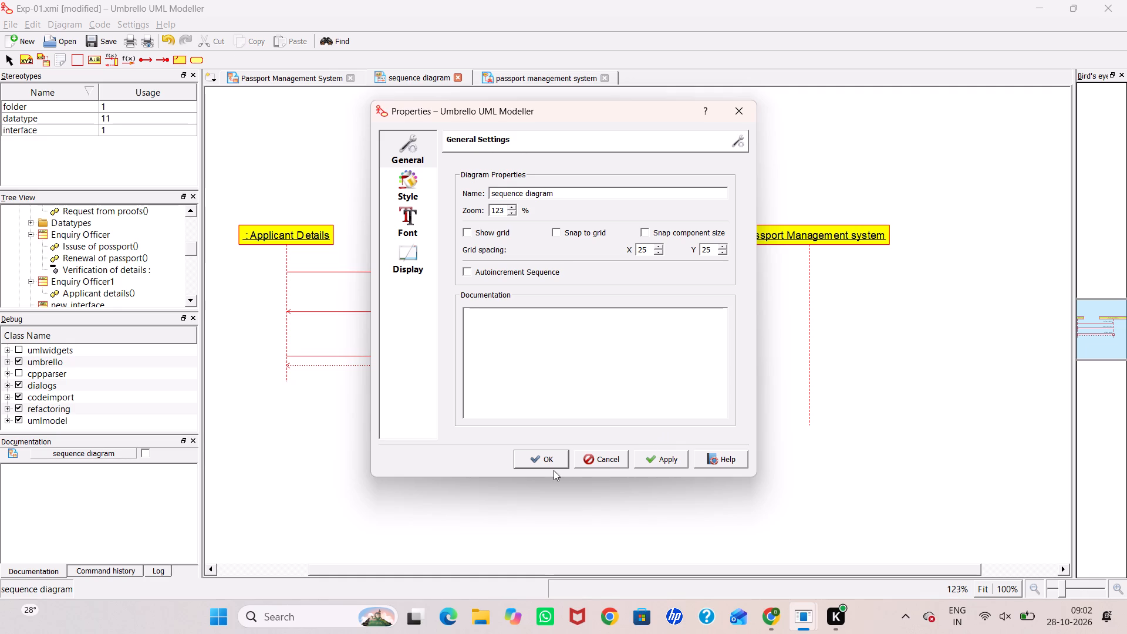
click(545, 456)
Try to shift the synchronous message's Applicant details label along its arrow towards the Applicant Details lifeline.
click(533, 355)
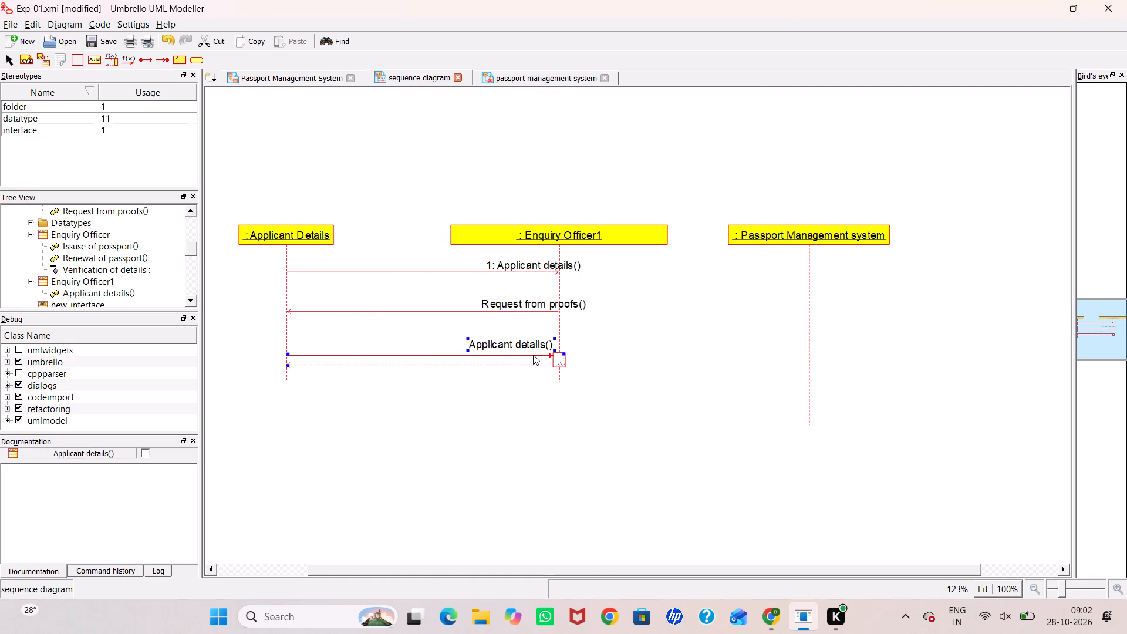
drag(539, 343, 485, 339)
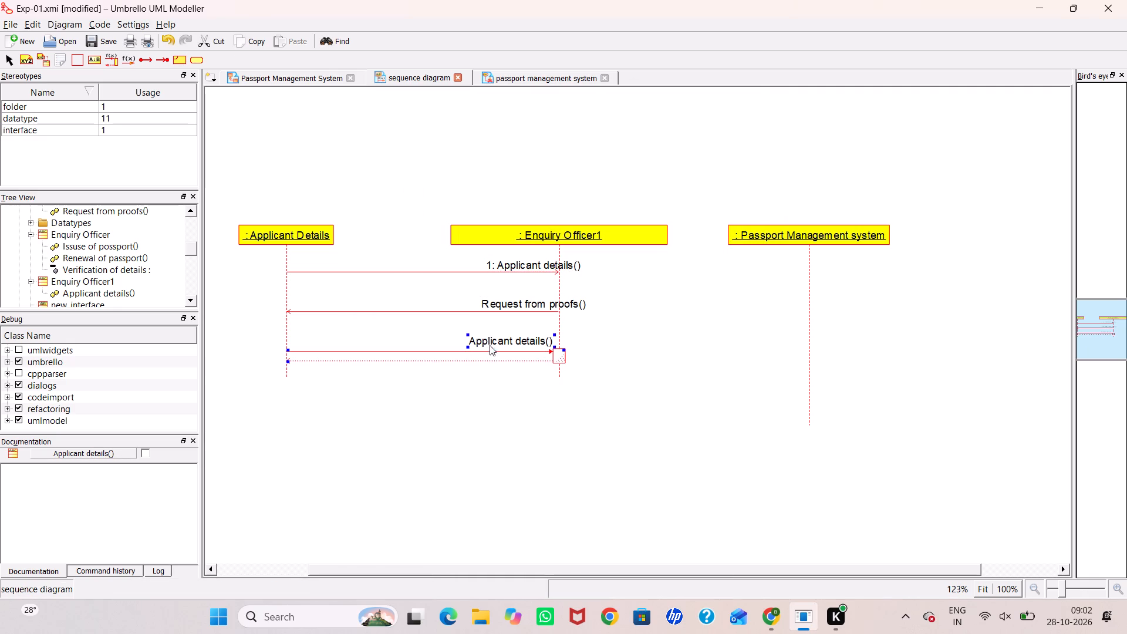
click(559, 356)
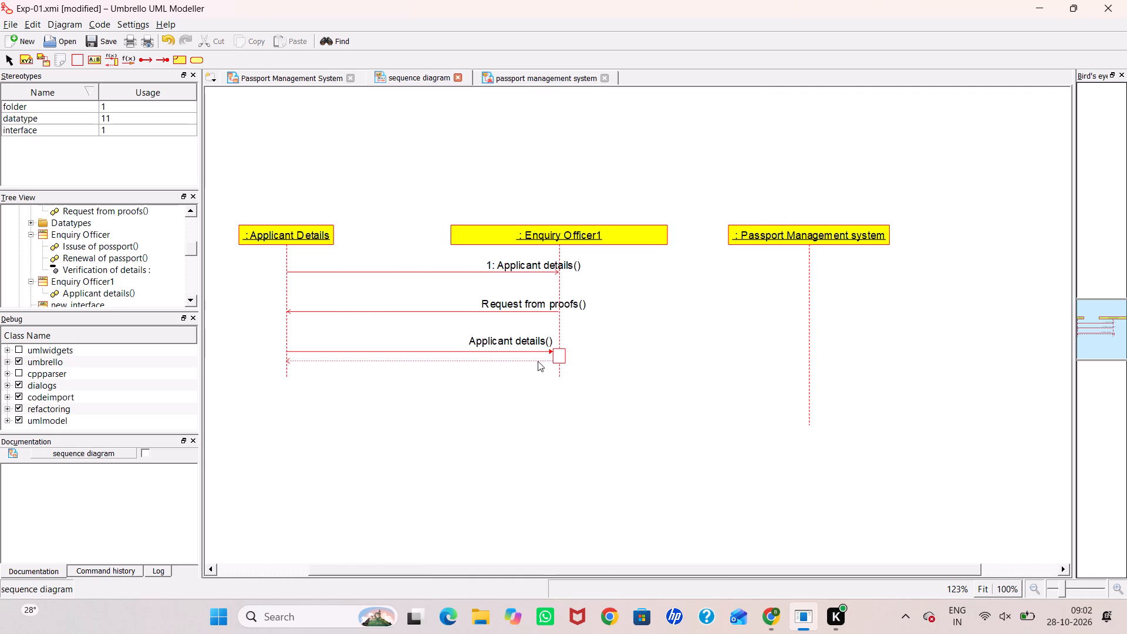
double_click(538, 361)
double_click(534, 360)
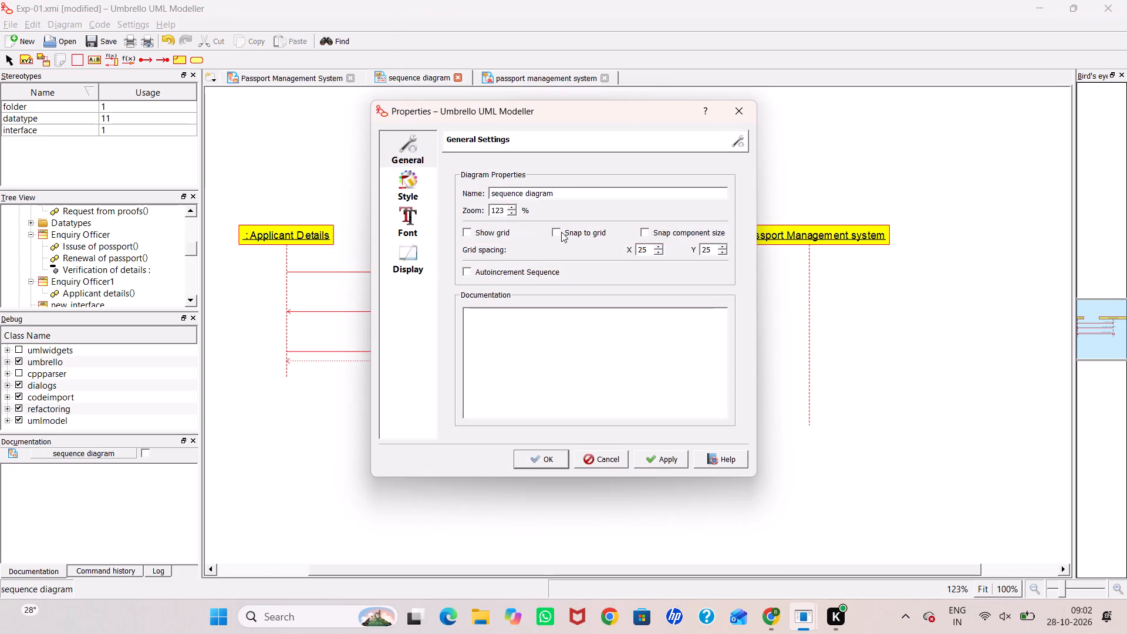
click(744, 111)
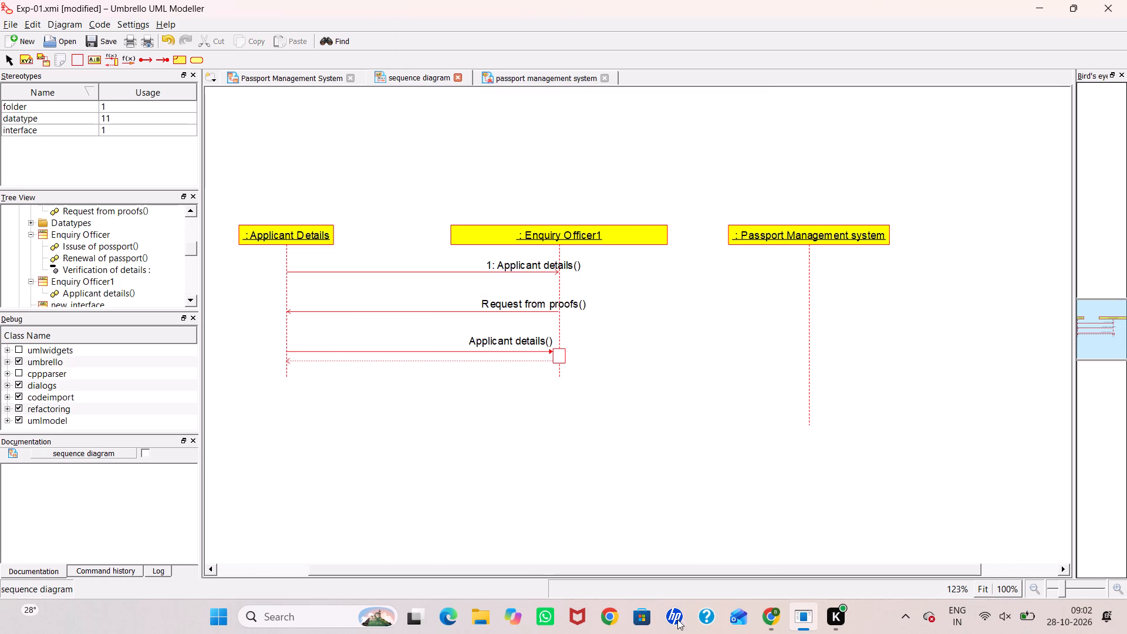
Consult the lab record's sequence diagram in Chrome, and move the synchronous Applicant details message further down in Umbrello, leaving room below Request from proofs.
click(771, 616)
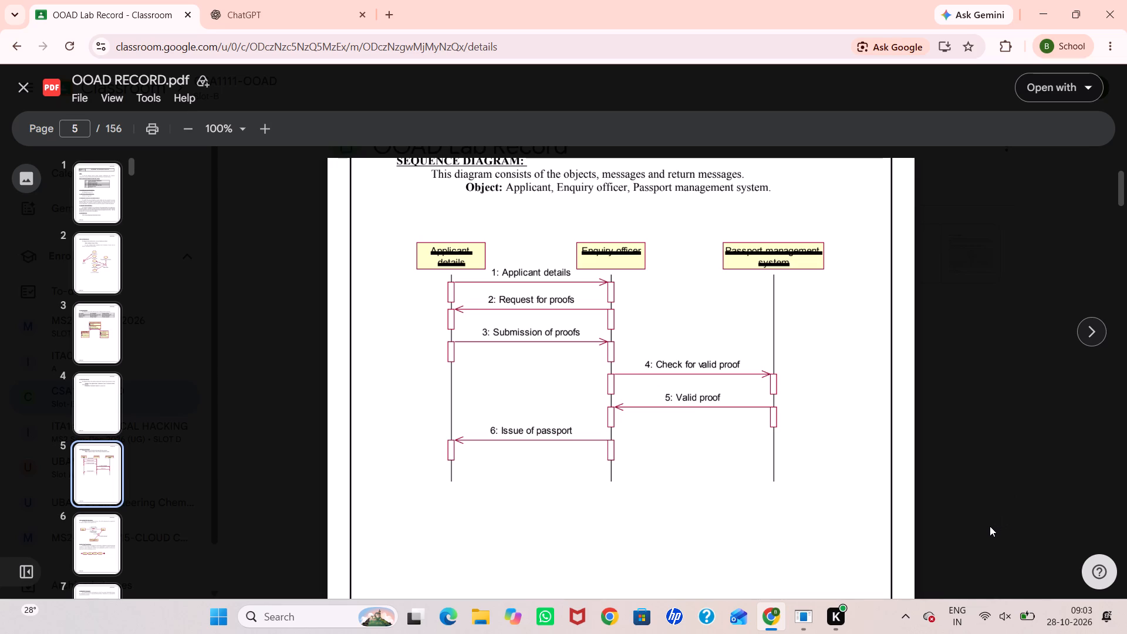
click(1043, 15)
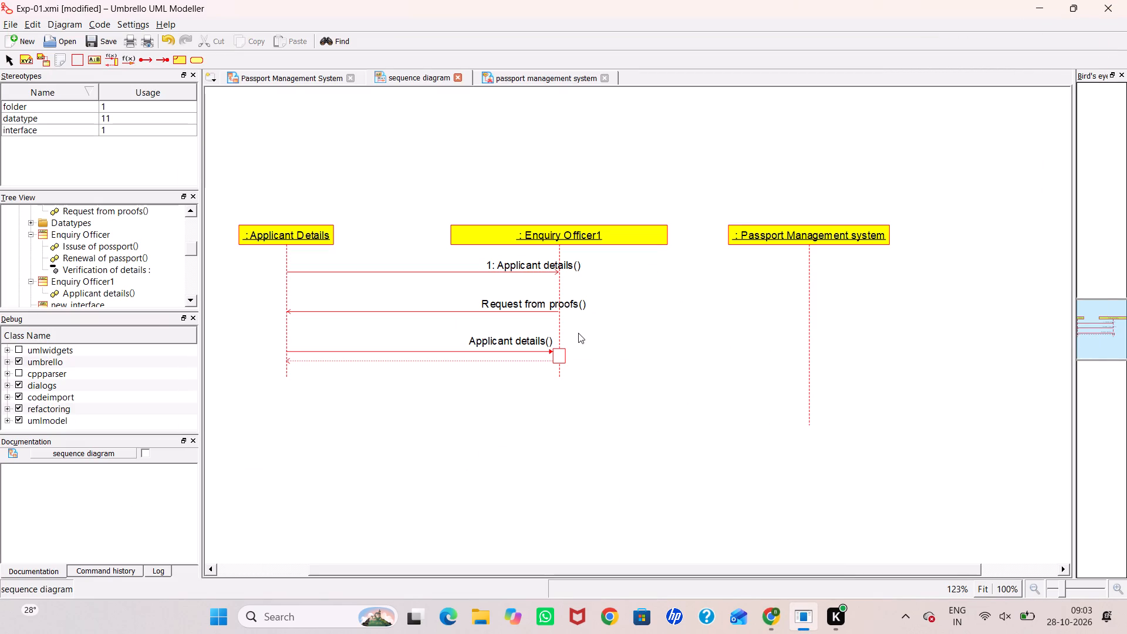
drag(562, 356, 565, 386)
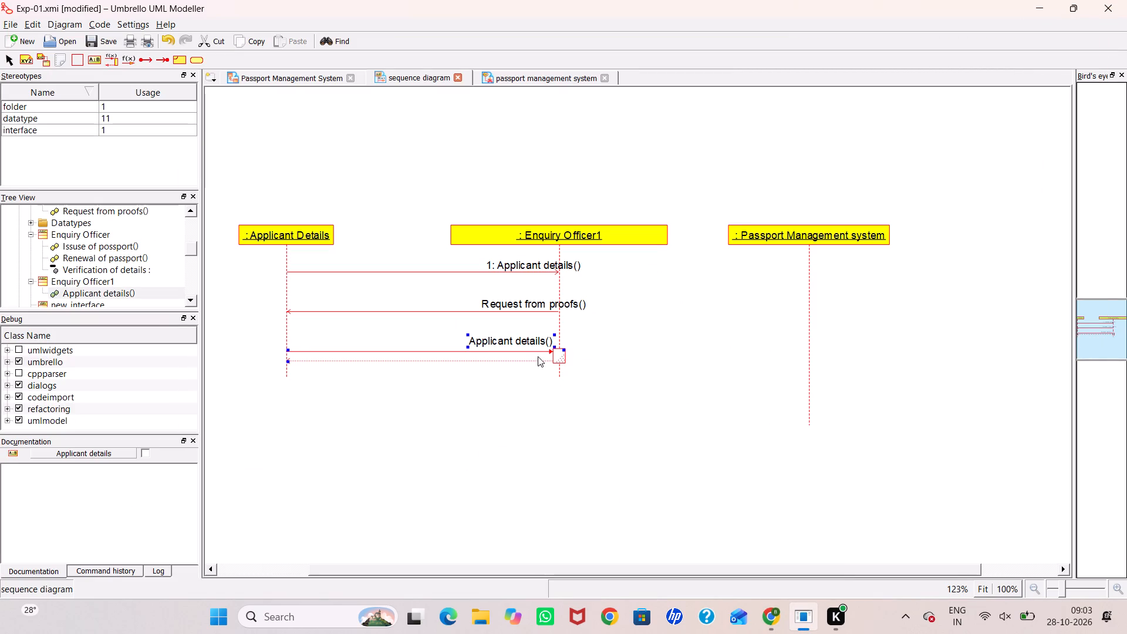
drag(538, 356, 541, 402)
drag(524, 333, 534, 385)
drag(534, 385, 534, 429)
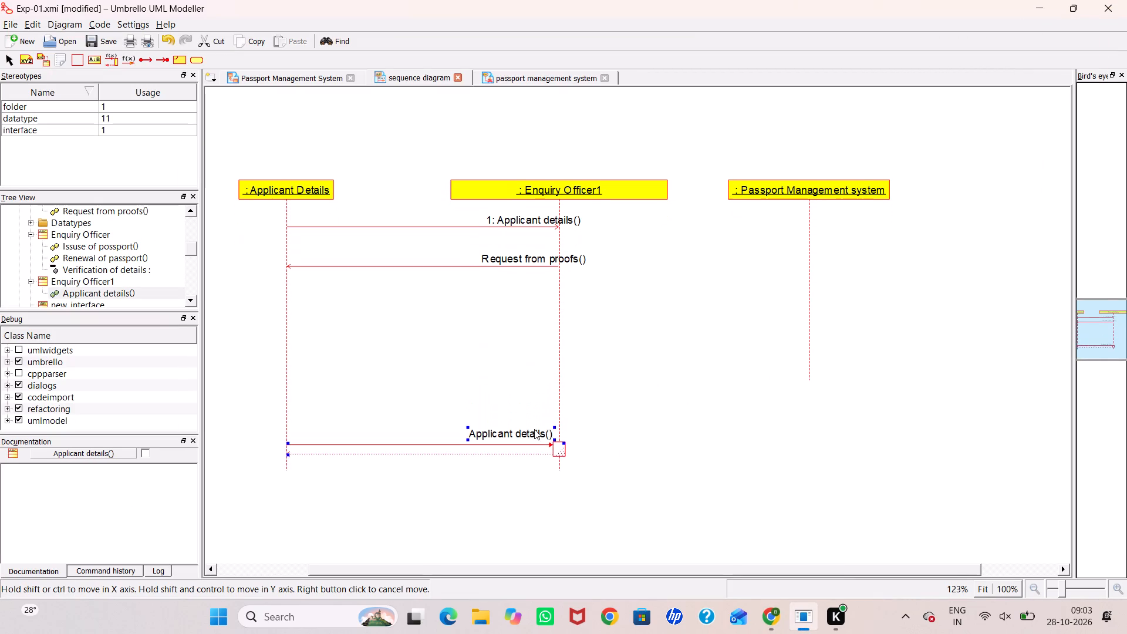
drag(534, 429, 528, 370)
click(559, 290)
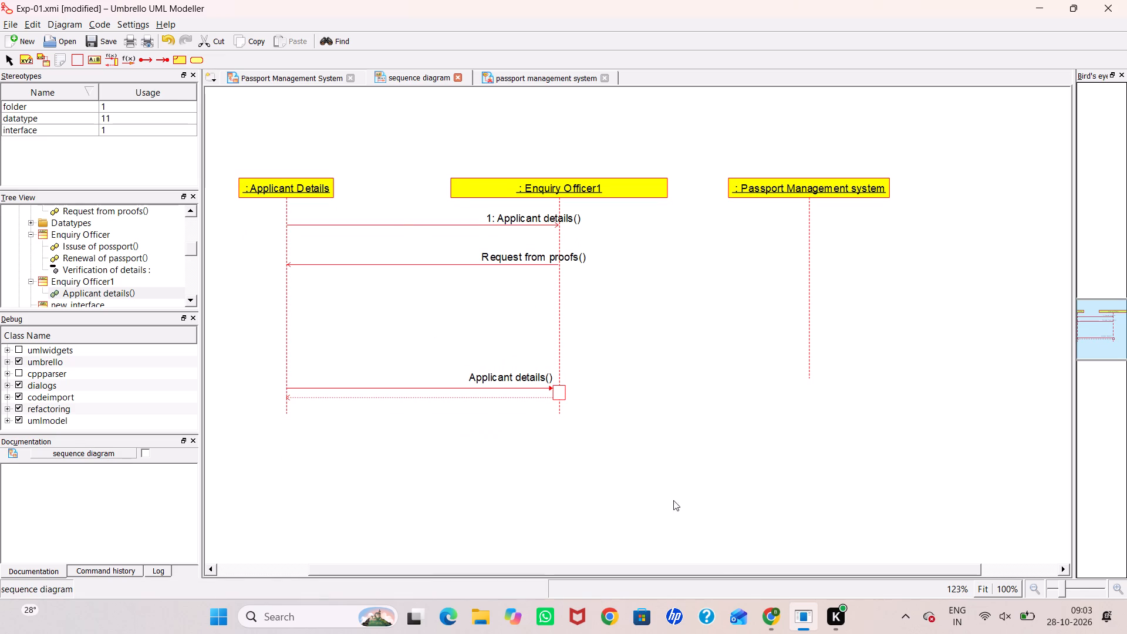
Draw a synchronous message from Enquiry Officer1 to Passport Management system just below Request from proofs, without assigning an operation.
click(107, 60)
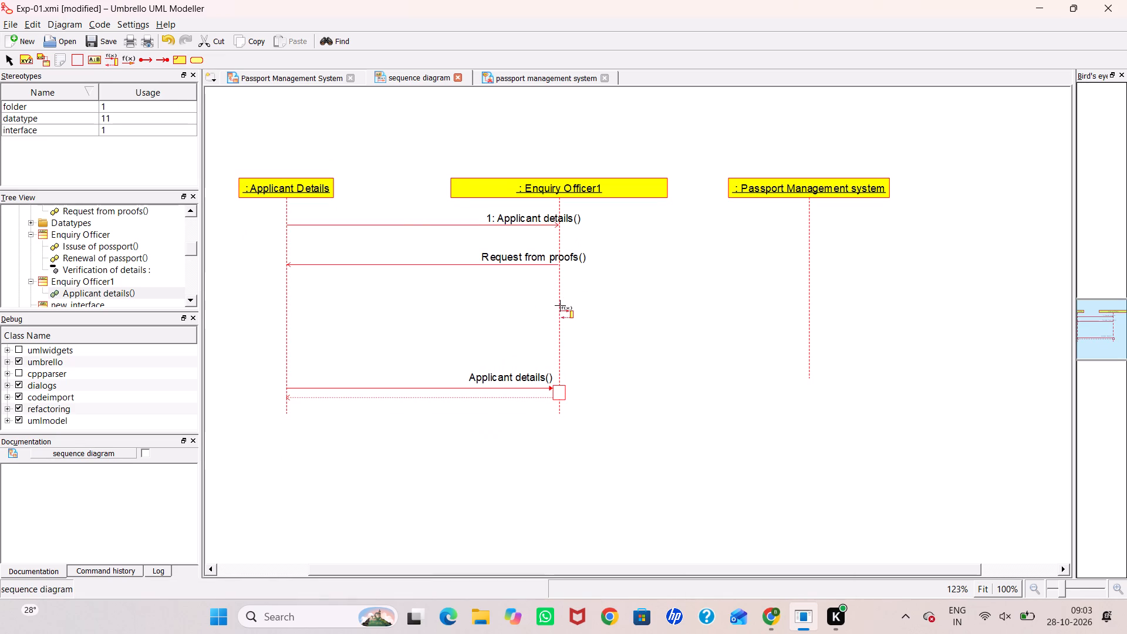
click(559, 295)
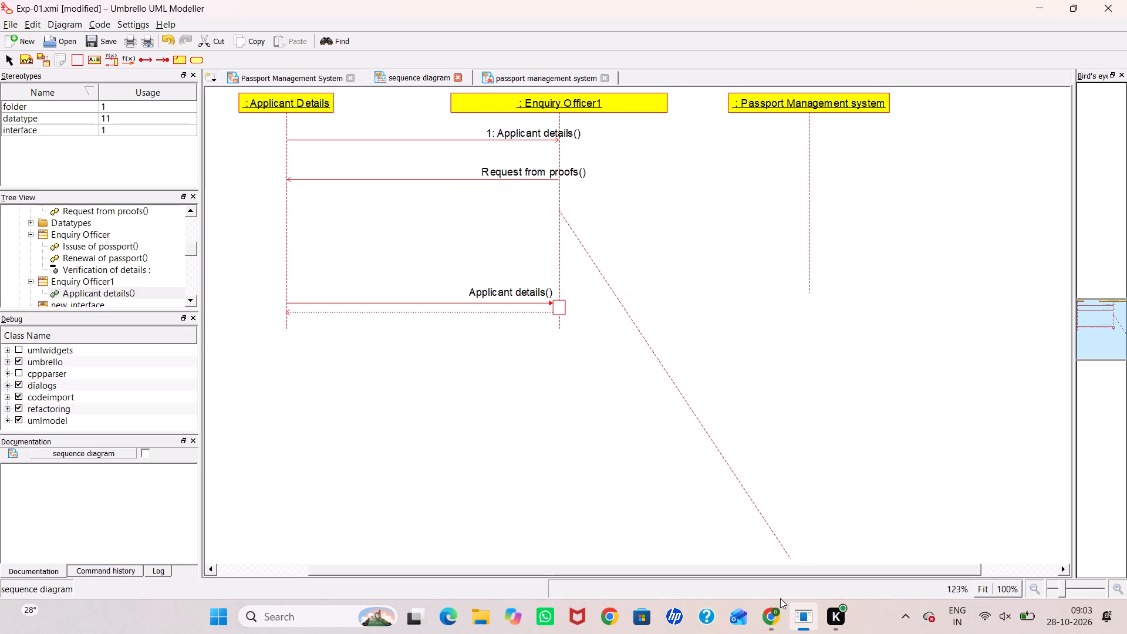
click(775, 616)
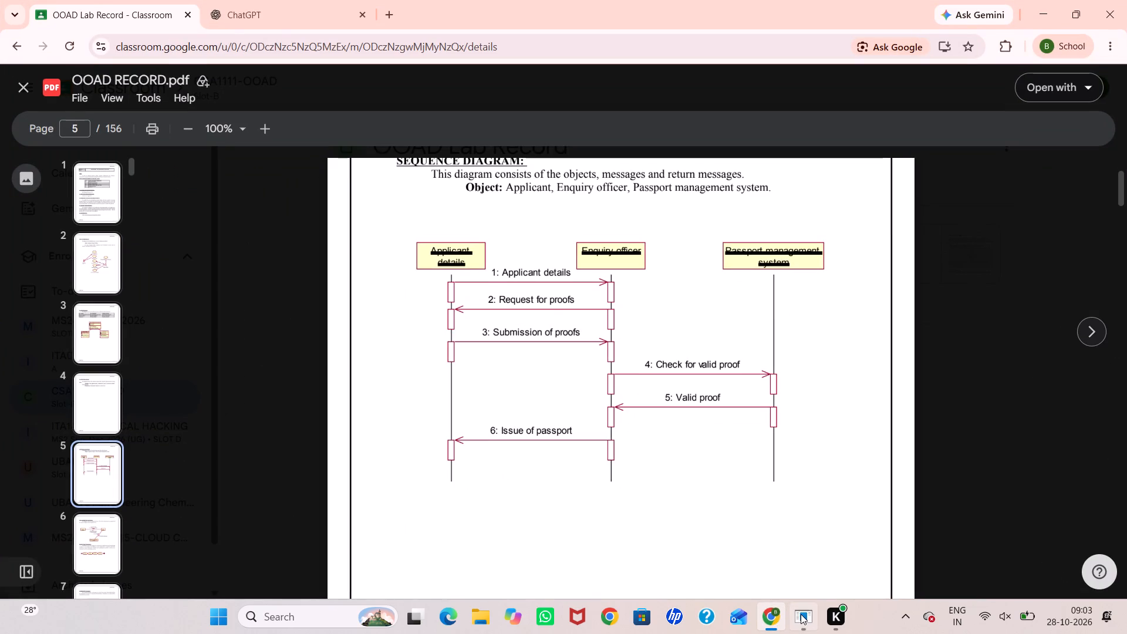
click(801, 614)
click(808, 200)
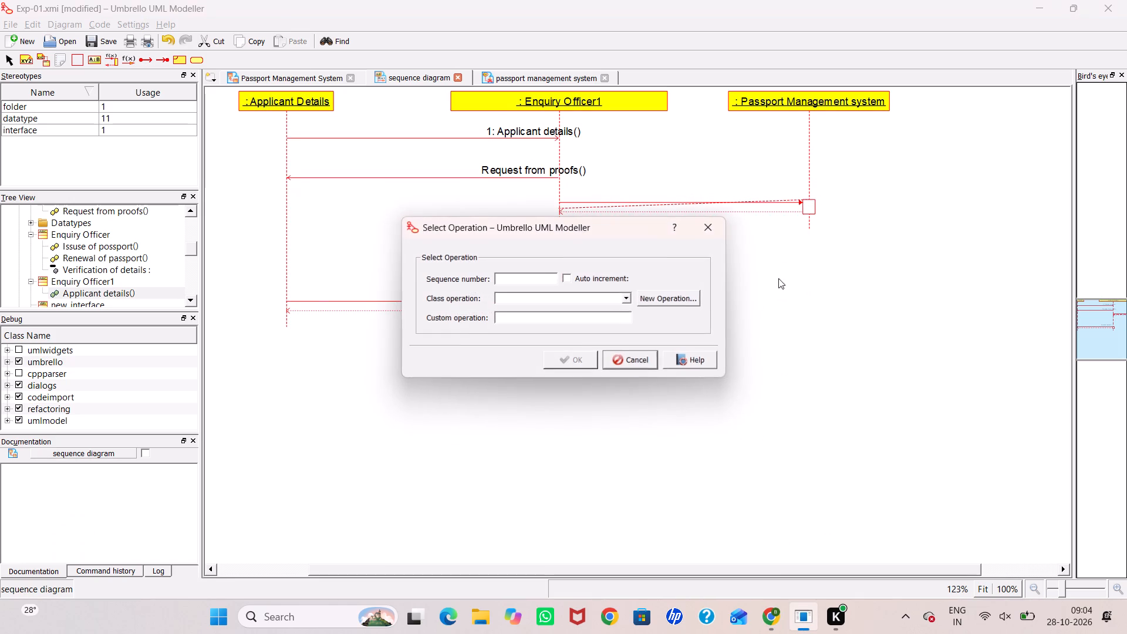
click(627, 296)
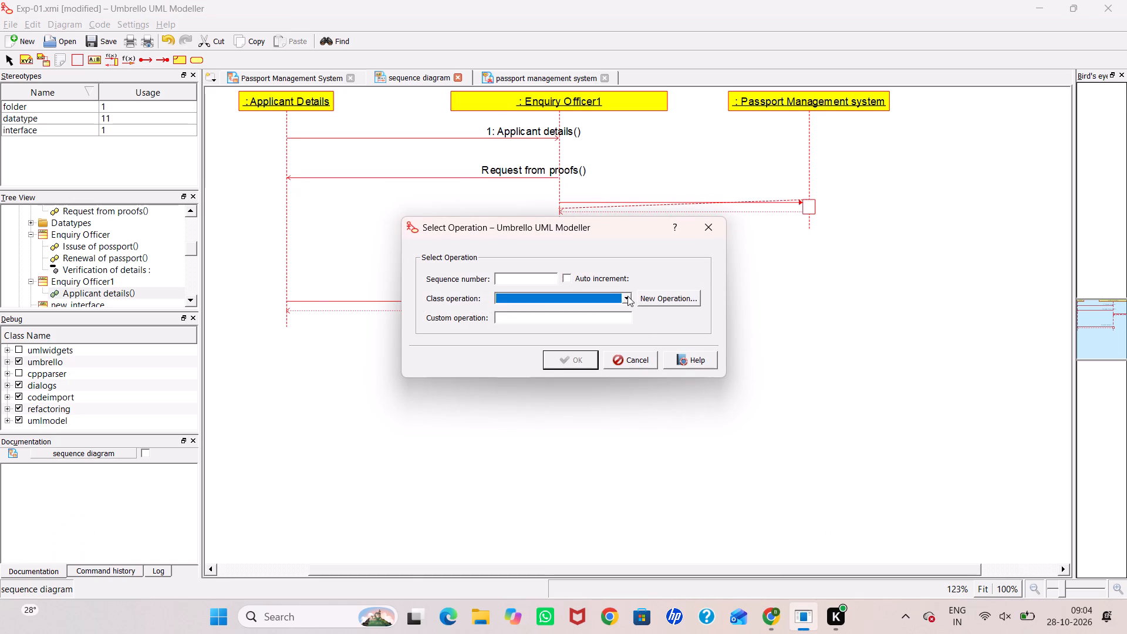
click(627, 296)
click(797, 279)
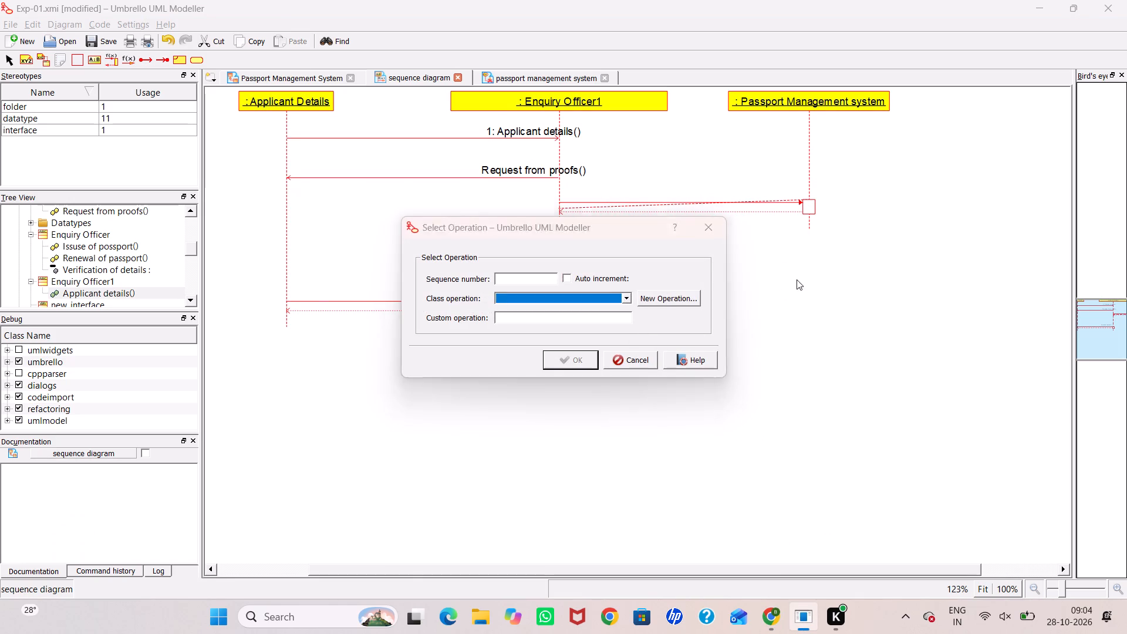
click(647, 361)
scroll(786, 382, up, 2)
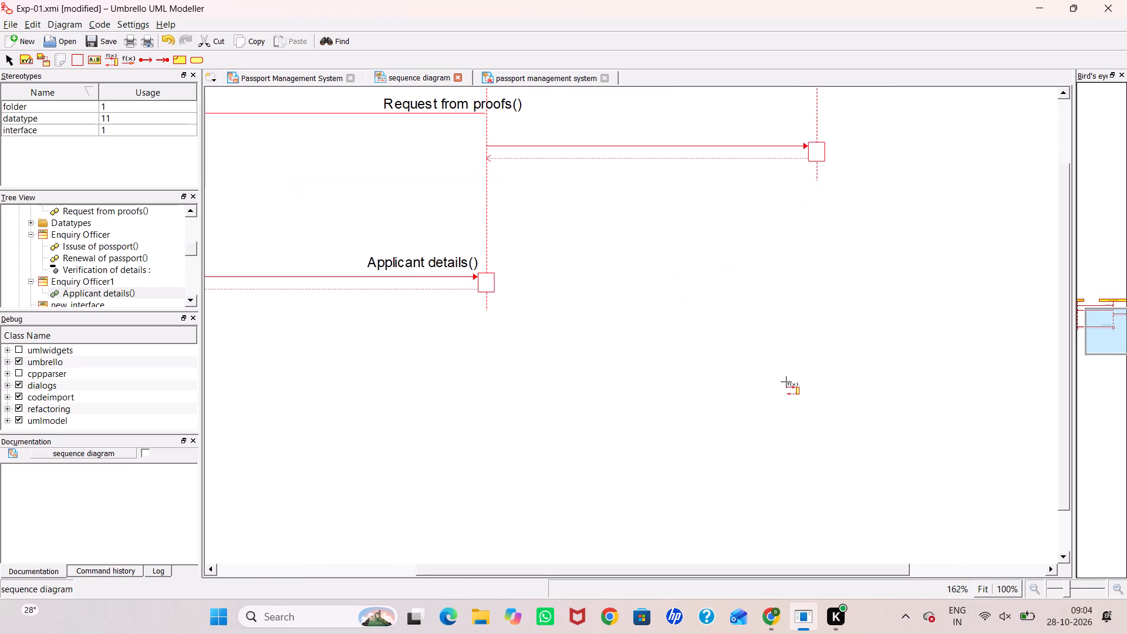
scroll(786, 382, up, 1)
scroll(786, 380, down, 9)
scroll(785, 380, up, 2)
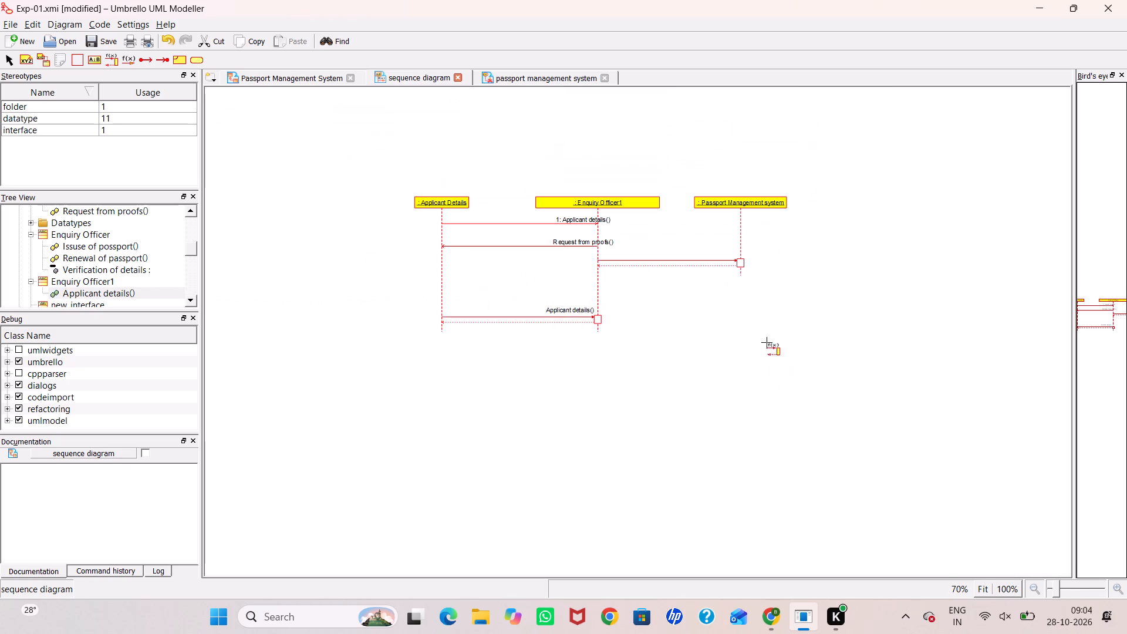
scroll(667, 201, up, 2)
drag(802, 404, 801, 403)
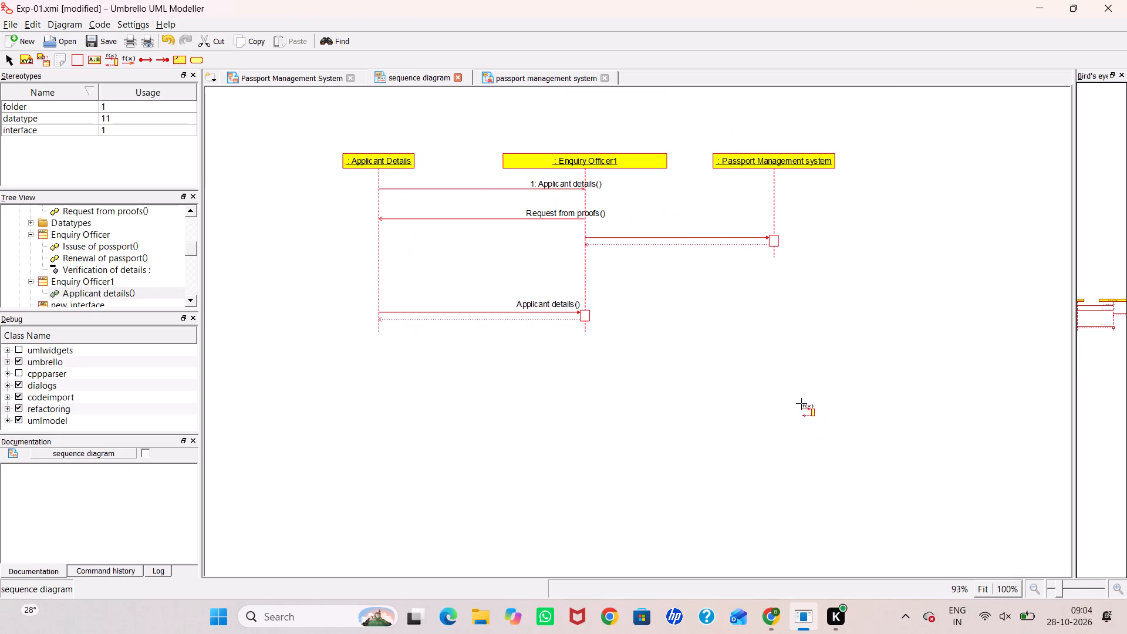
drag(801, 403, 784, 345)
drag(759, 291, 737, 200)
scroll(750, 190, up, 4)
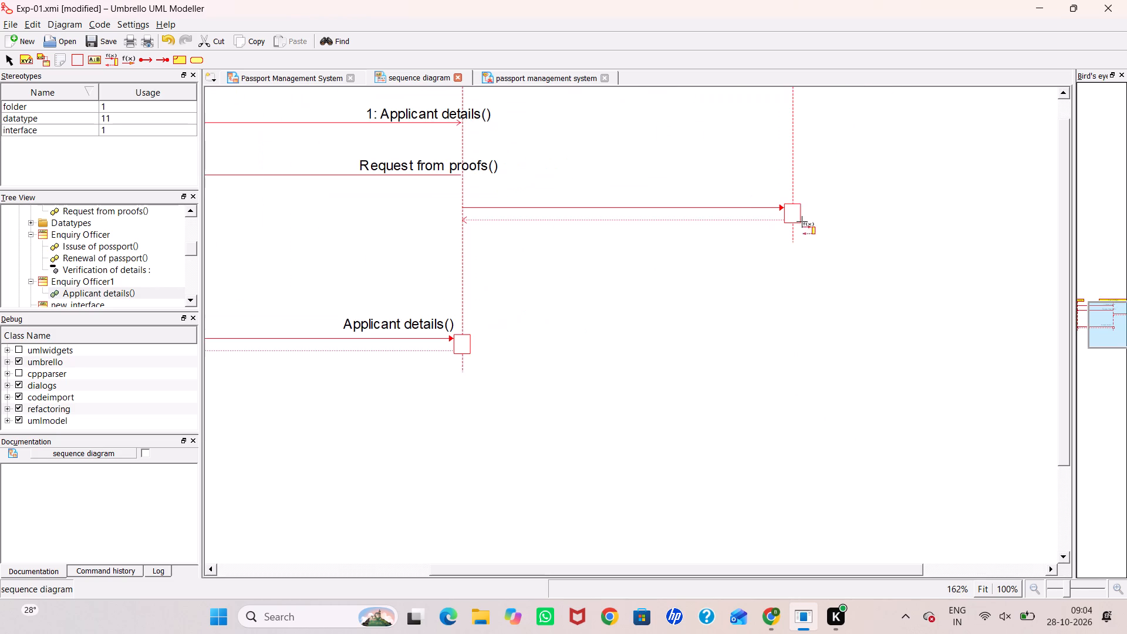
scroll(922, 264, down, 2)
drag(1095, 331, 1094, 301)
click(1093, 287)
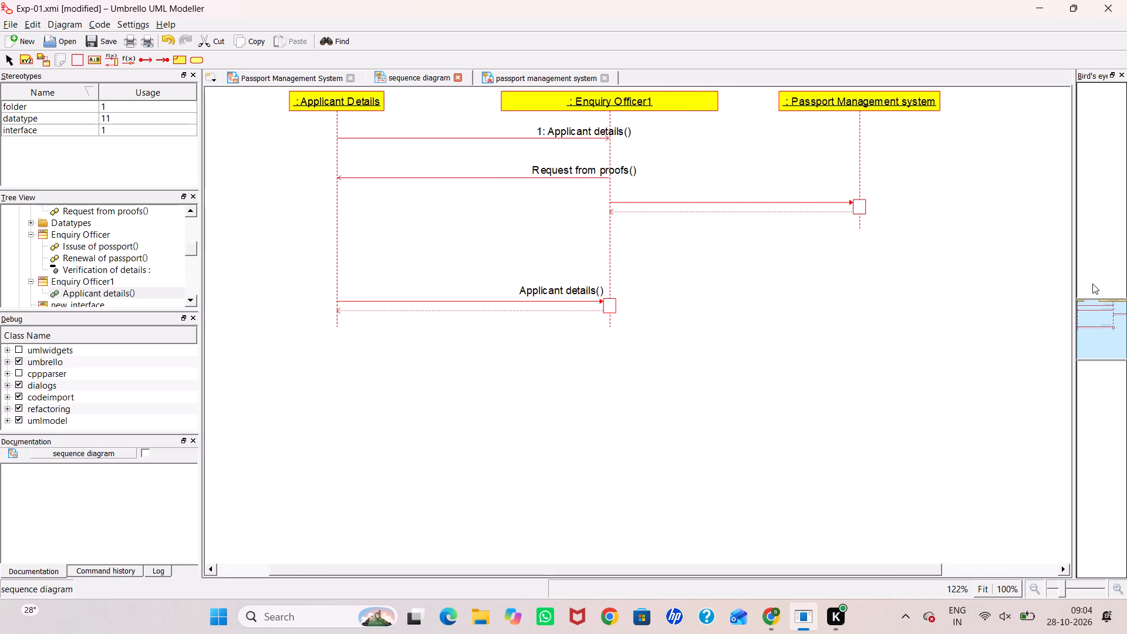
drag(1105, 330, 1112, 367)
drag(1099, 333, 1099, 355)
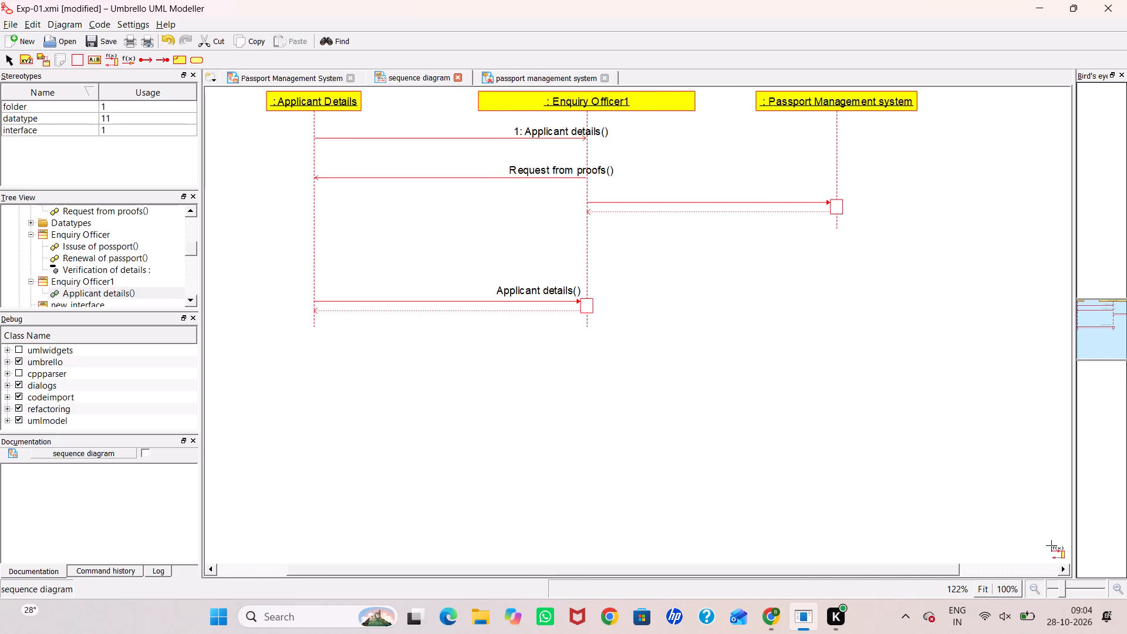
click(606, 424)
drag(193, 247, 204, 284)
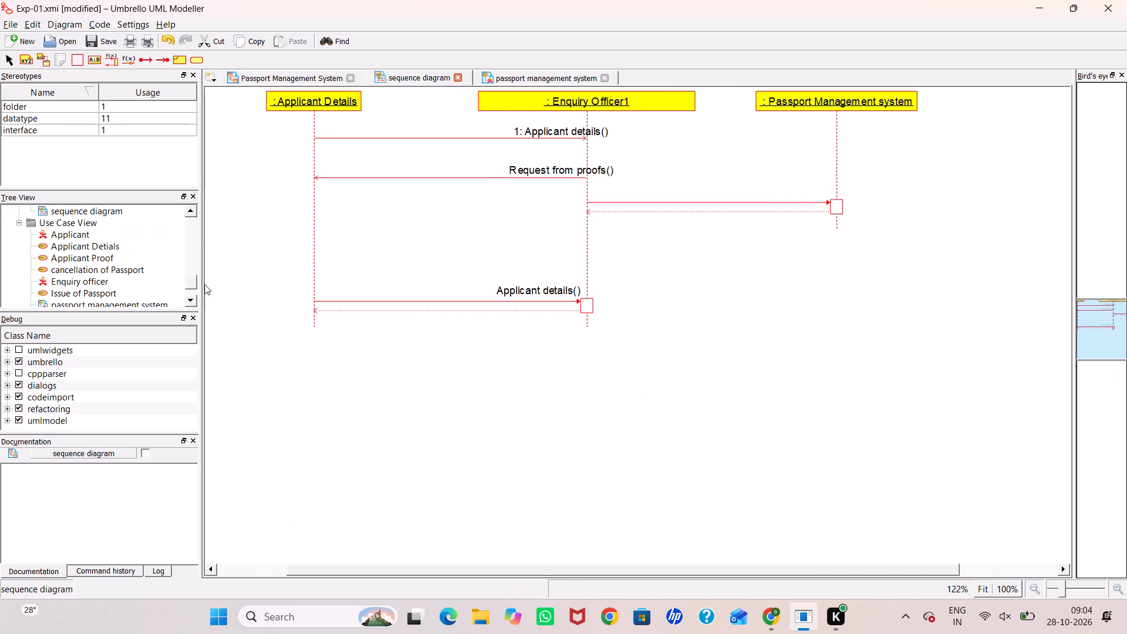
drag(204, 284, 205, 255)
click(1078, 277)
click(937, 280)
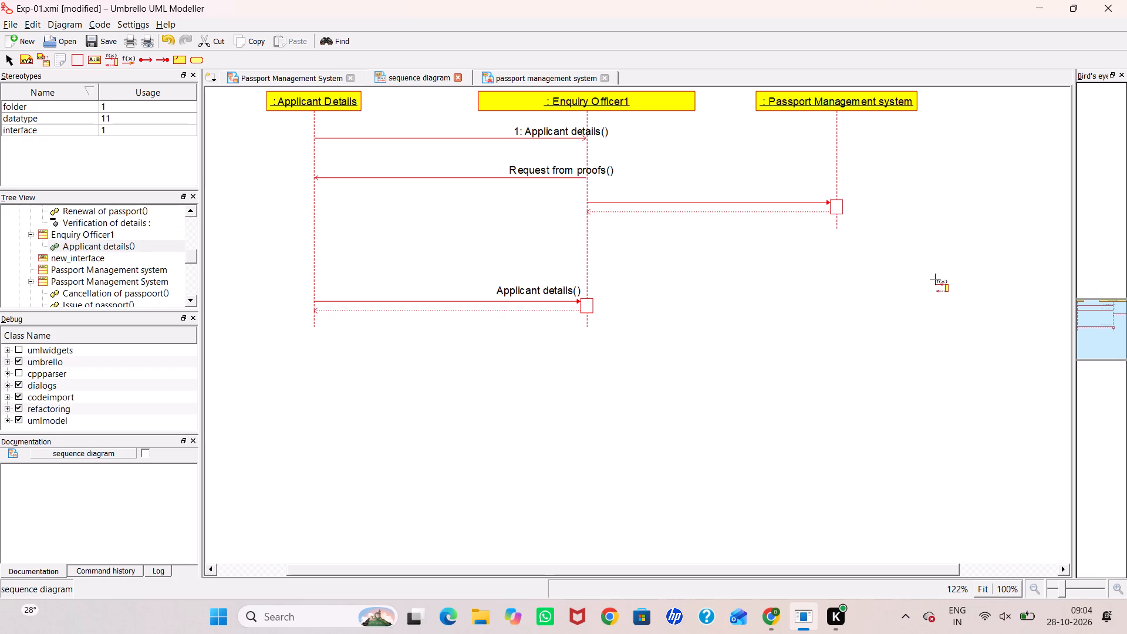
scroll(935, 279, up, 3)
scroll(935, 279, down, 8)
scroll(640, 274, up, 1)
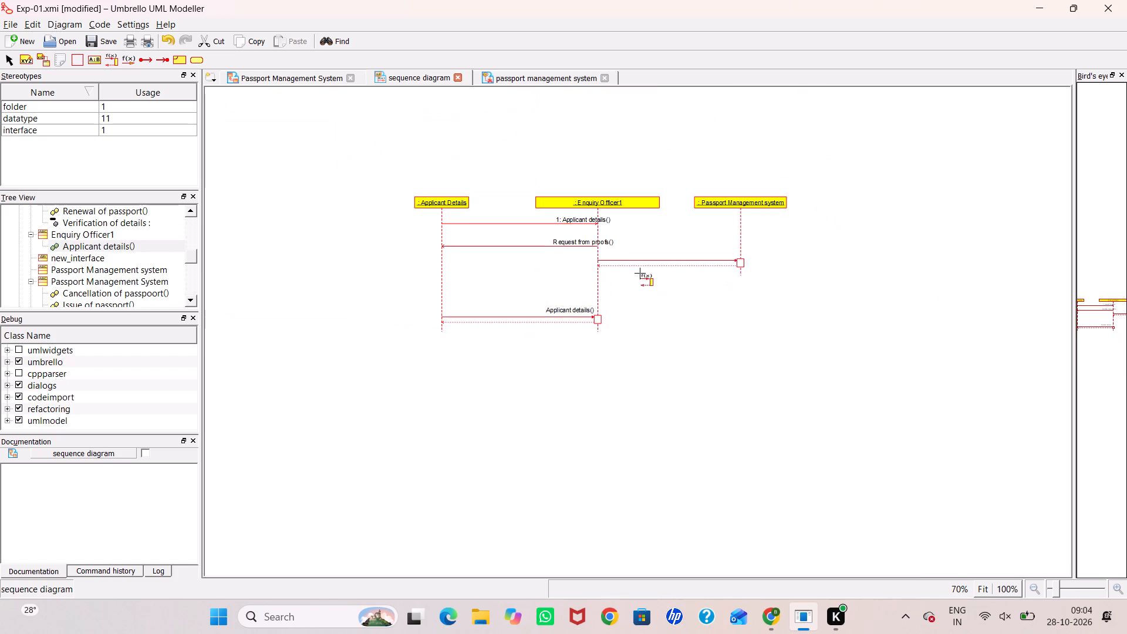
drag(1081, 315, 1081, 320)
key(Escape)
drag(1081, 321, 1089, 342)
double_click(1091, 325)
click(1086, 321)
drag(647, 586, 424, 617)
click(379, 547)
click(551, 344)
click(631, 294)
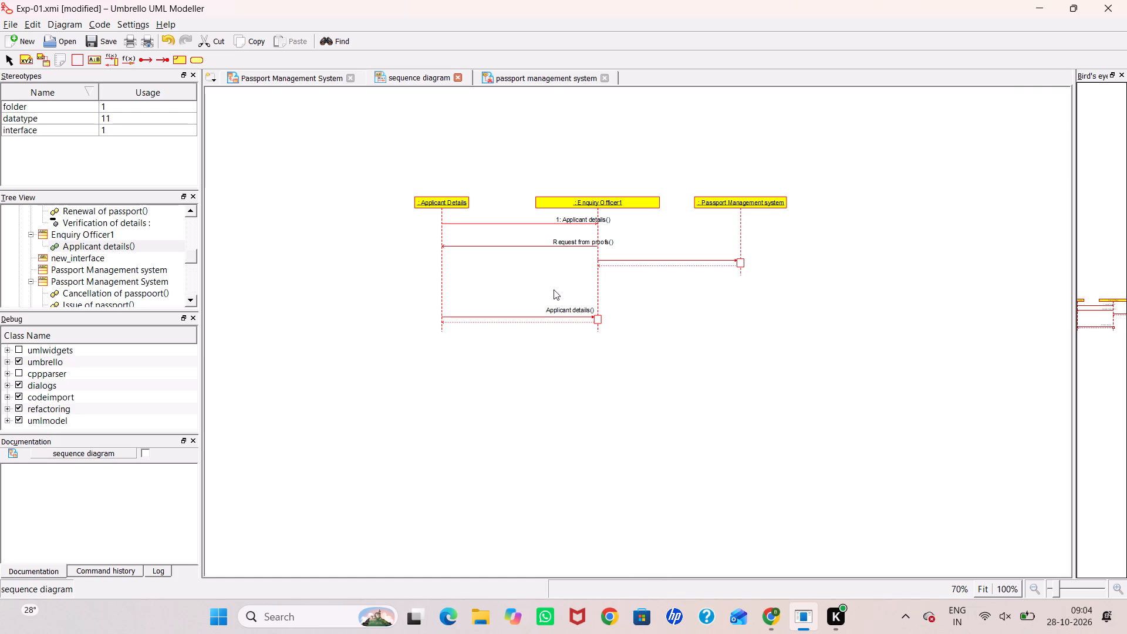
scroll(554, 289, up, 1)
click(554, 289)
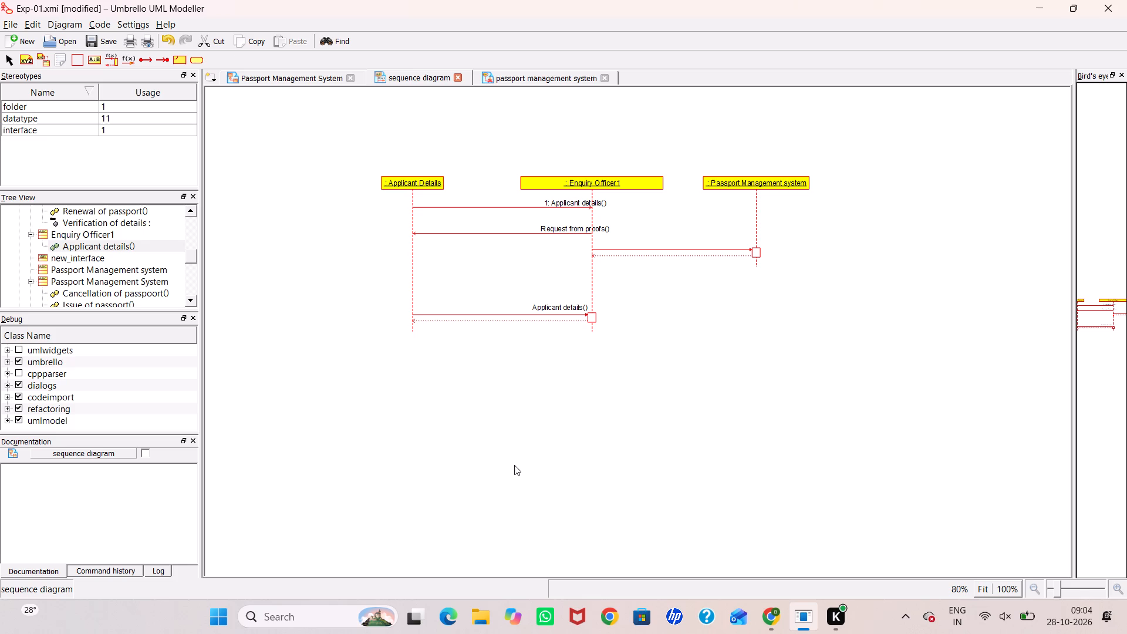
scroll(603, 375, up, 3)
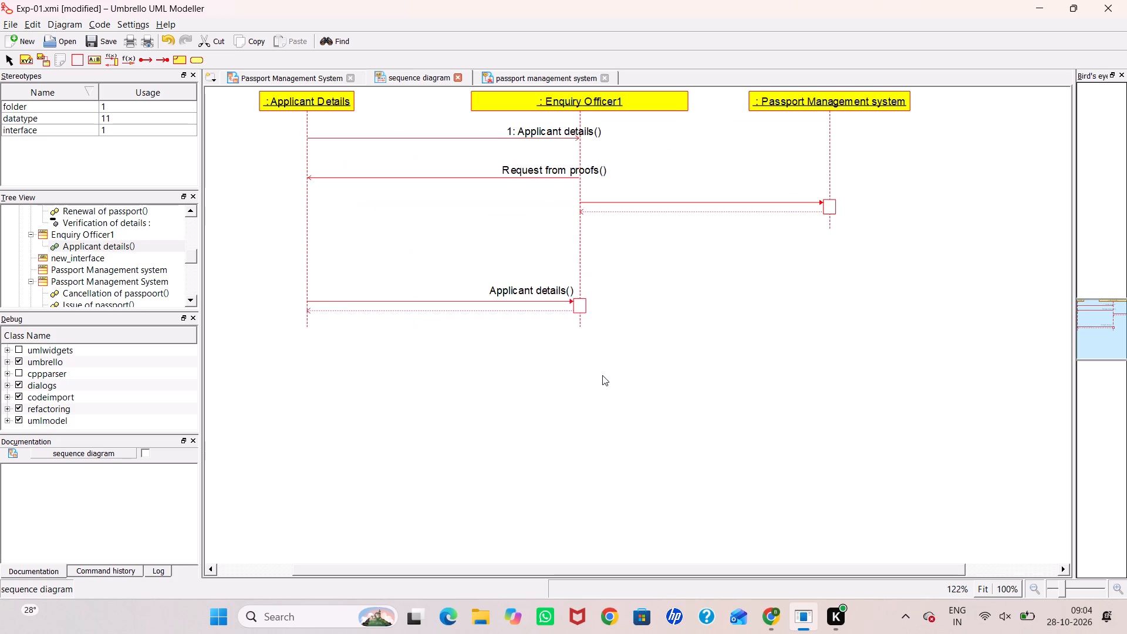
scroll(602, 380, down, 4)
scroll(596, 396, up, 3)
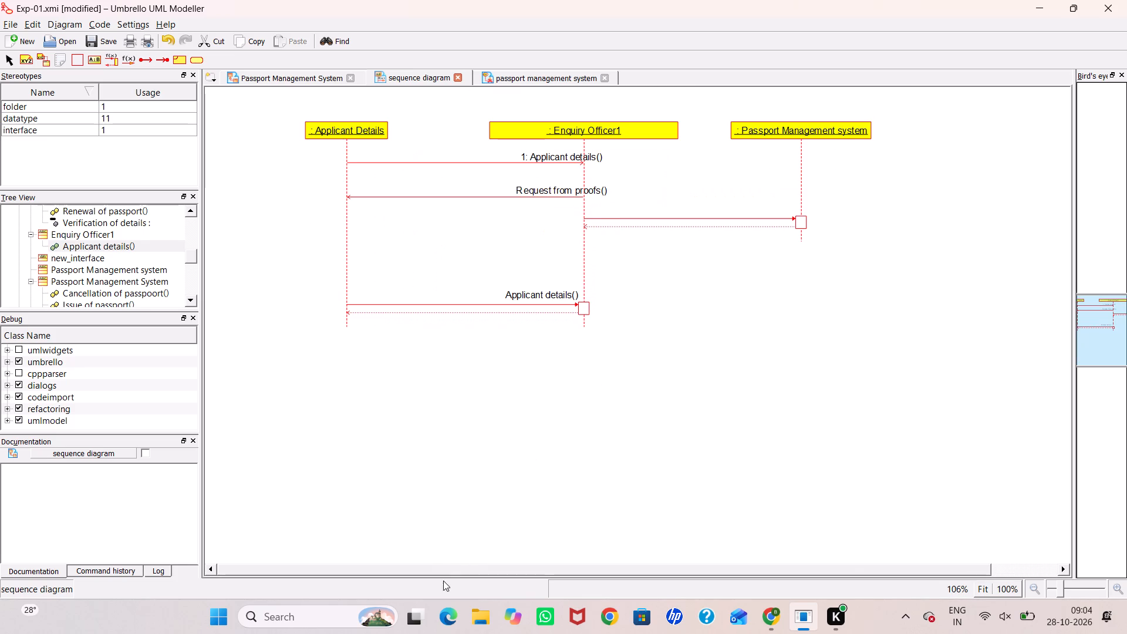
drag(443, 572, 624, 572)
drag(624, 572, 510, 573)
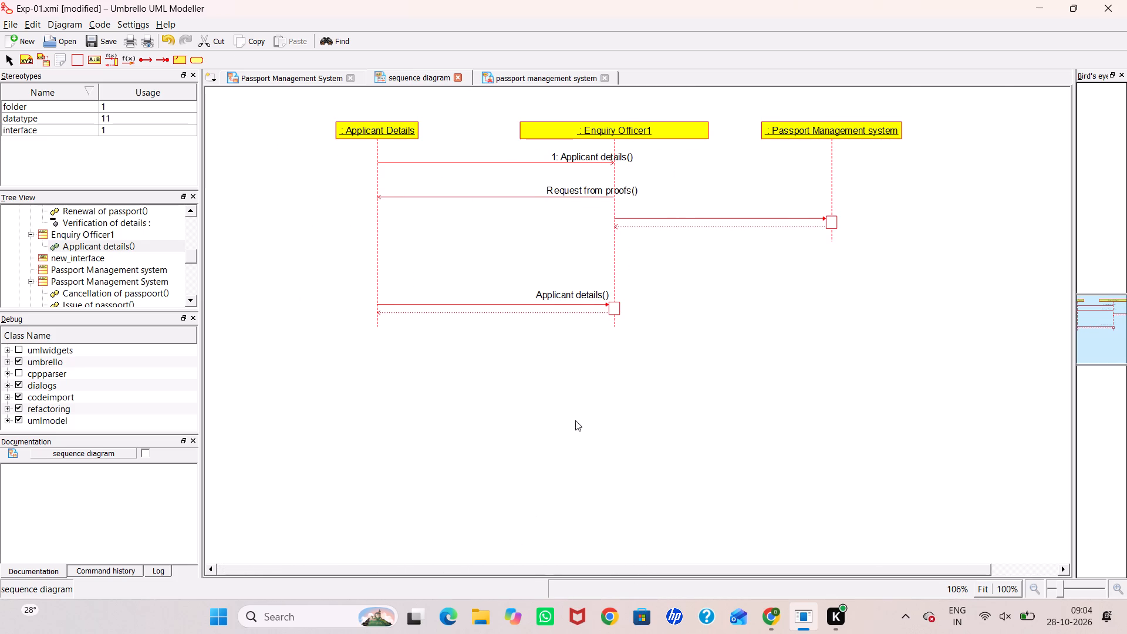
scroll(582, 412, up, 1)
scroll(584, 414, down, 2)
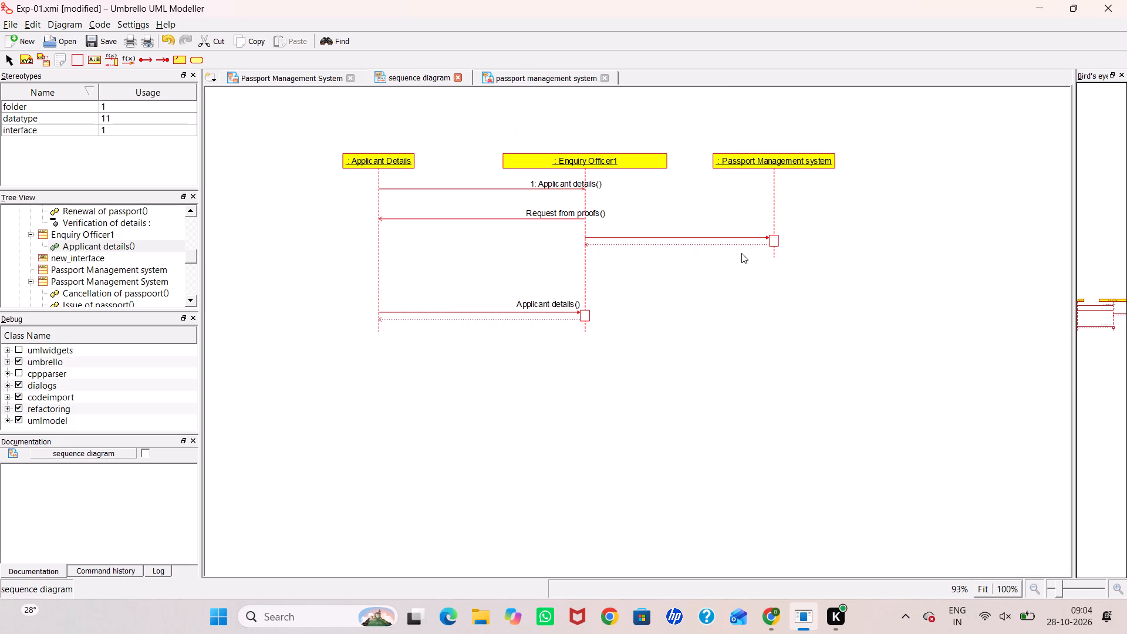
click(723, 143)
Shift the Enquiry Officer1 object slightly towards Applicant Details, keeping it level with the other two objects.
drag(656, 157, 648, 69)
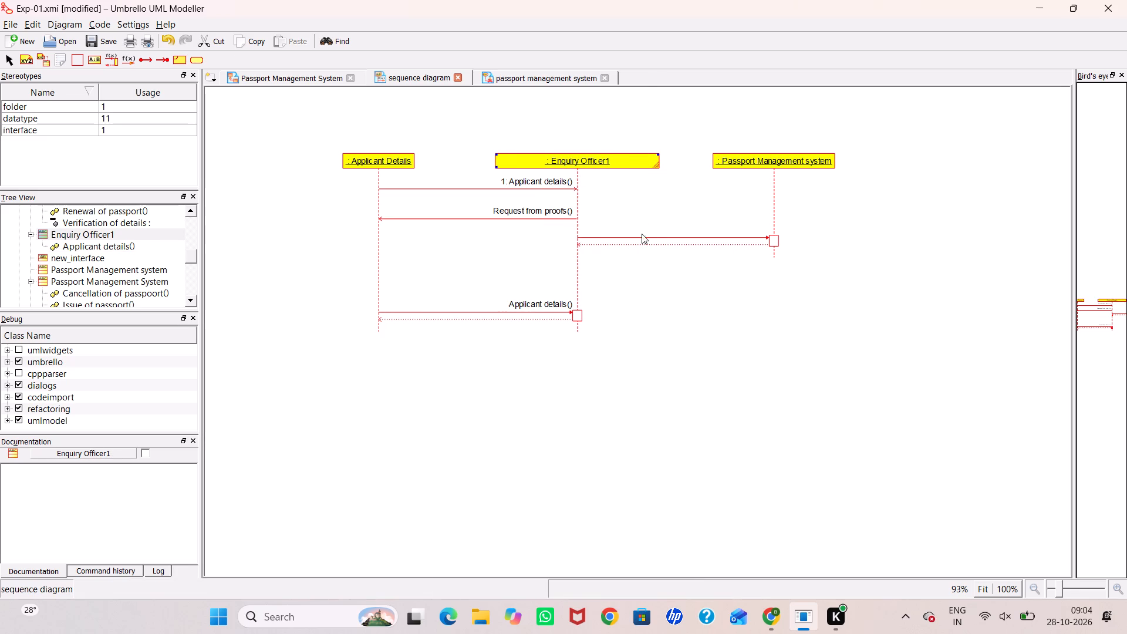
Try to start an asynchronous message between Enquiry Officer1 and Passport Management system, at the existing unlabelled message.
click(125, 58)
click(699, 243)
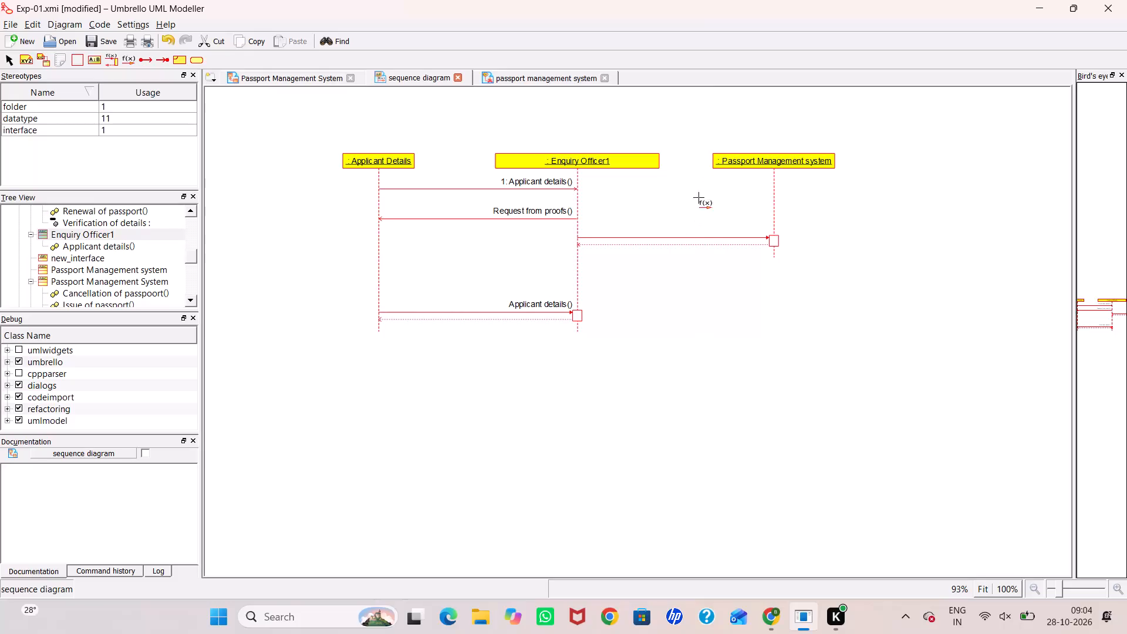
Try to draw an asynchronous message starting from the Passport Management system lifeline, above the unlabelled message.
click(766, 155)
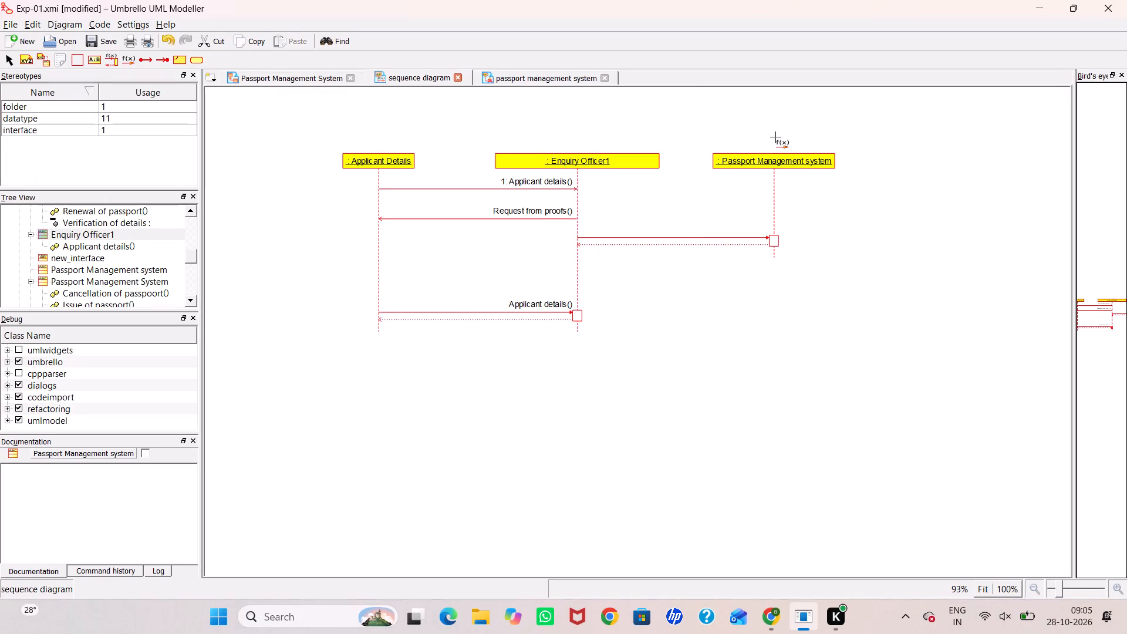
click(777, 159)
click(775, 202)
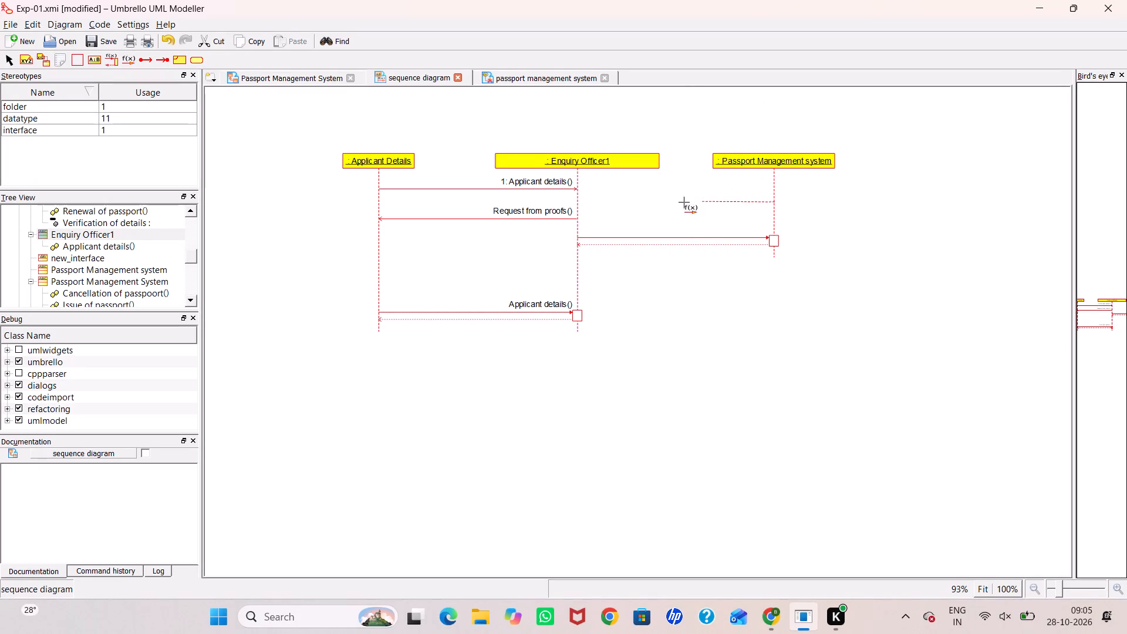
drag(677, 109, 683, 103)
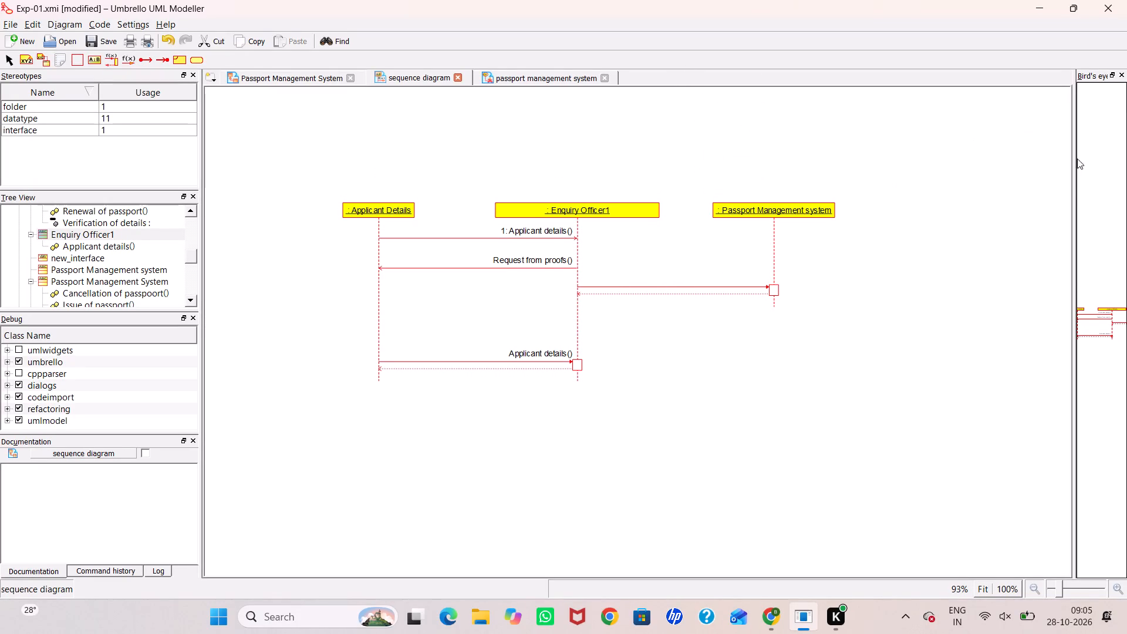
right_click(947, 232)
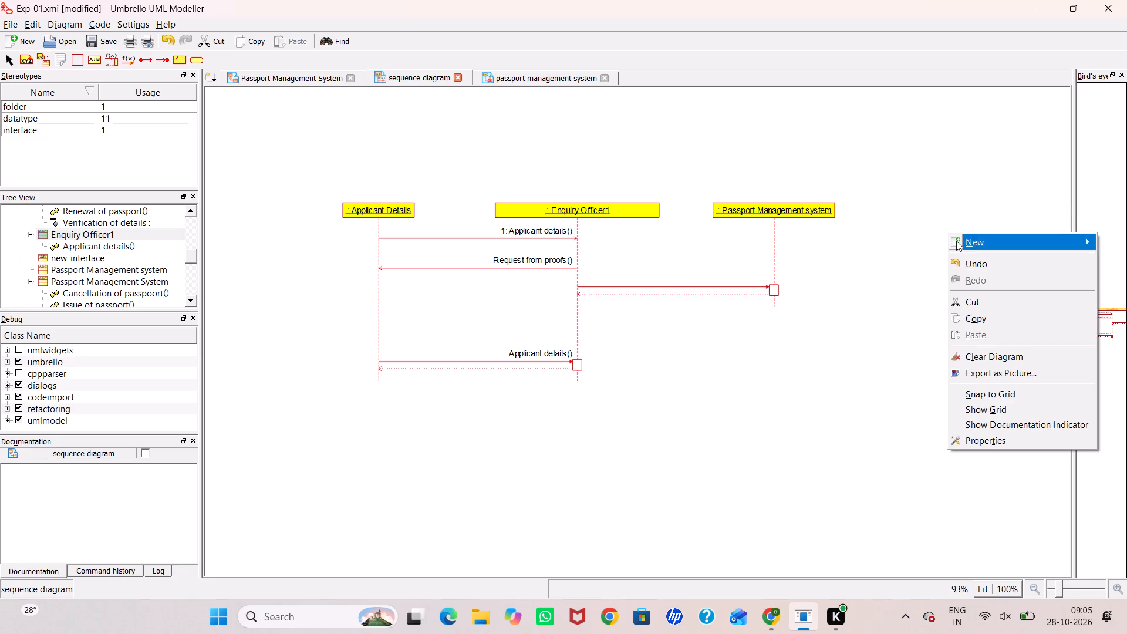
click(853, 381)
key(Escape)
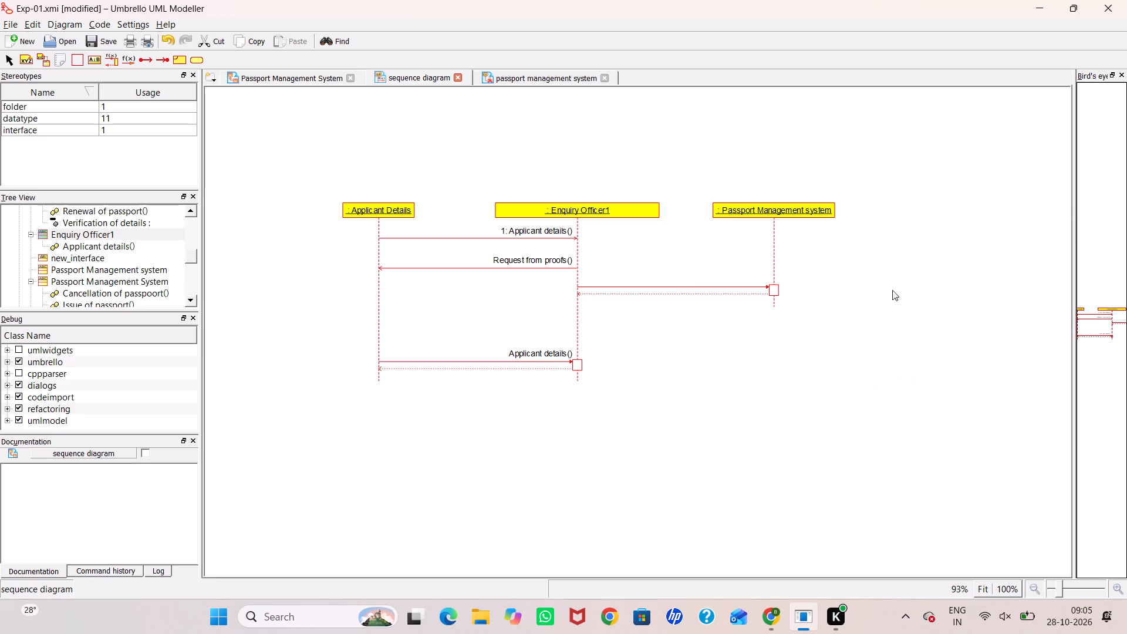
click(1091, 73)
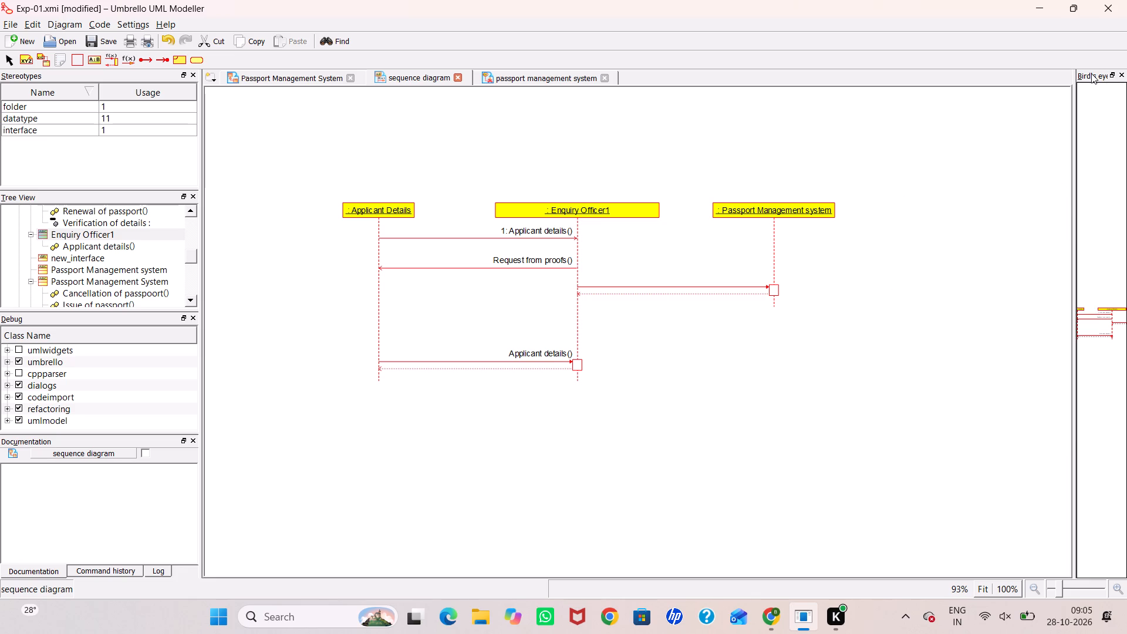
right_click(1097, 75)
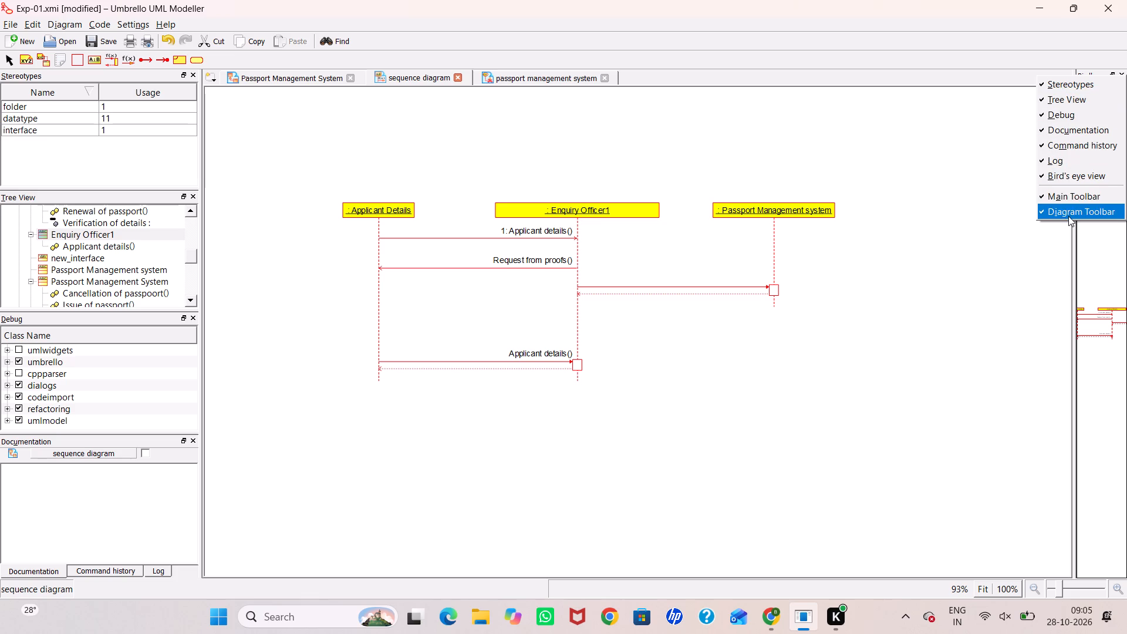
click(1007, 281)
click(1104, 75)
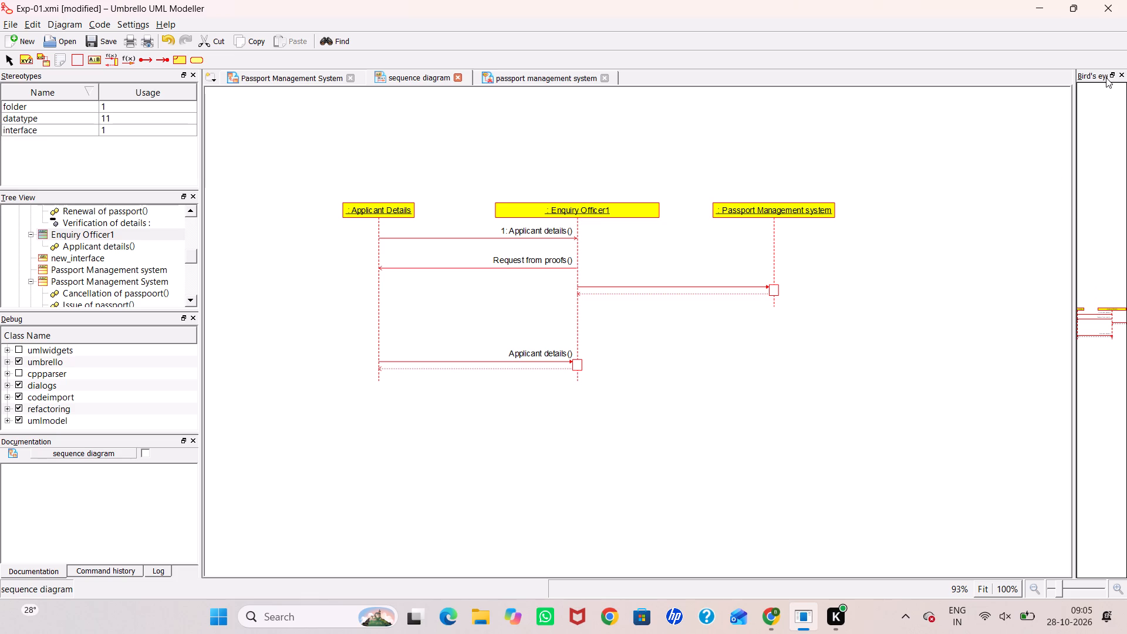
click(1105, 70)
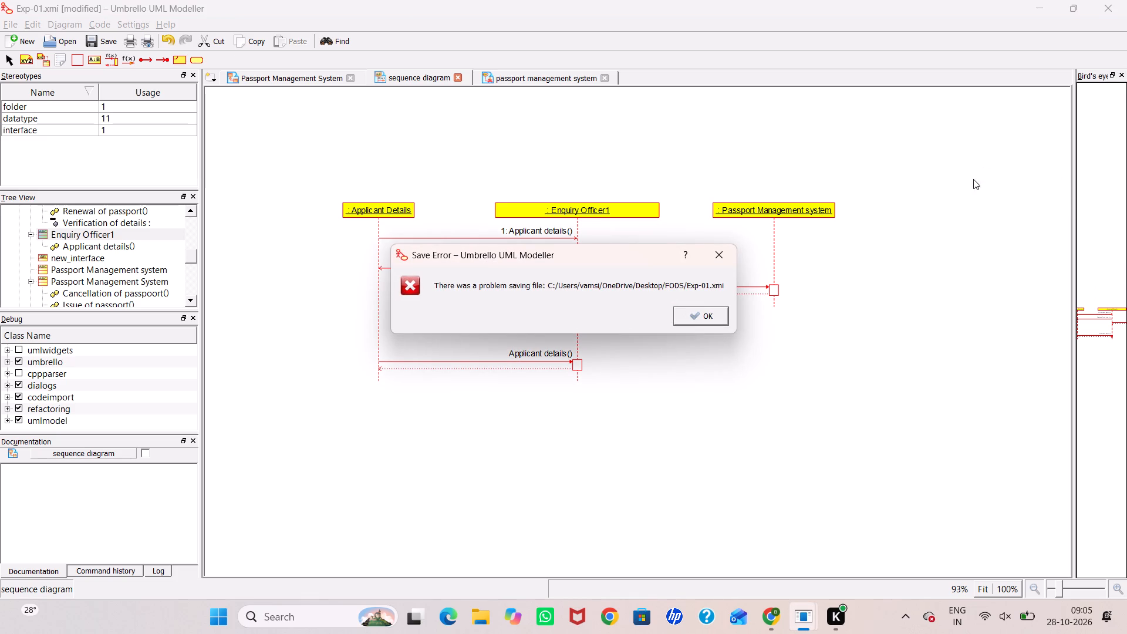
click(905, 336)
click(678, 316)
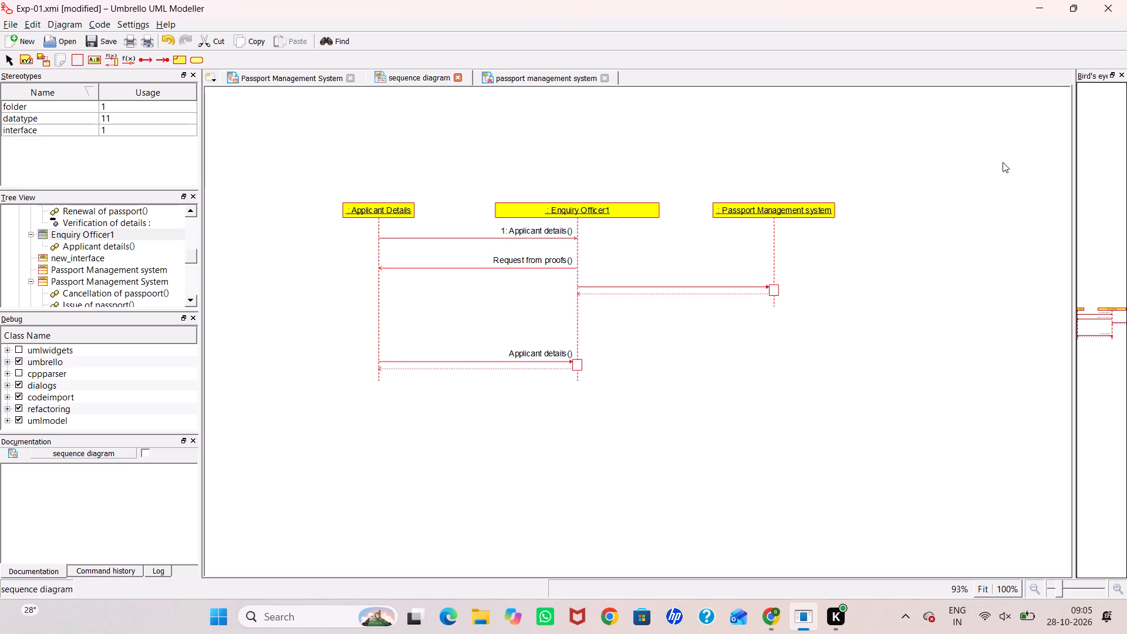
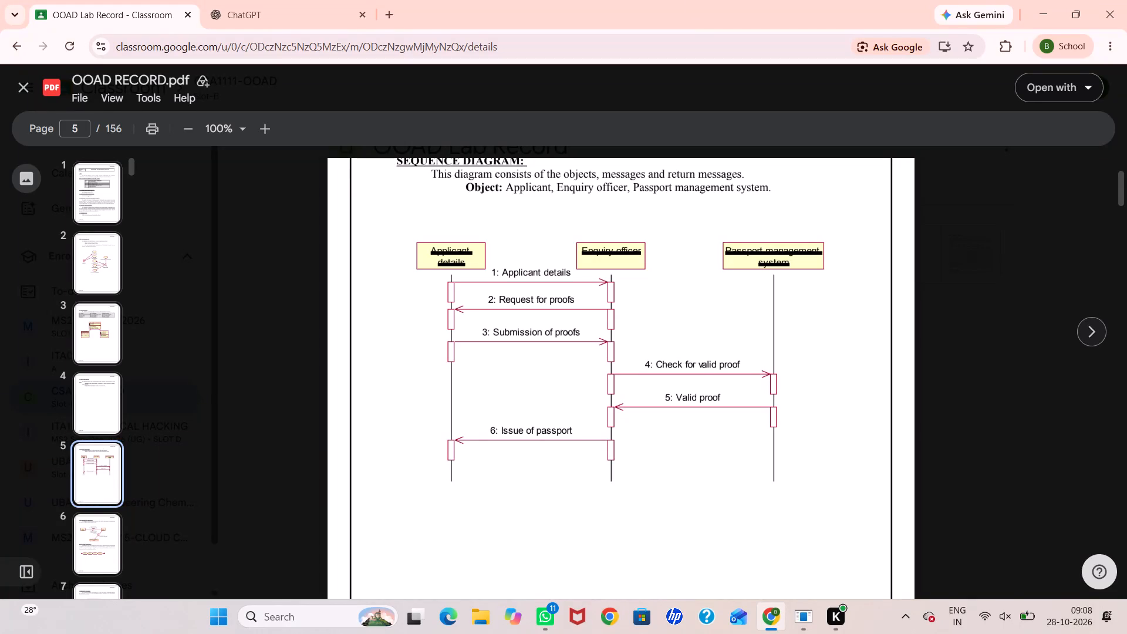
Check the lab record's sequence diagram in Chrome, and in Umbrello cut message 1, Applicant details, between Applicant Details and Enquiry Officer1.
click(811, 618)
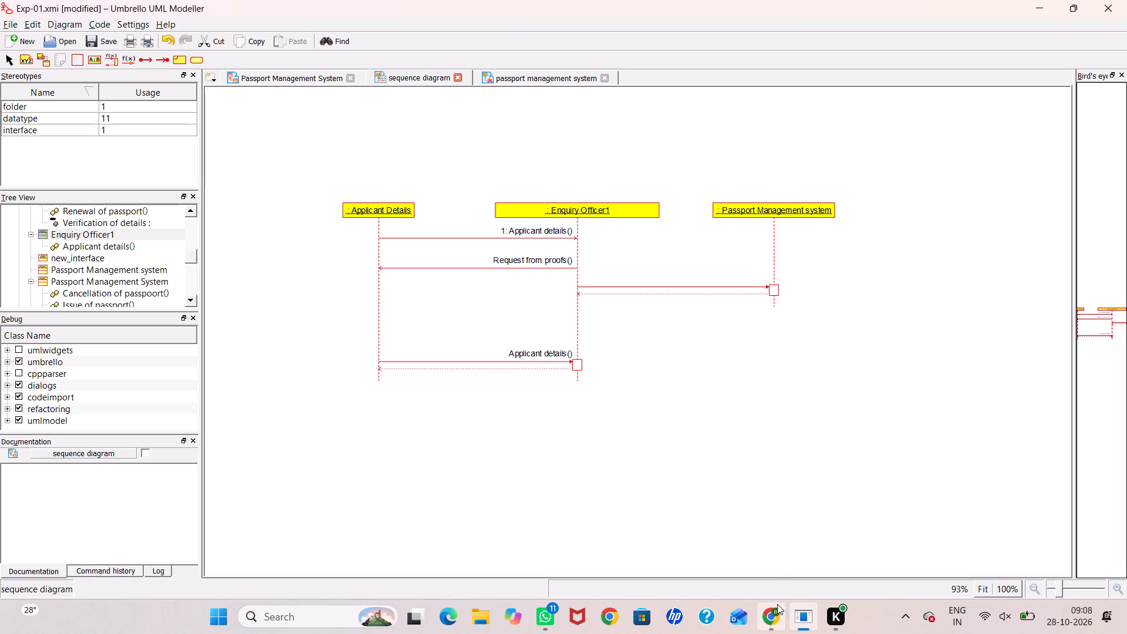
click(777, 604)
click(807, 623)
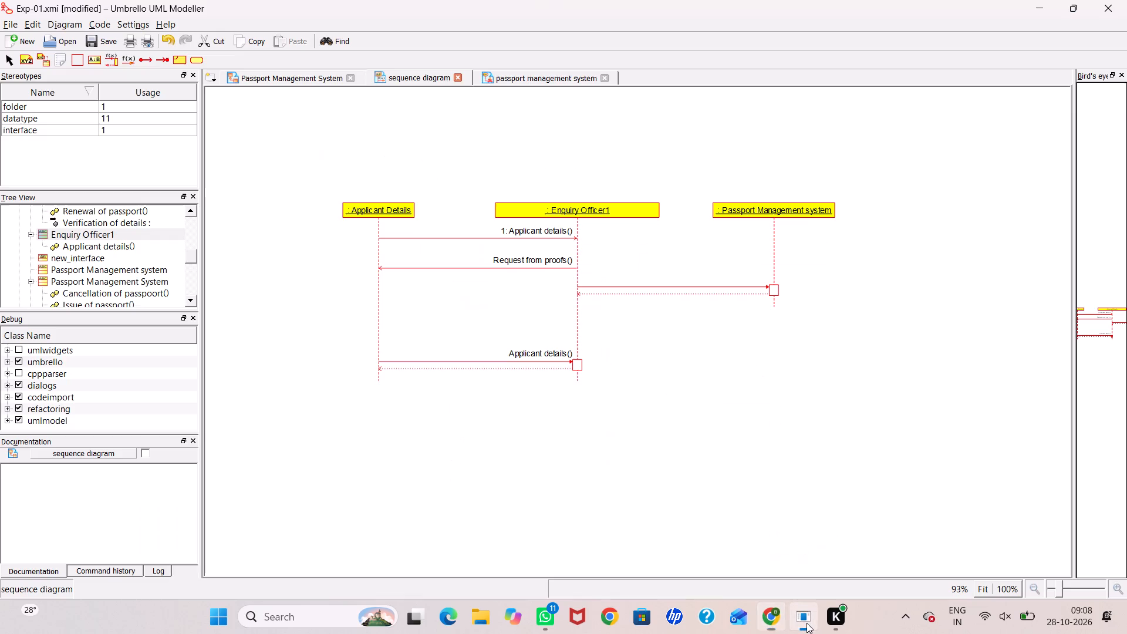
click(784, 620)
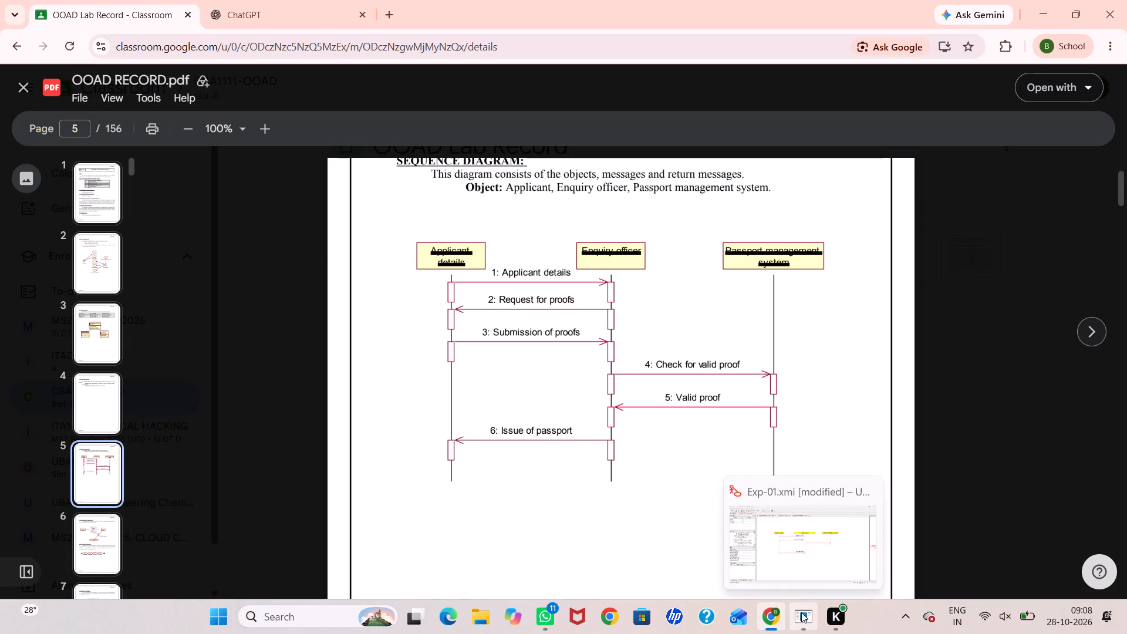
click(801, 612)
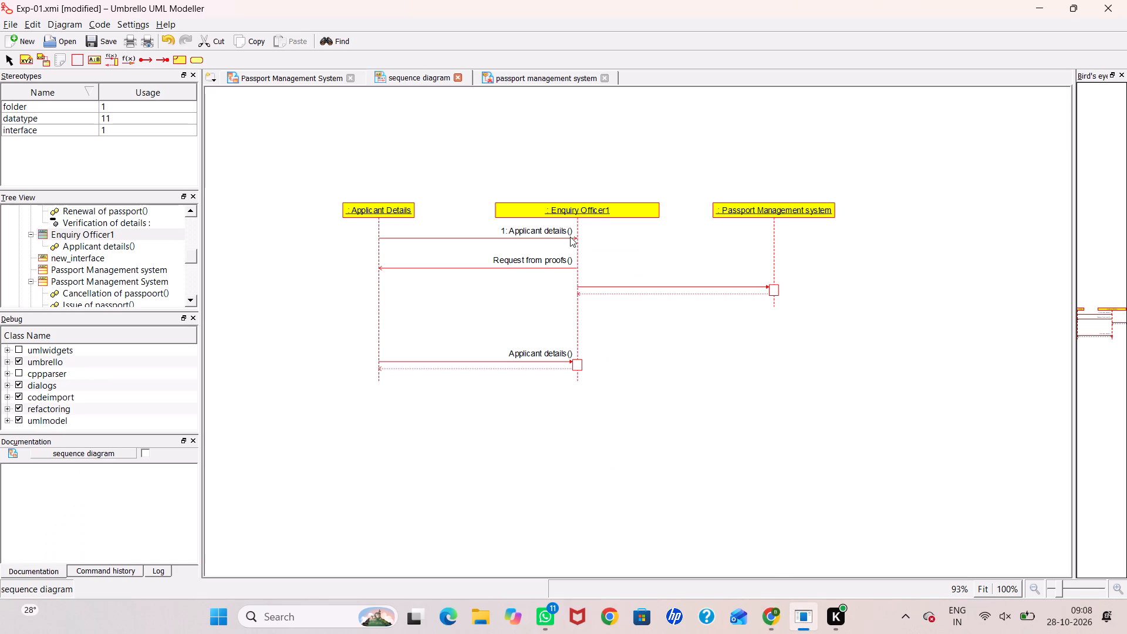
right_click(570, 237)
click(585, 248)
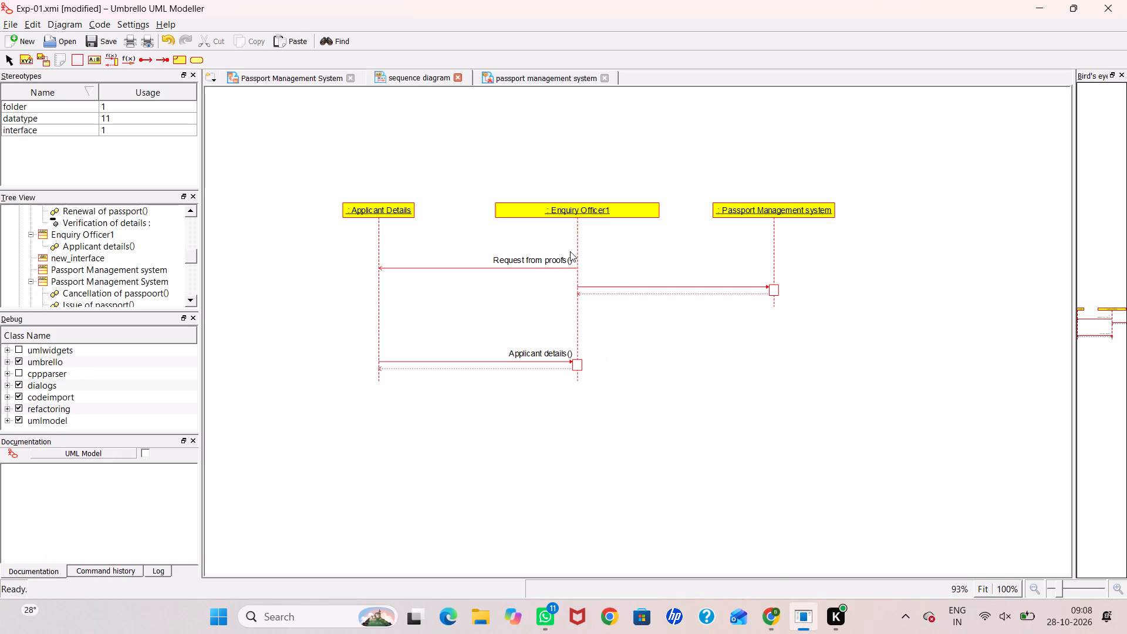
Cut the Request from proofs message running from Enquiry Officer1 to Applicant Details.
right_click(540, 260)
right_click(494, 303)
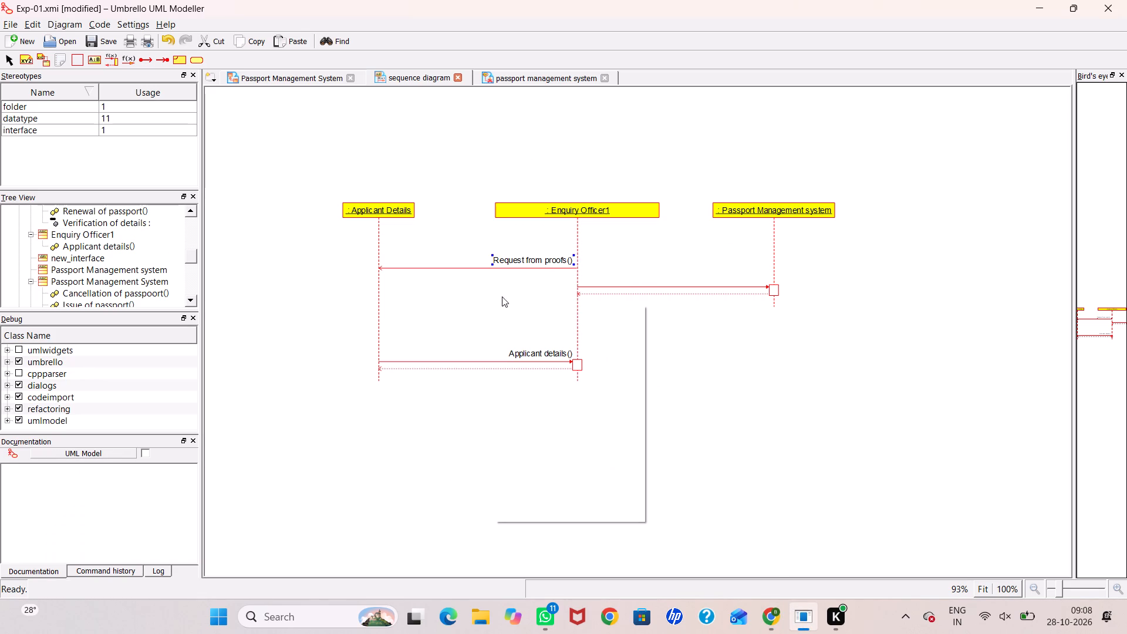
click(569, 257)
right_click(569, 257)
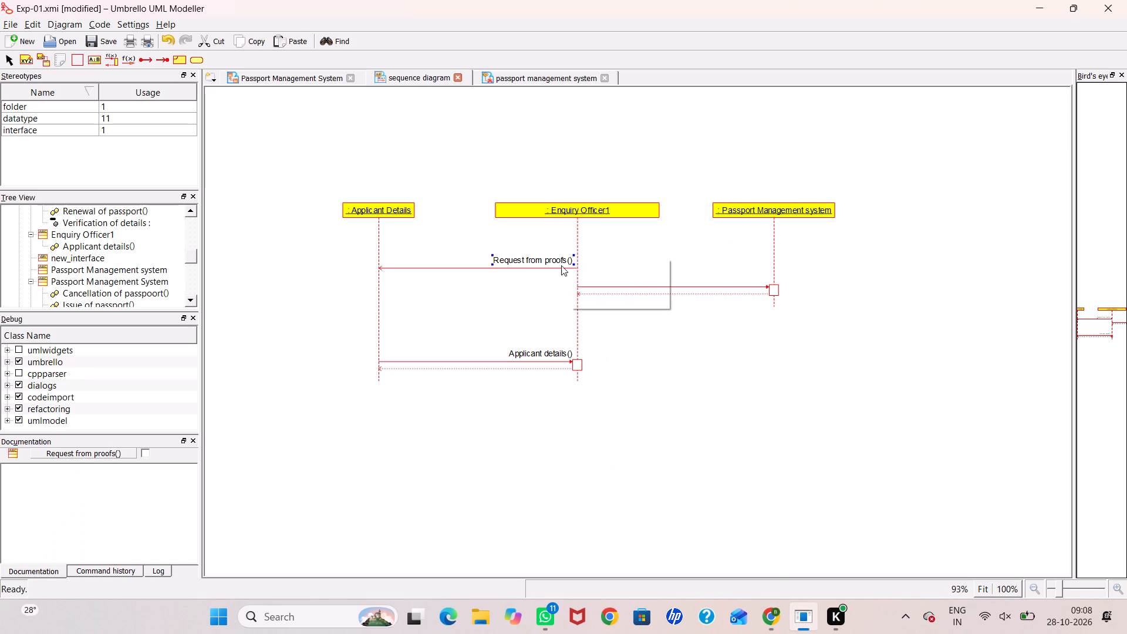
right_click(534, 262)
right_click(534, 262)
right_click(508, 267)
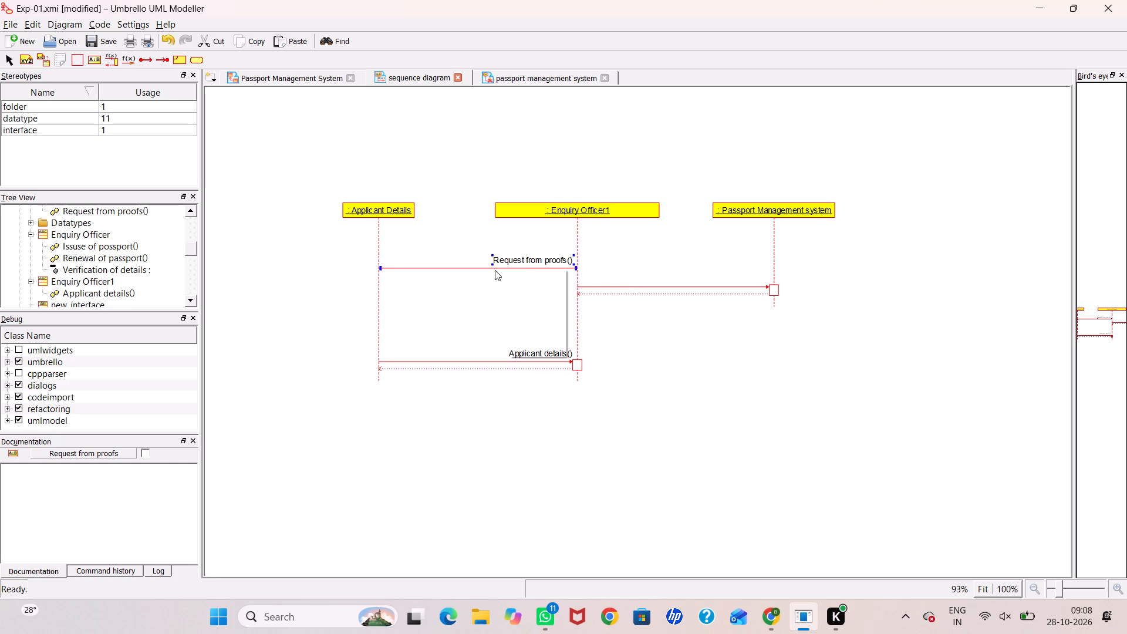
click(522, 271)
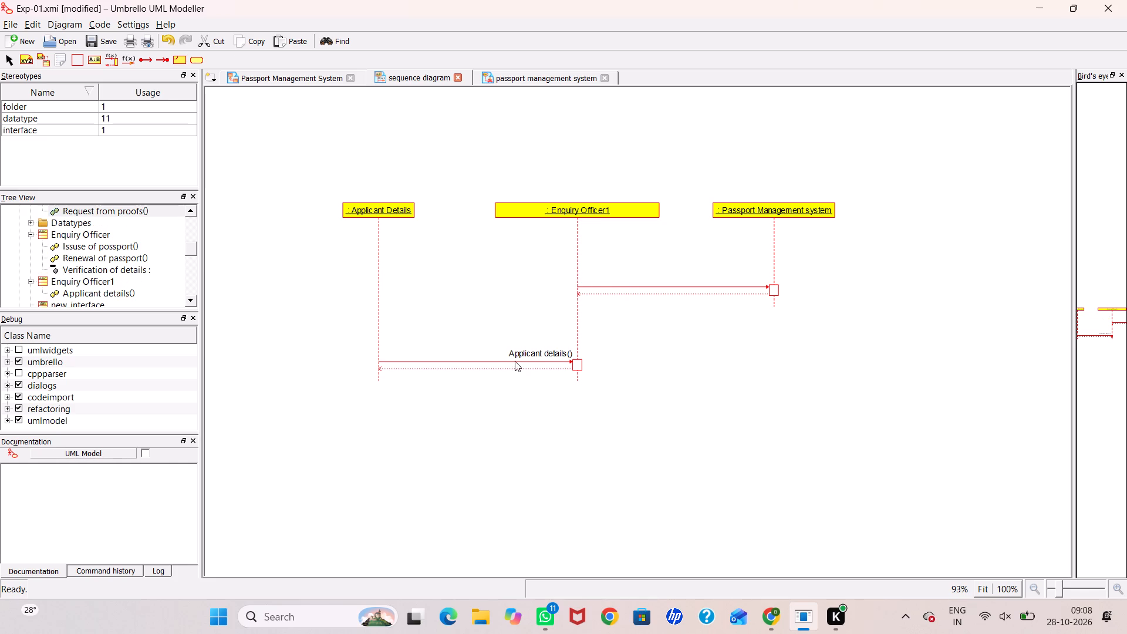
Cut the two remaining synchronous messages: Applicant details and the unlabelled one to Passport Management system.
right_click(514, 361)
click(524, 369)
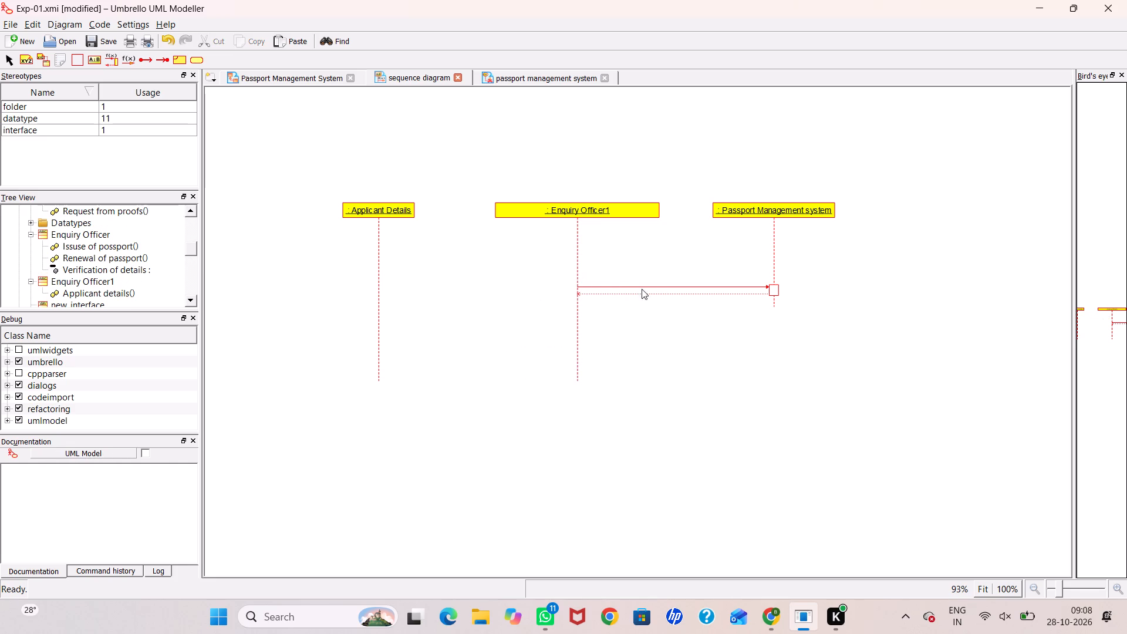
right_click(644, 286)
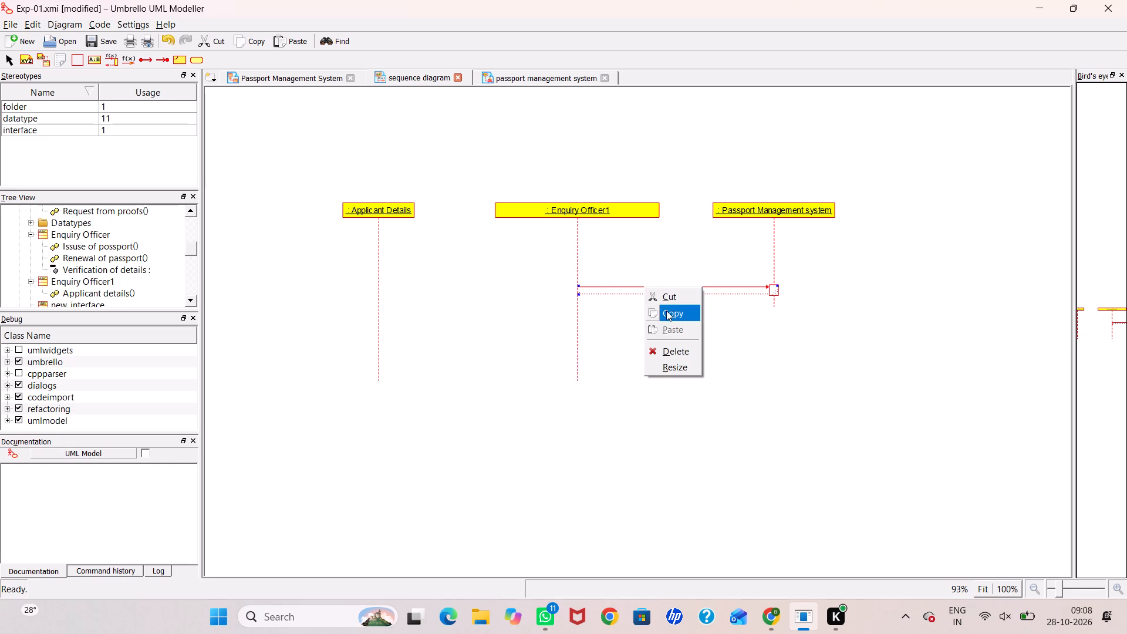
click(660, 294)
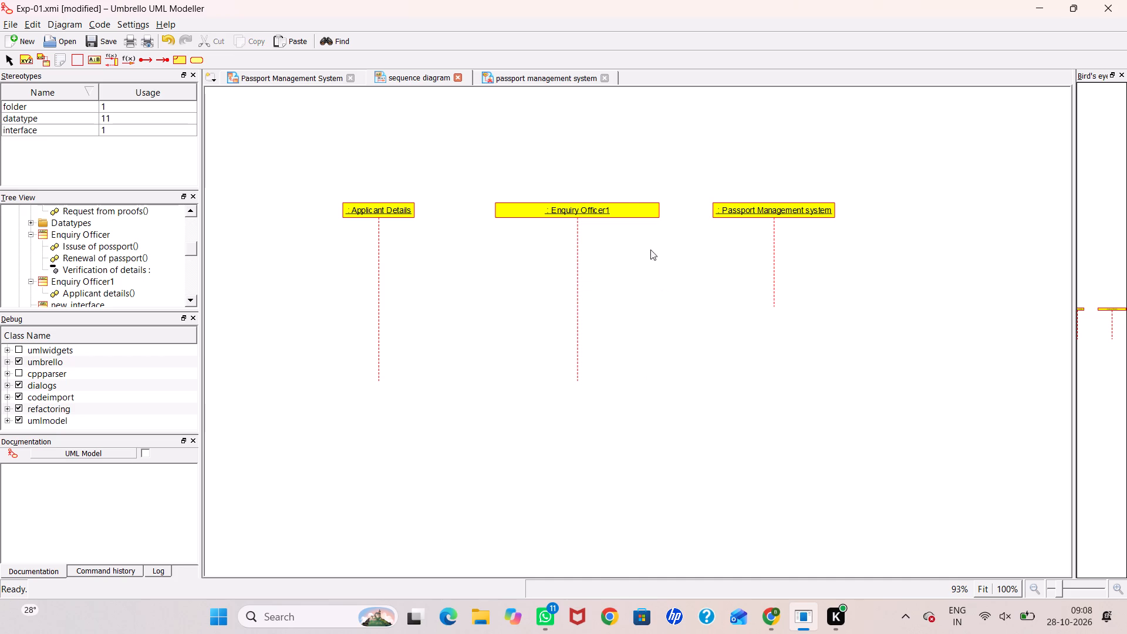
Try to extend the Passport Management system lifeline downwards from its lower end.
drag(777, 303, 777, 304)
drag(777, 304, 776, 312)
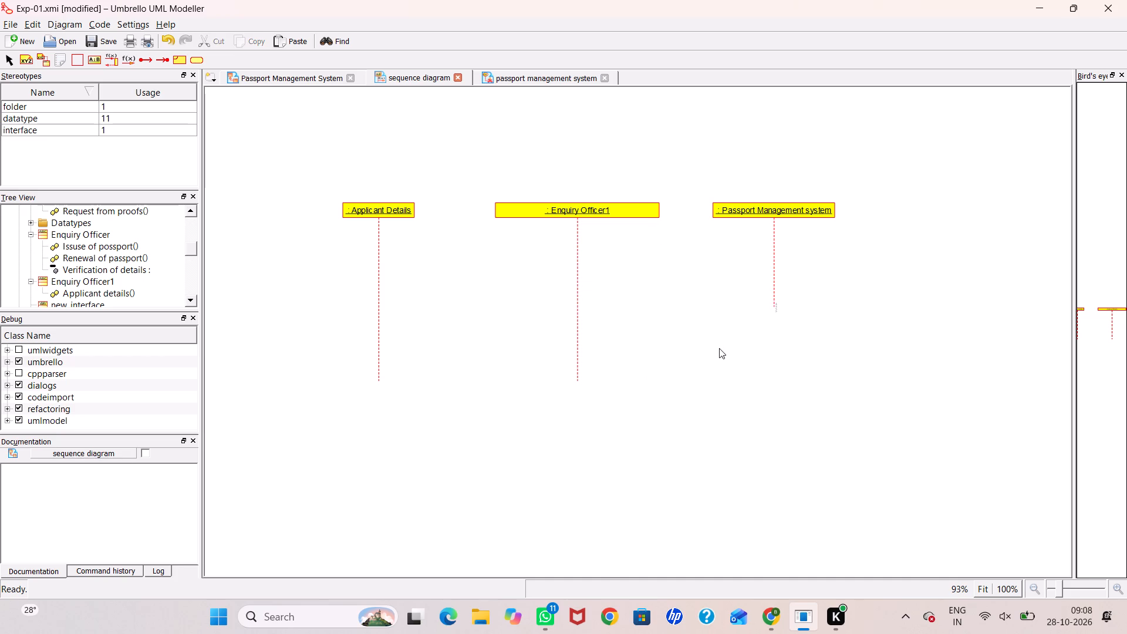
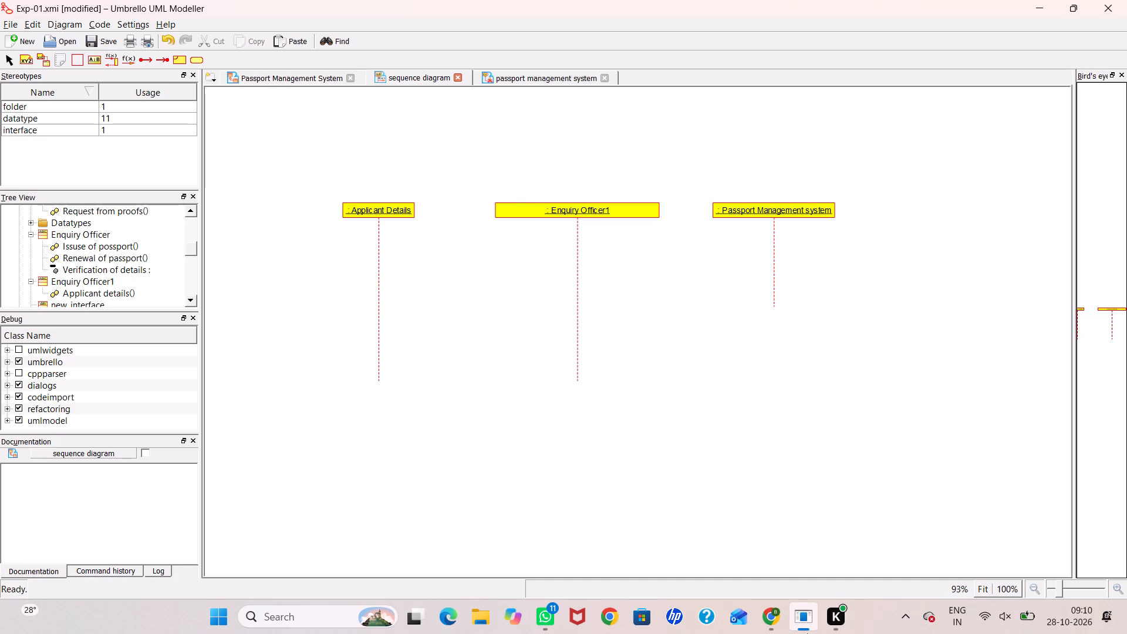
Switch to Chrome and examine the objects and message order of the sequence diagram on page 5 of OOAD RECORD.pdf.
click(780, 619)
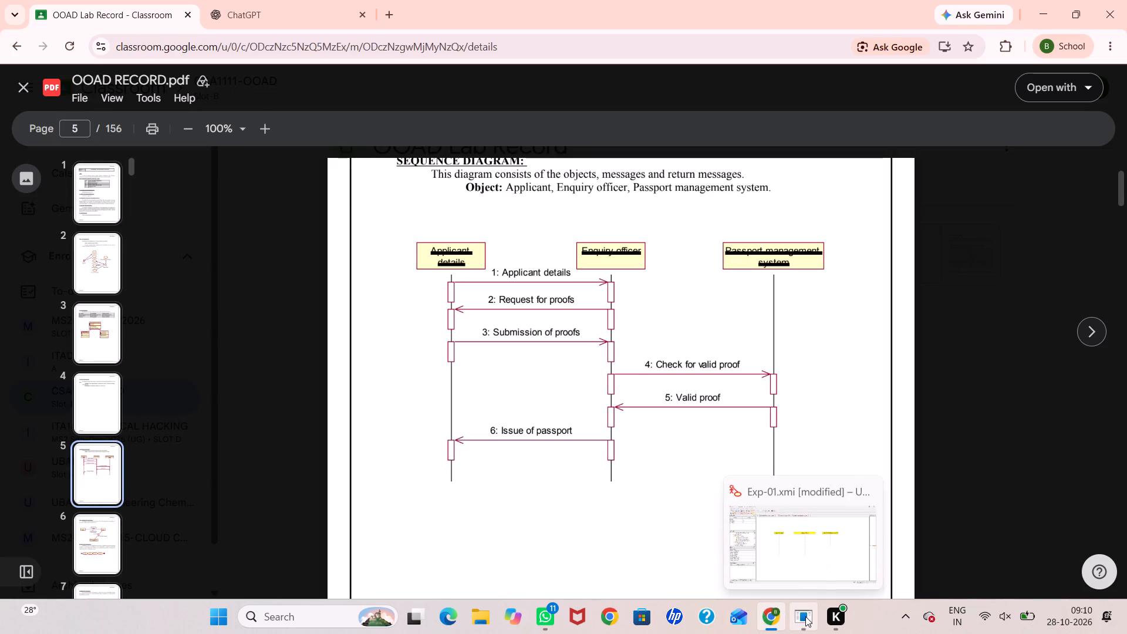
click(805, 616)
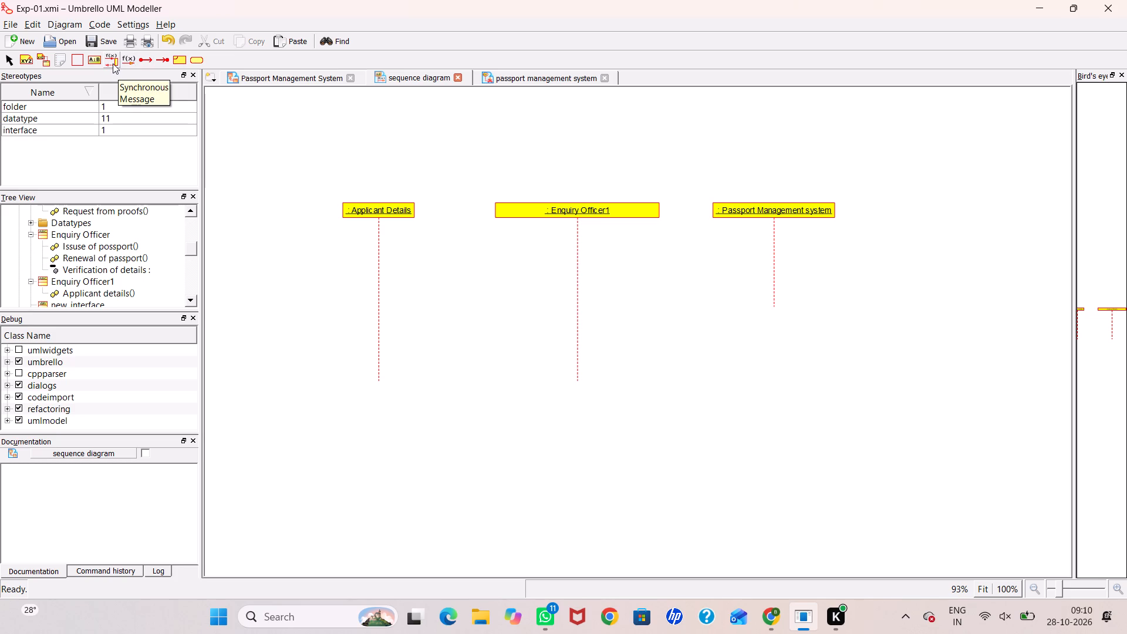
click(768, 626)
scroll(569, 334, up, 2)
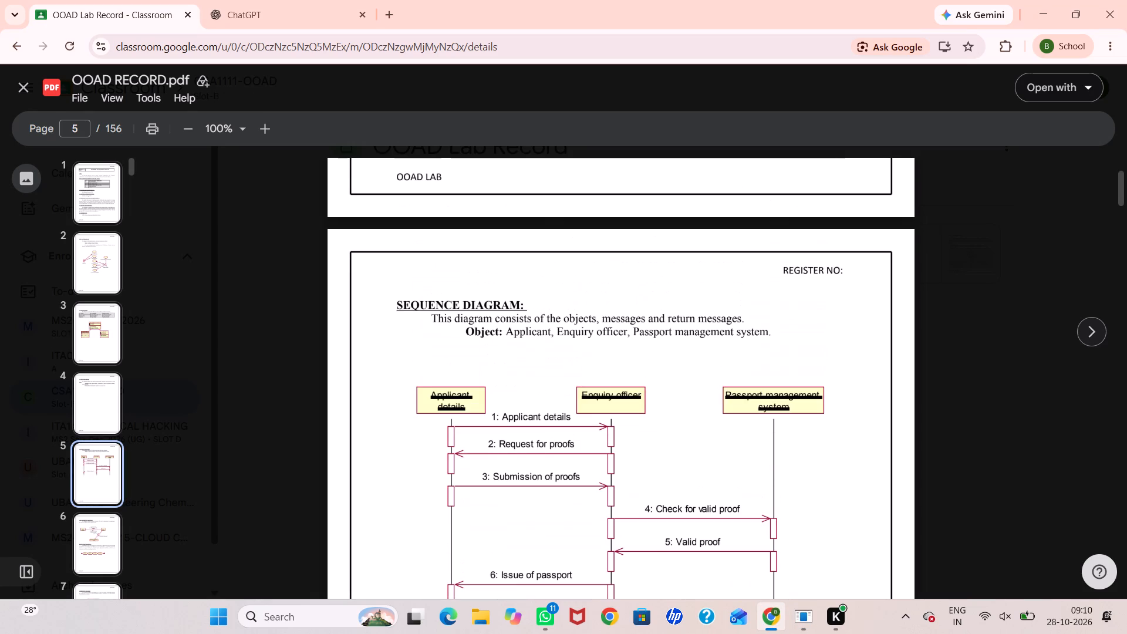
scroll(570, 310, down, 1)
scroll(570, 310, up, 13)
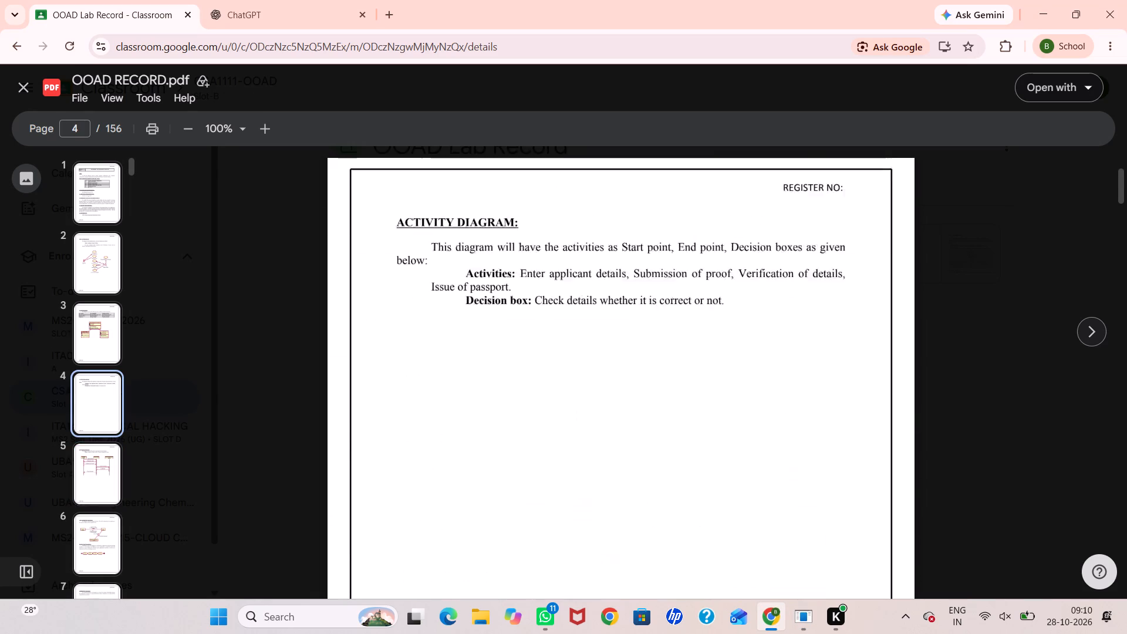
scroll(578, 288, up, 1)
scroll(578, 288, down, 13)
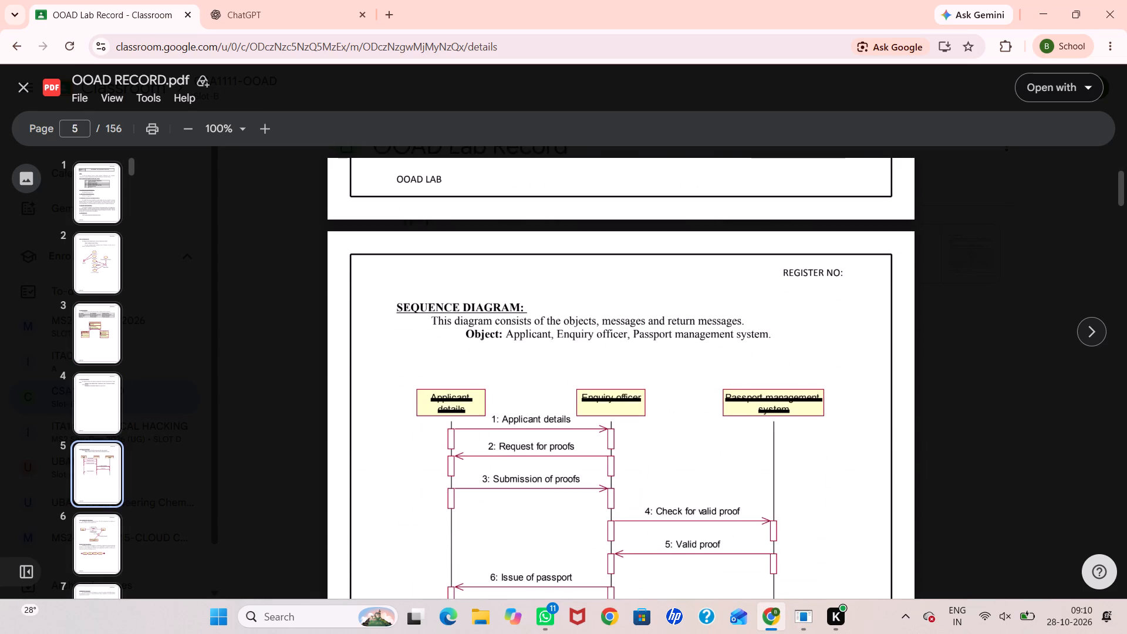
scroll(583, 290, down, 2)
scroll(585, 292, up, 1)
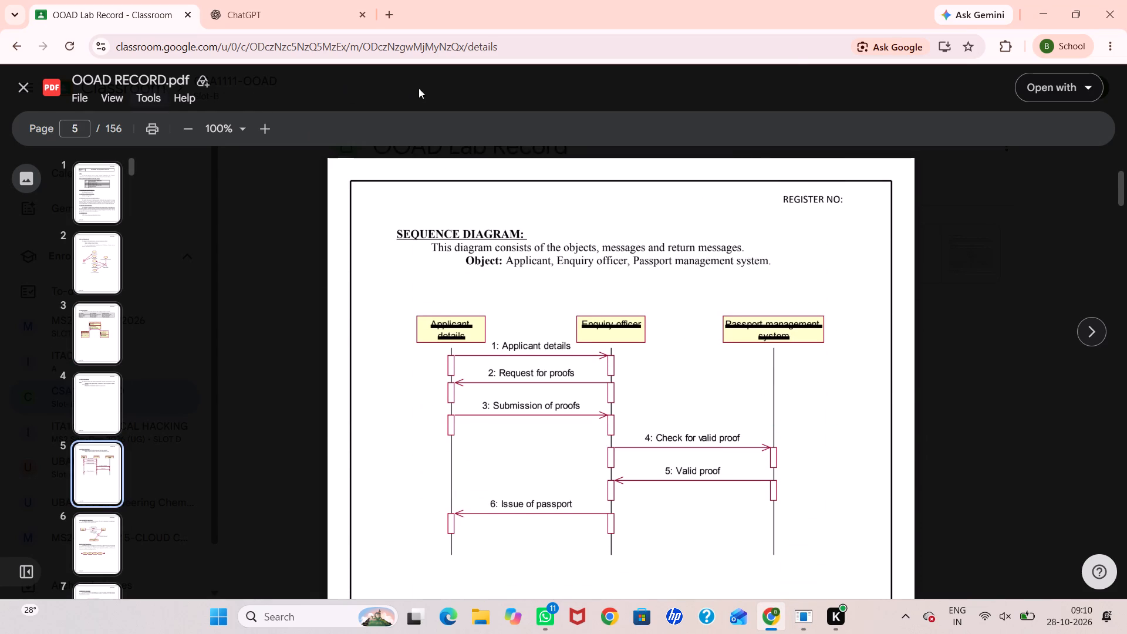
Open OOAD RECORD.pdf with Lumin PDF and dismiss the free-trial offer.
click(1045, 87)
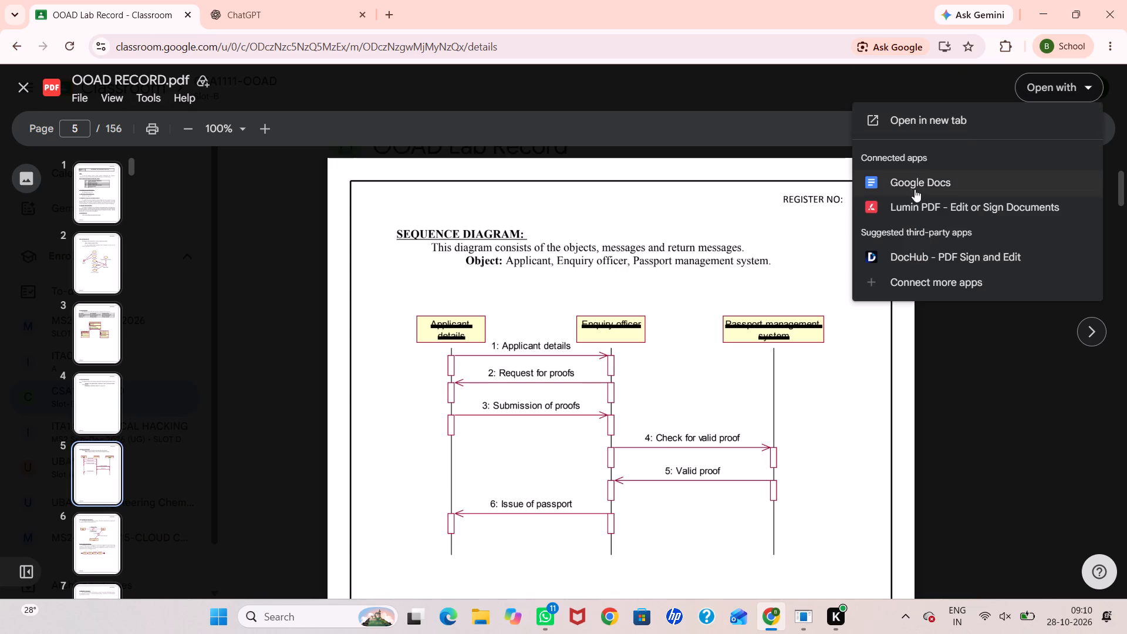
click(918, 198)
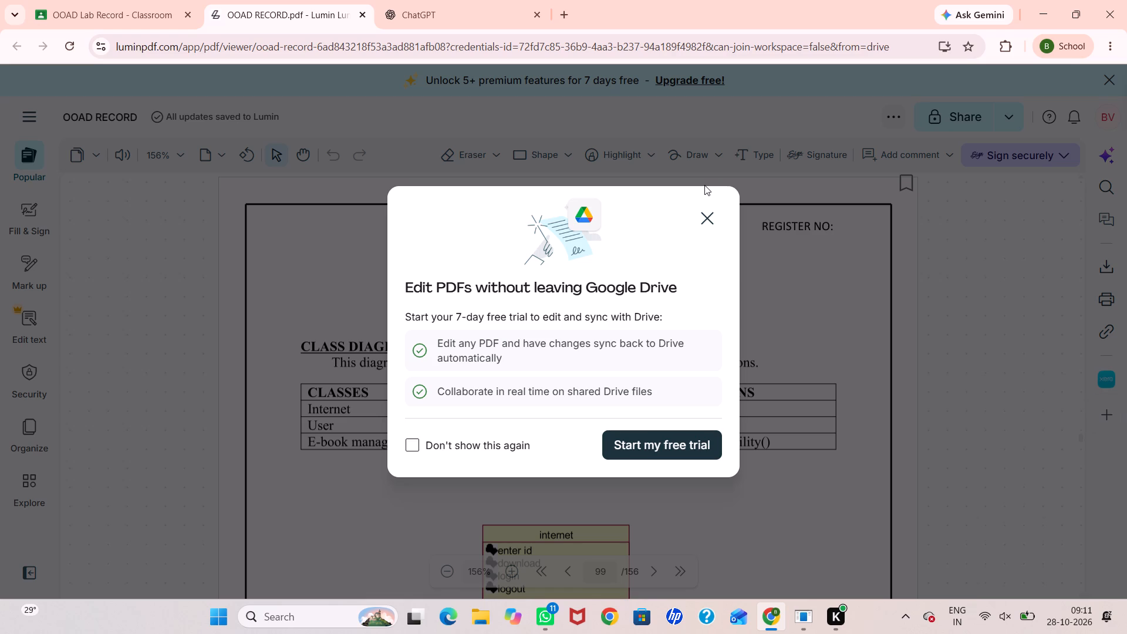
click(719, 221)
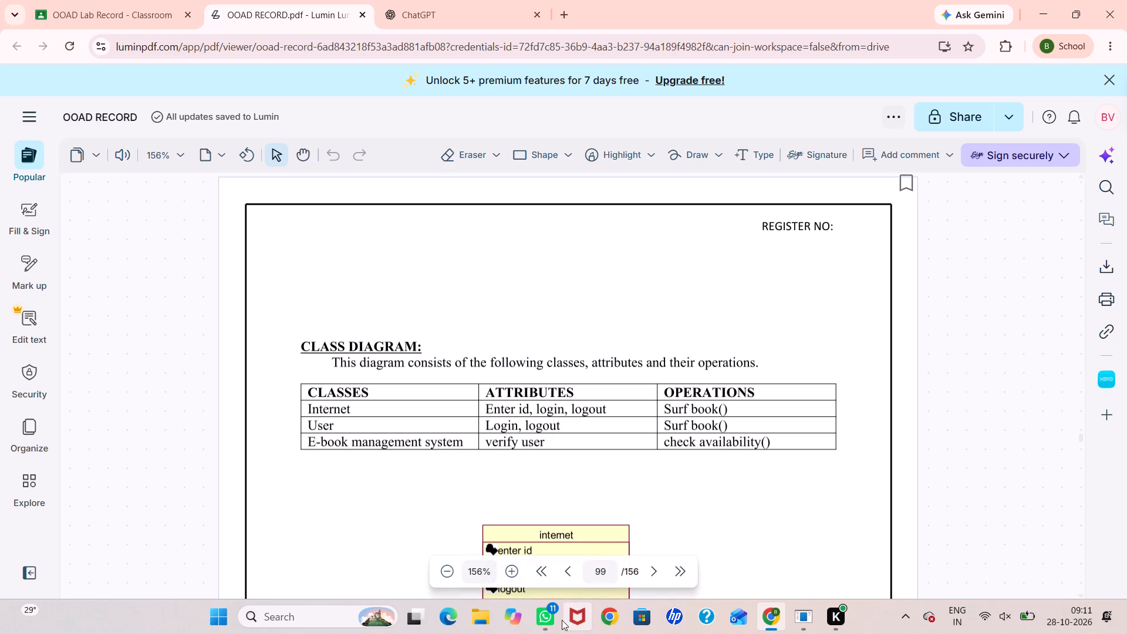
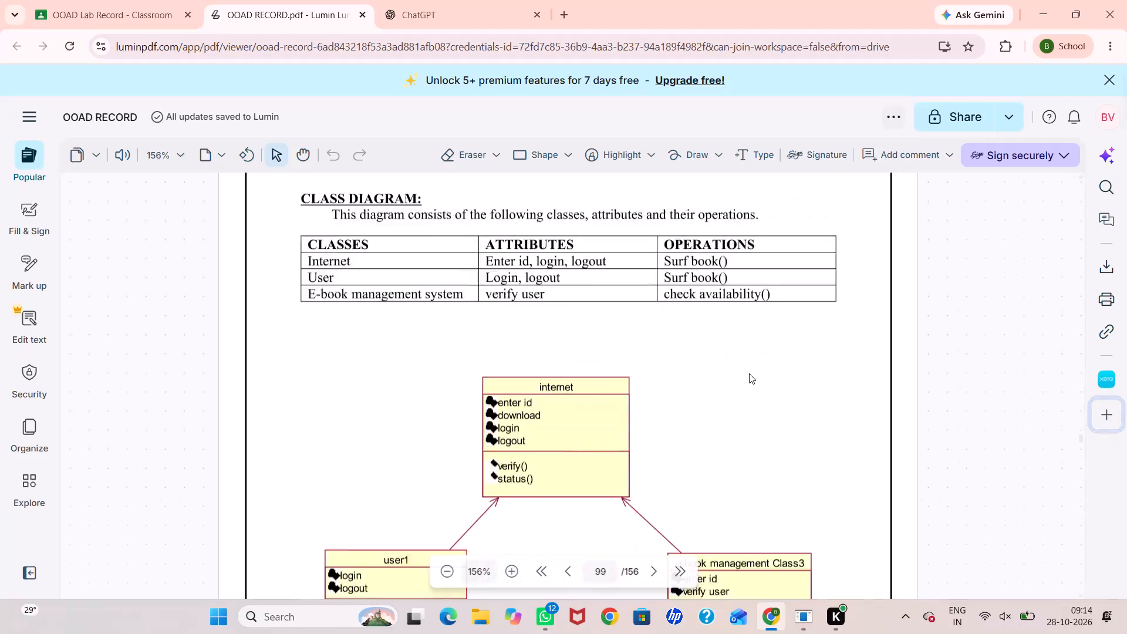
Copy the message label "1: Applicant details" from the sequence diagram on page 5 of OOAD RECORD.pdf.
scroll(758, 373, up, 6)
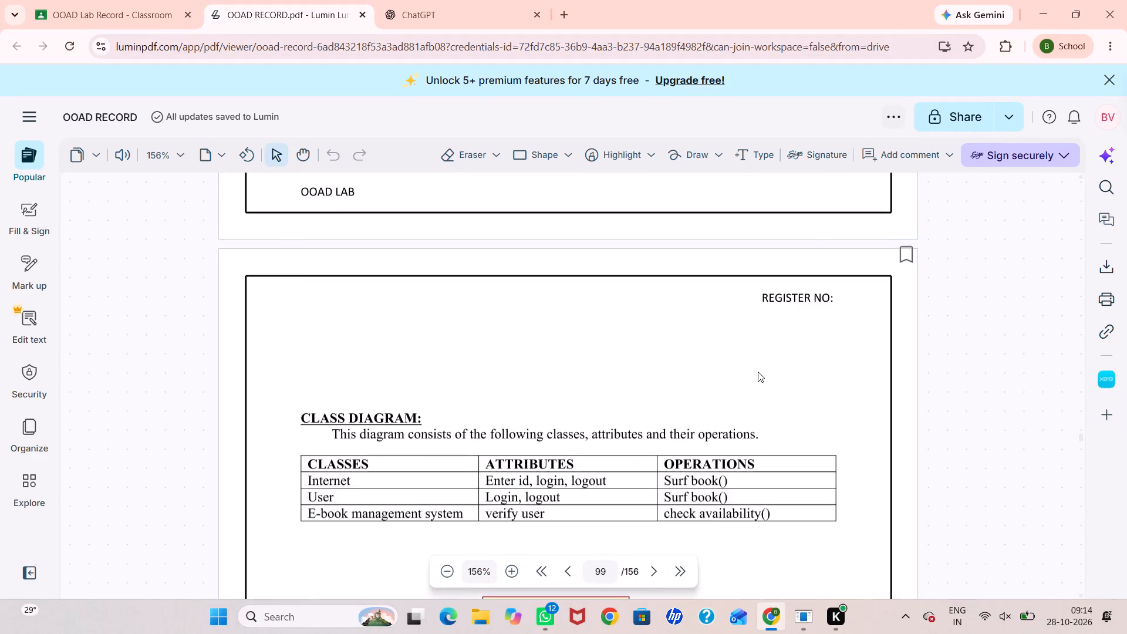
scroll(758, 372, up, 13)
click(542, 572)
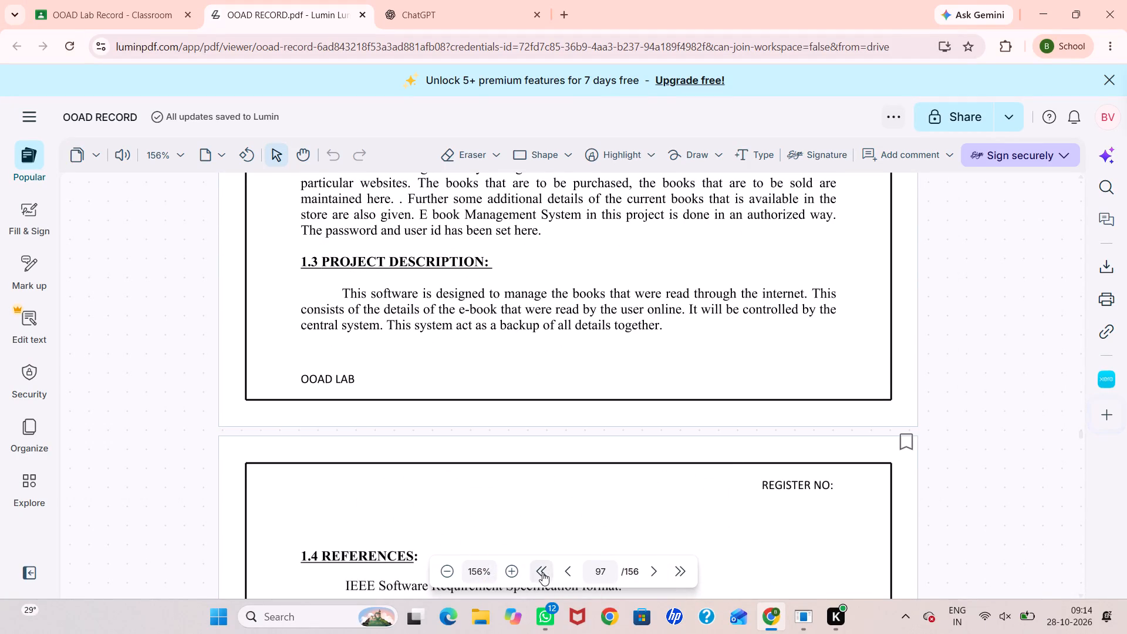
scroll(561, 525, down, 10)
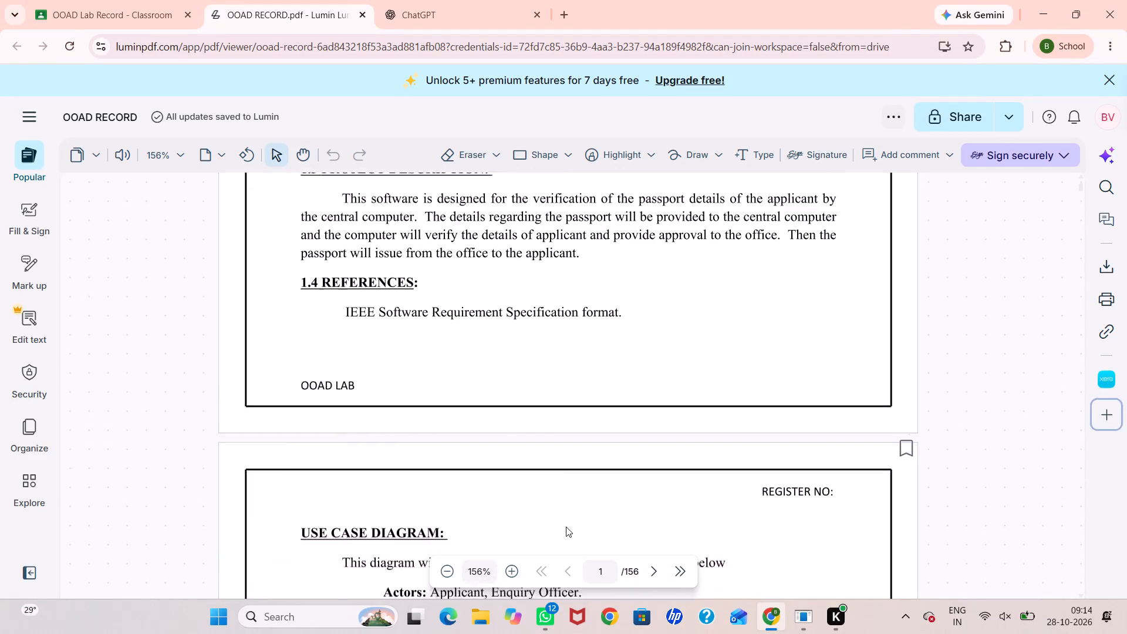
scroll(568, 527, down, 2)
scroll(474, 383, down, 14)
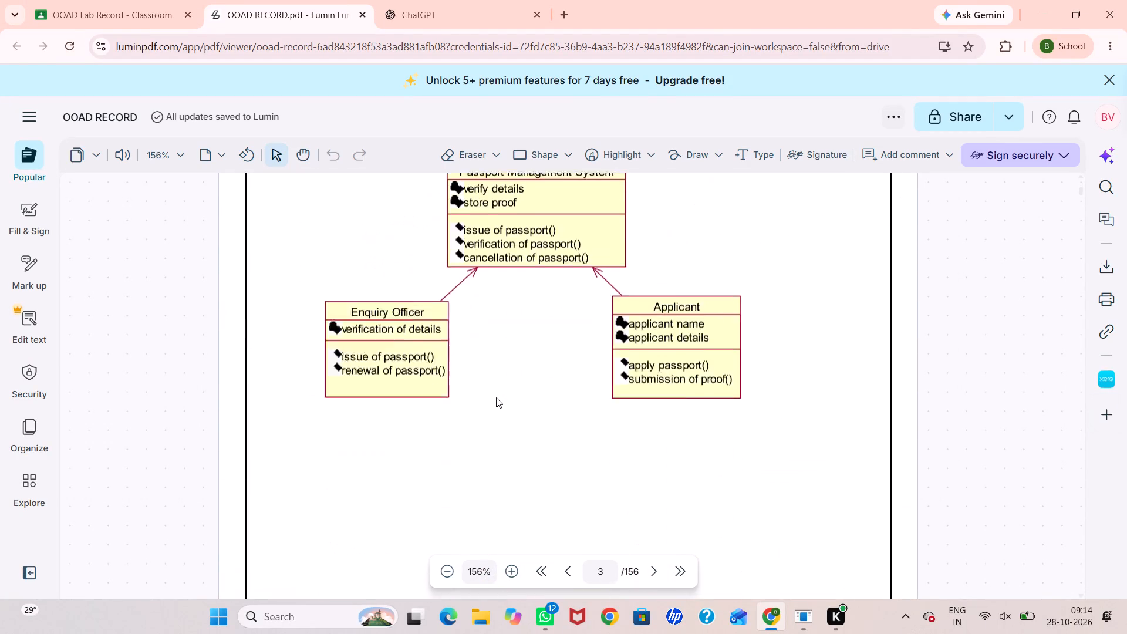
scroll(496, 397, down, 20)
scroll(496, 397, down, 5)
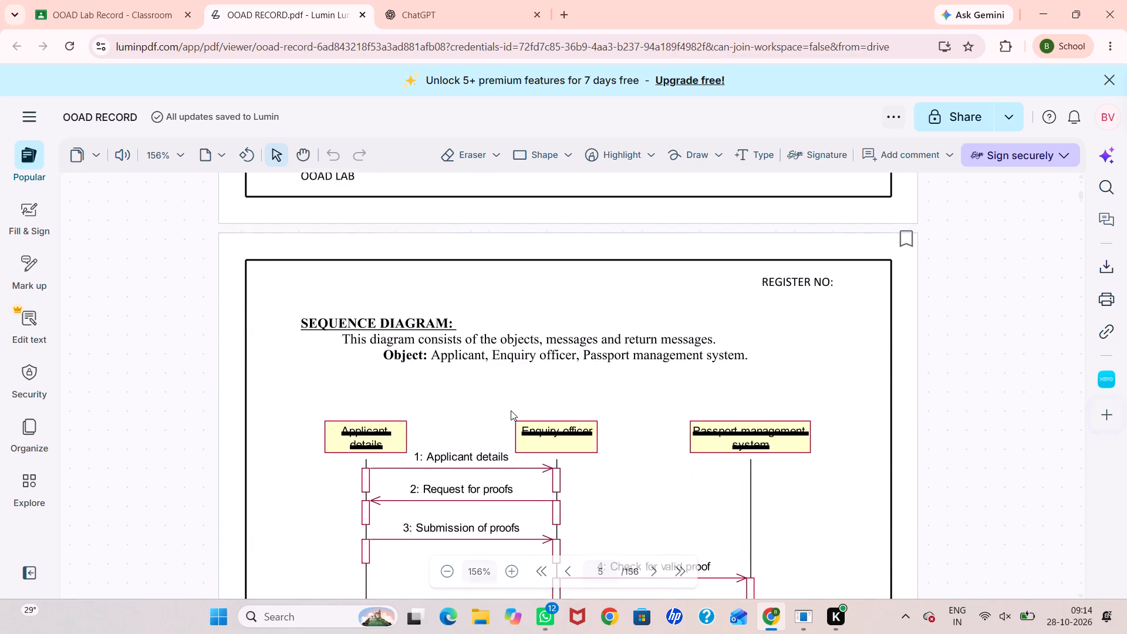
scroll(511, 410, down, 1)
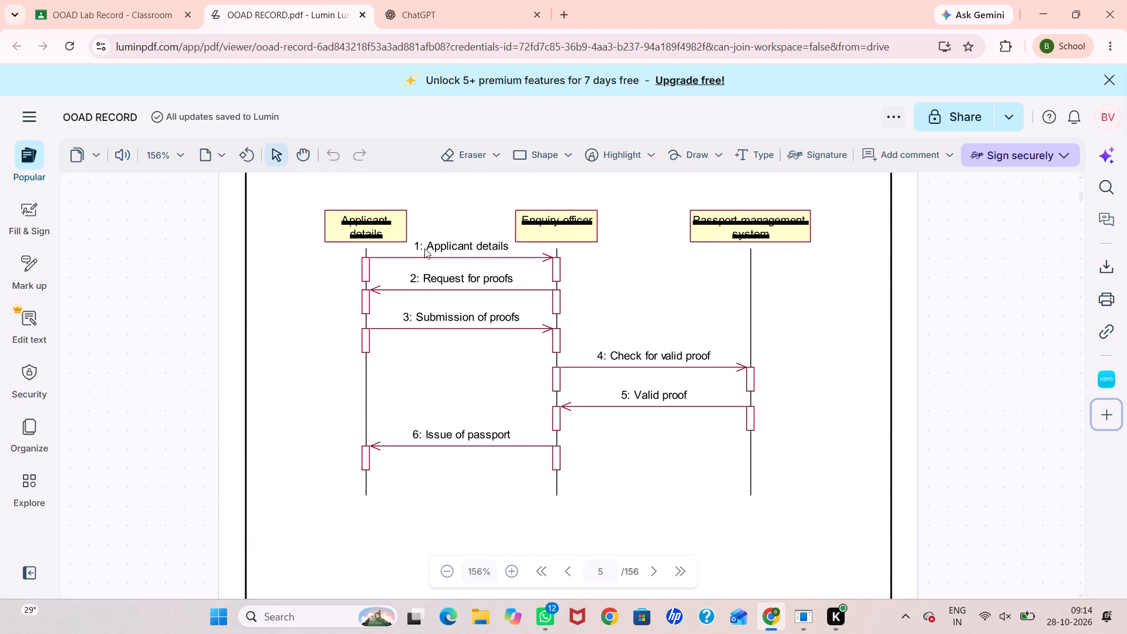
drag(424, 242, 462, 254)
drag(503, 249, 511, 256)
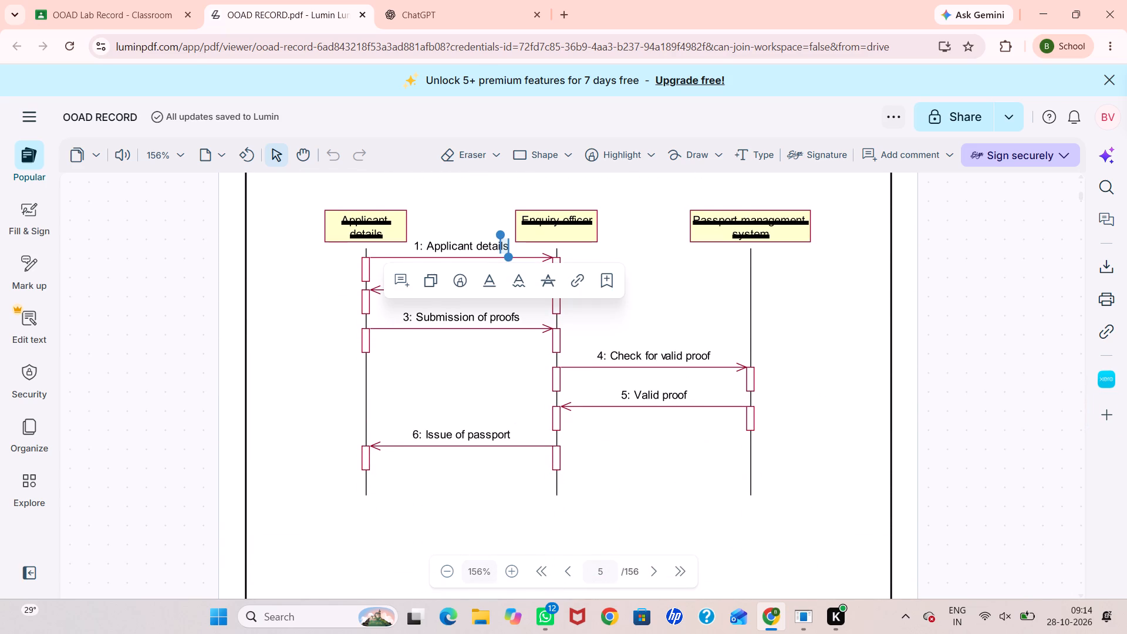
click(383, 369)
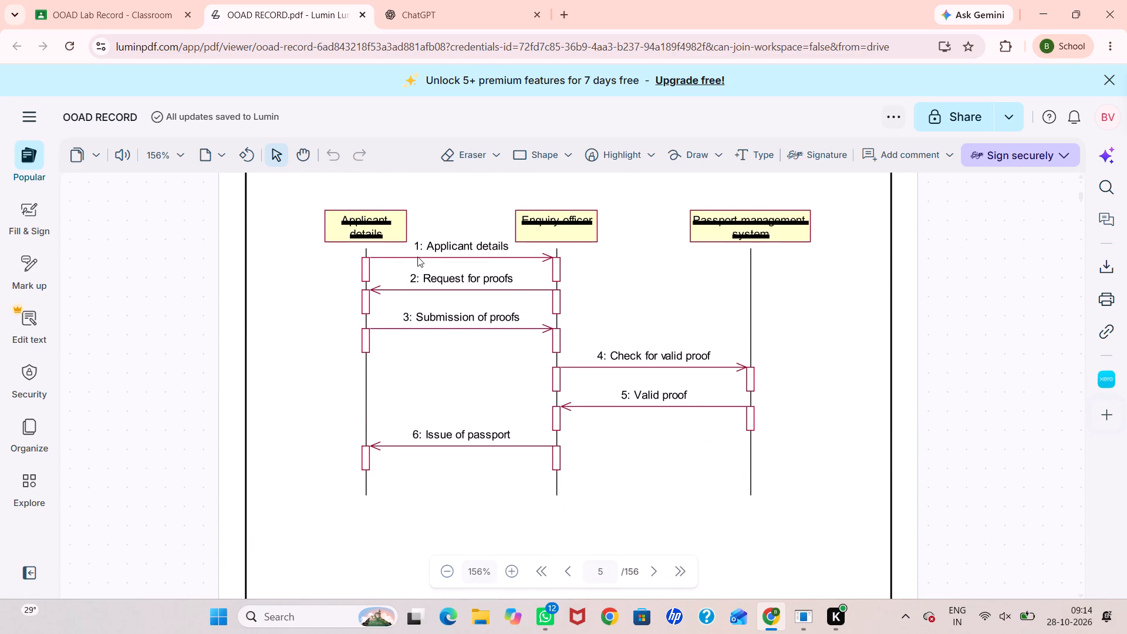
drag(427, 244, 515, 242)
click(414, 250)
drag(415, 243, 508, 243)
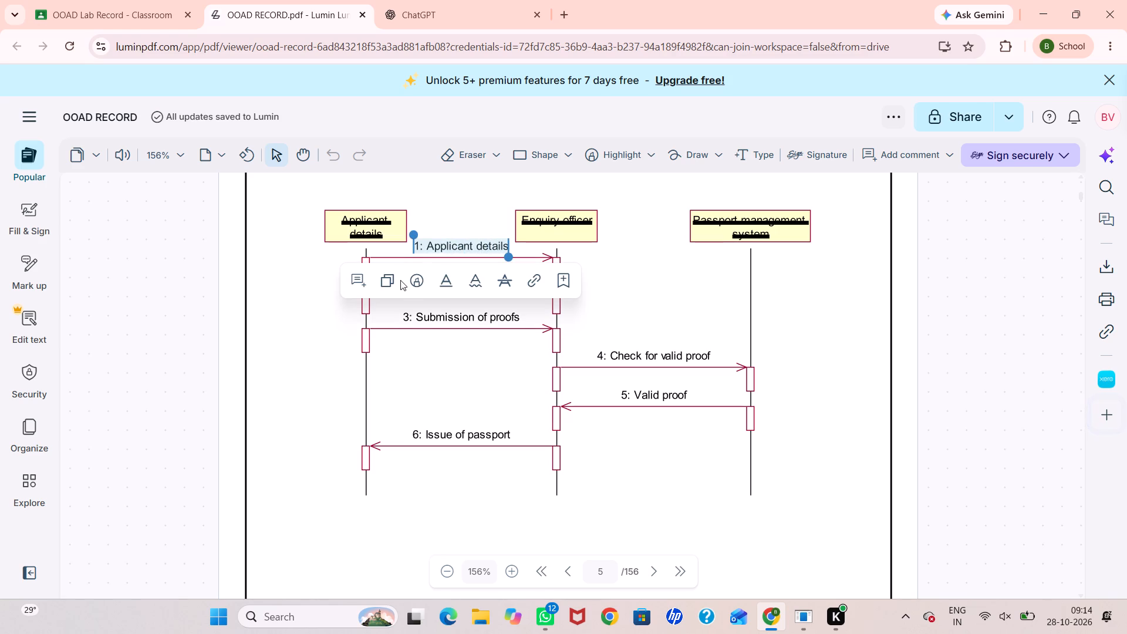
click(389, 281)
In Umbrello, draw a synchronous message from Applicant Details to Enquiry Officer1 with a new operation named "1: Applicant details".
click(805, 619)
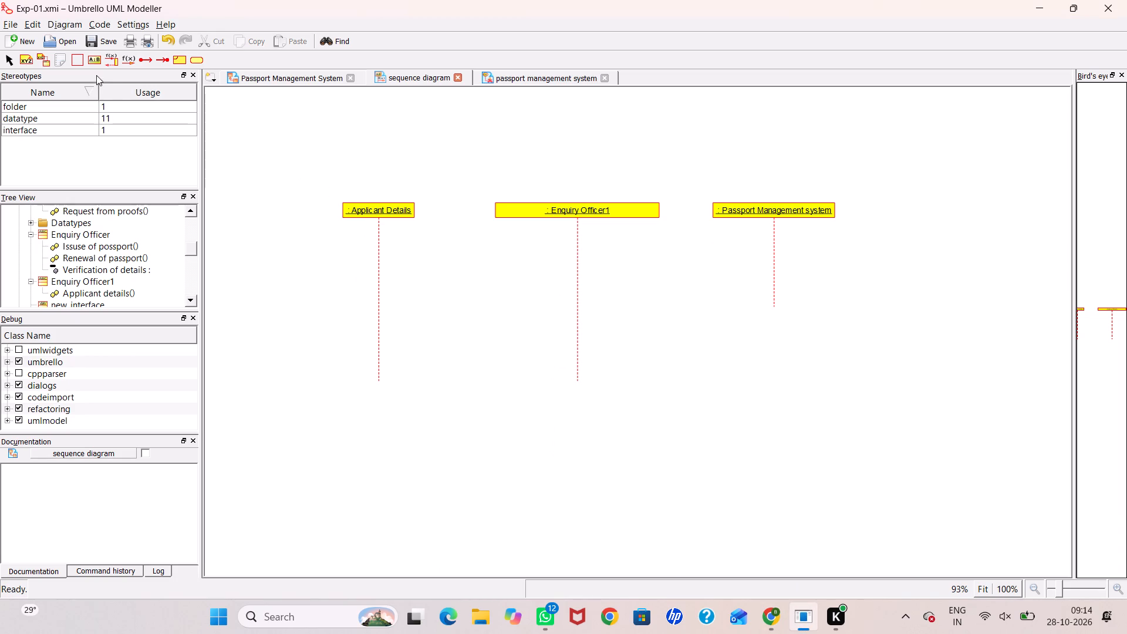
click(110, 58)
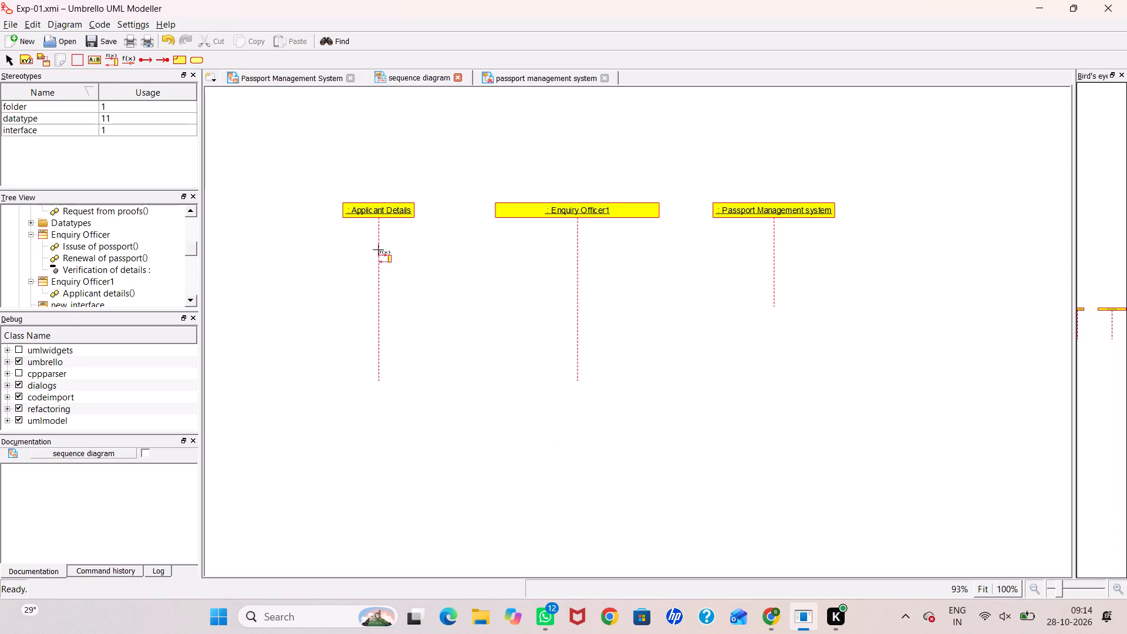
click(378, 249)
click(577, 245)
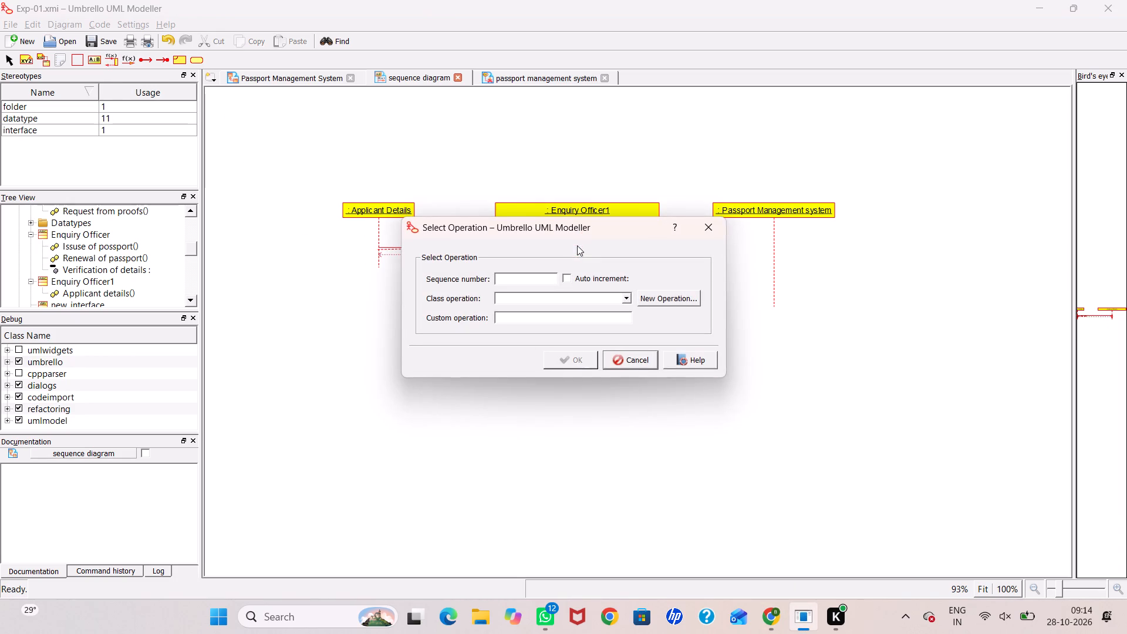
click(573, 298)
click(661, 294)
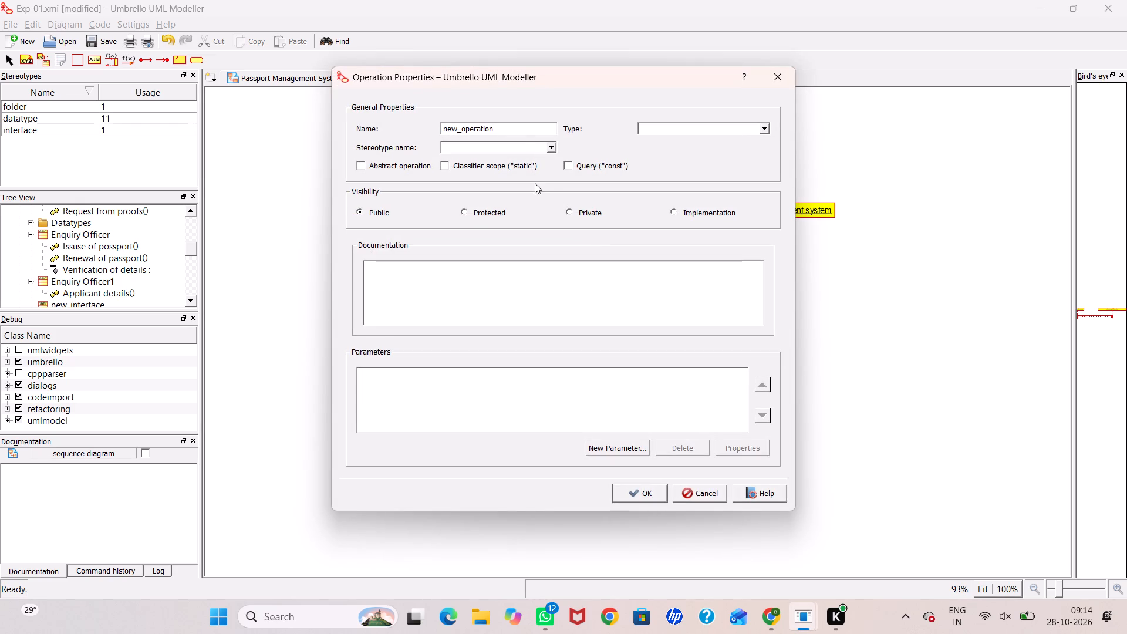
drag(521, 127, 218, 141)
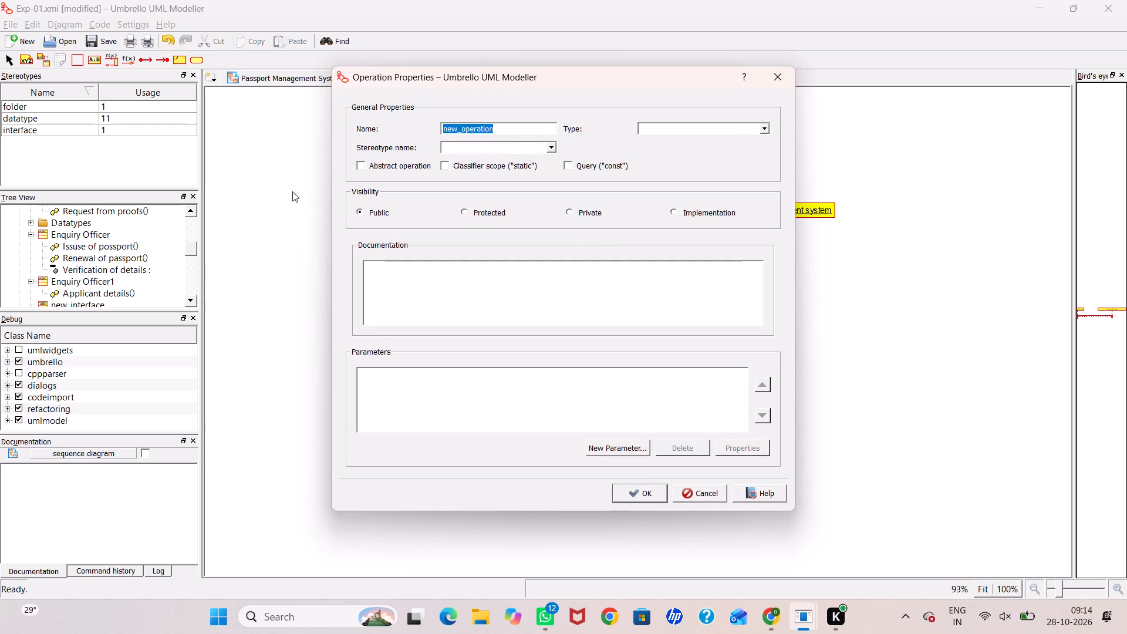
key(ctrl+v)
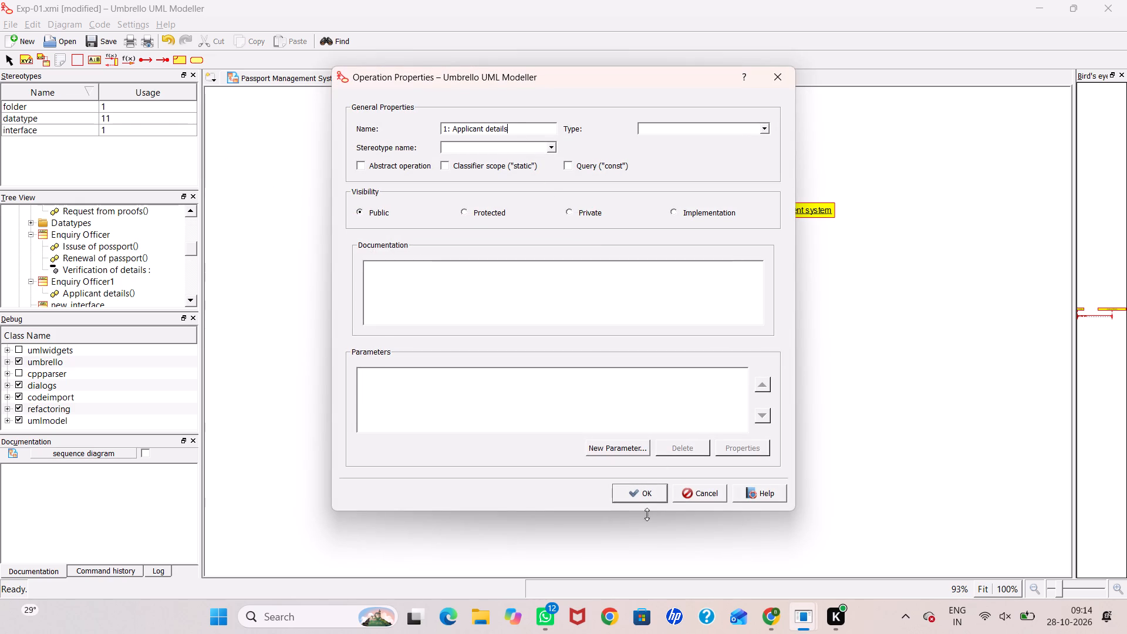
click(643, 499)
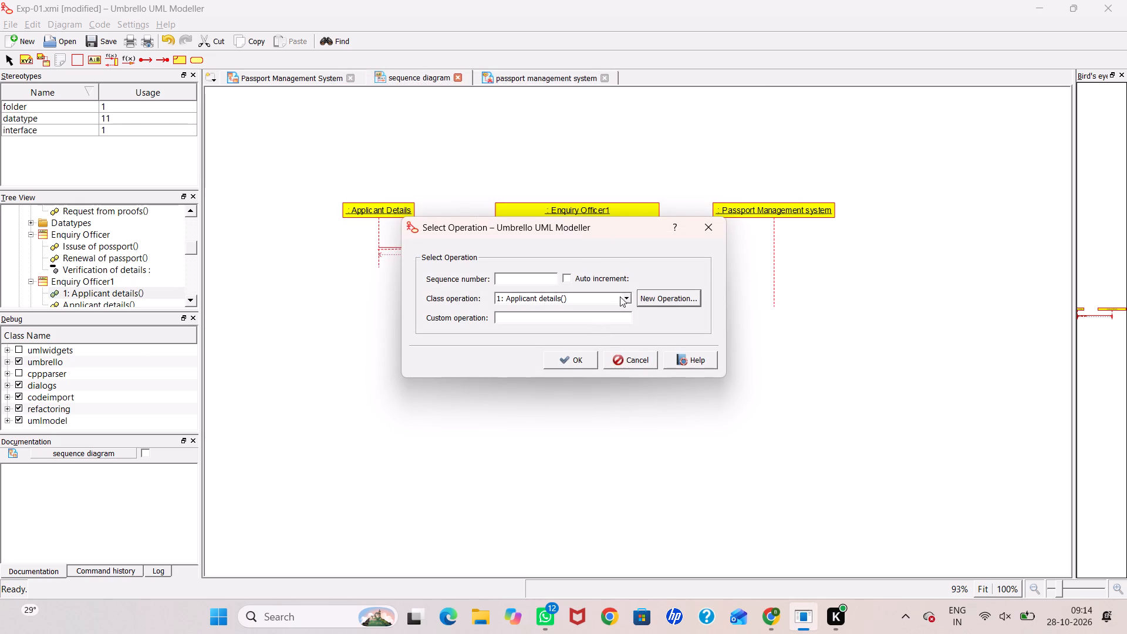
click(625, 295)
click(625, 297)
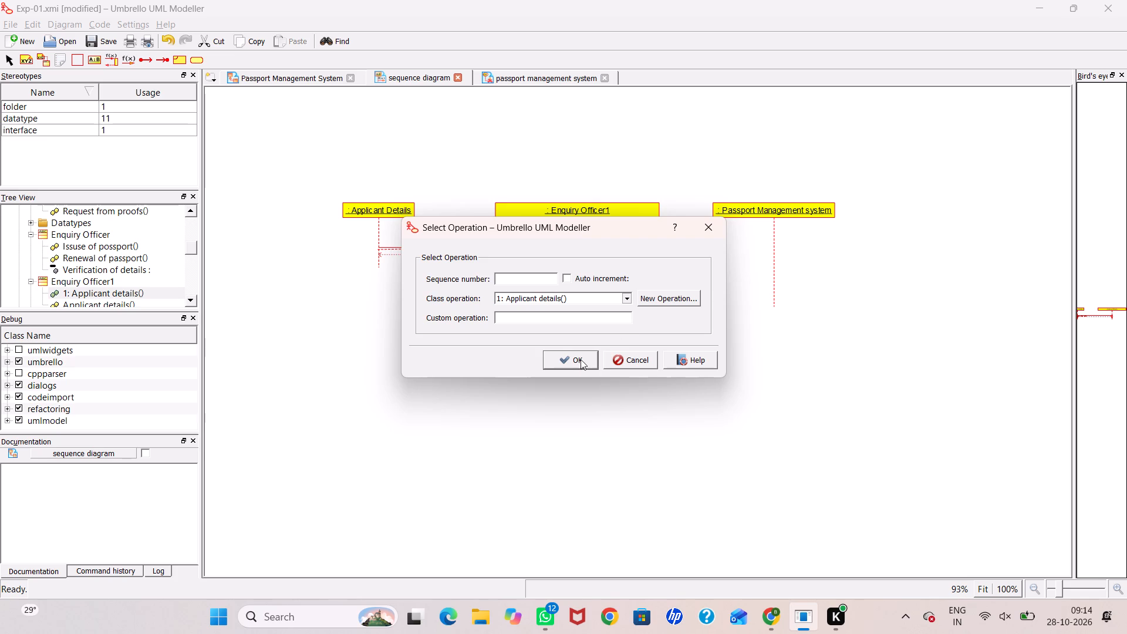
click(578, 359)
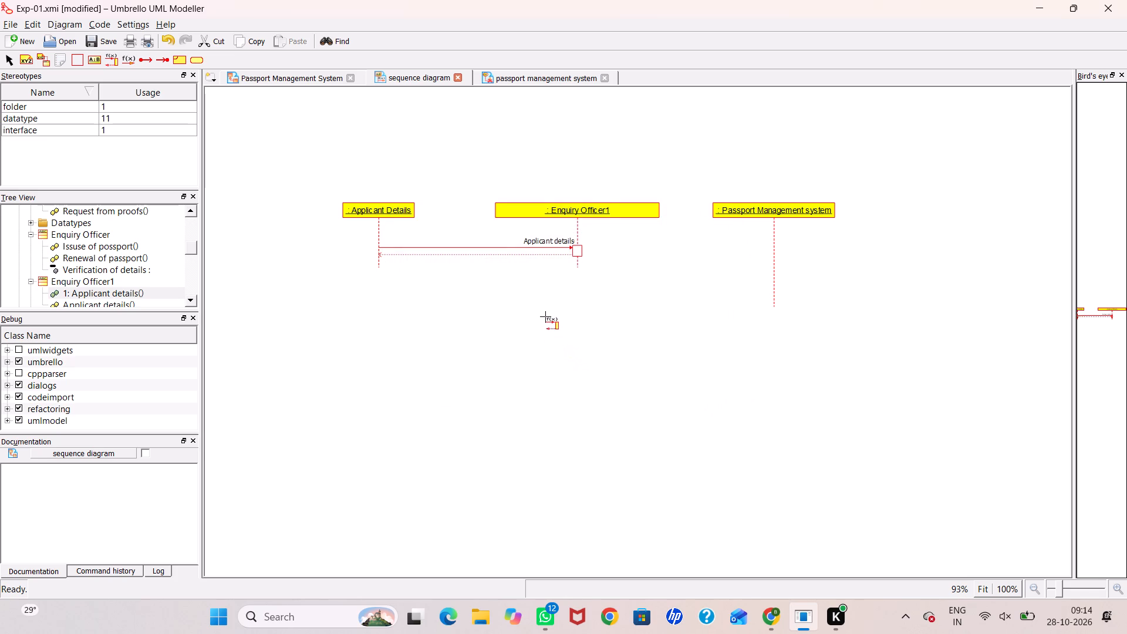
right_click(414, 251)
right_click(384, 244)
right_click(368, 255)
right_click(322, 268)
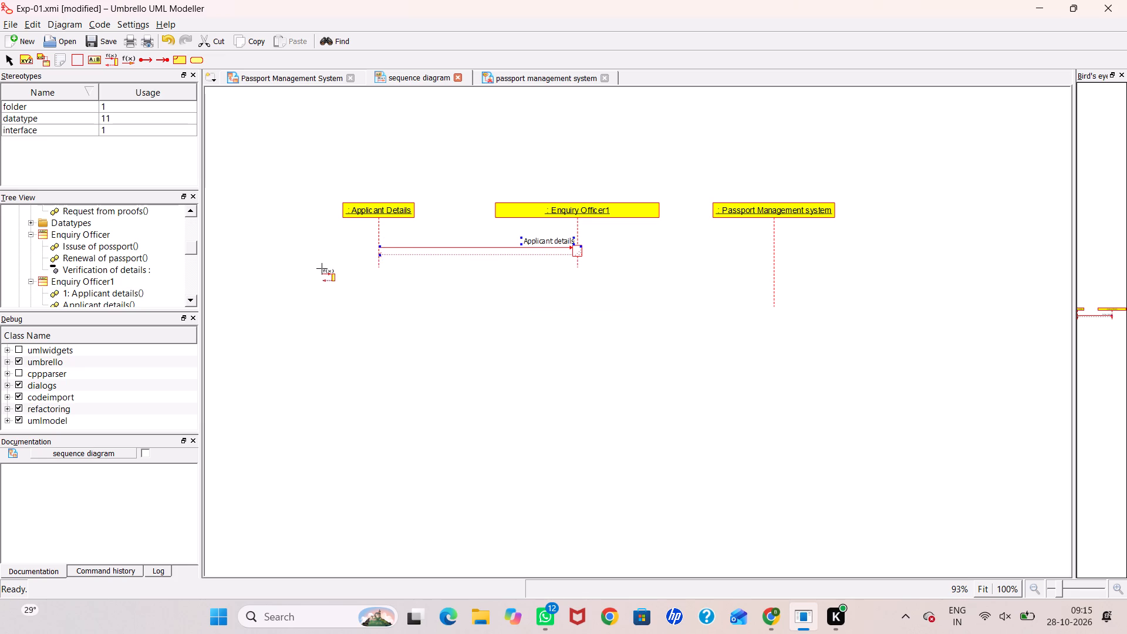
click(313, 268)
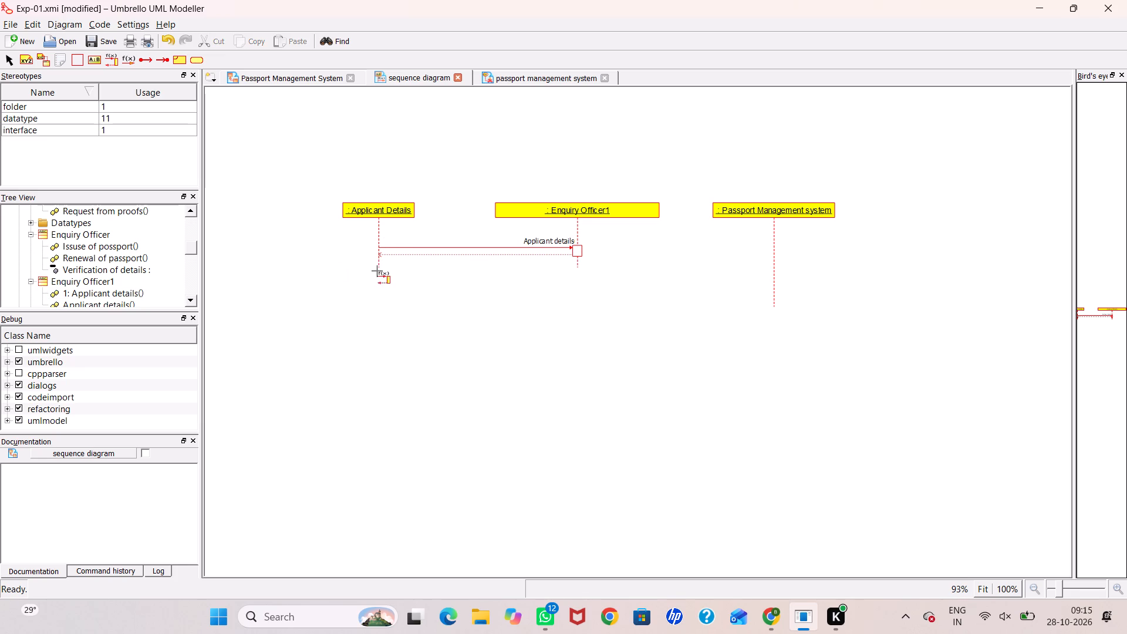
Draw a second synchronous message from Applicant Details to Enquiry Officer1 just below the first, leaving its operation unassigned.
click(381, 271)
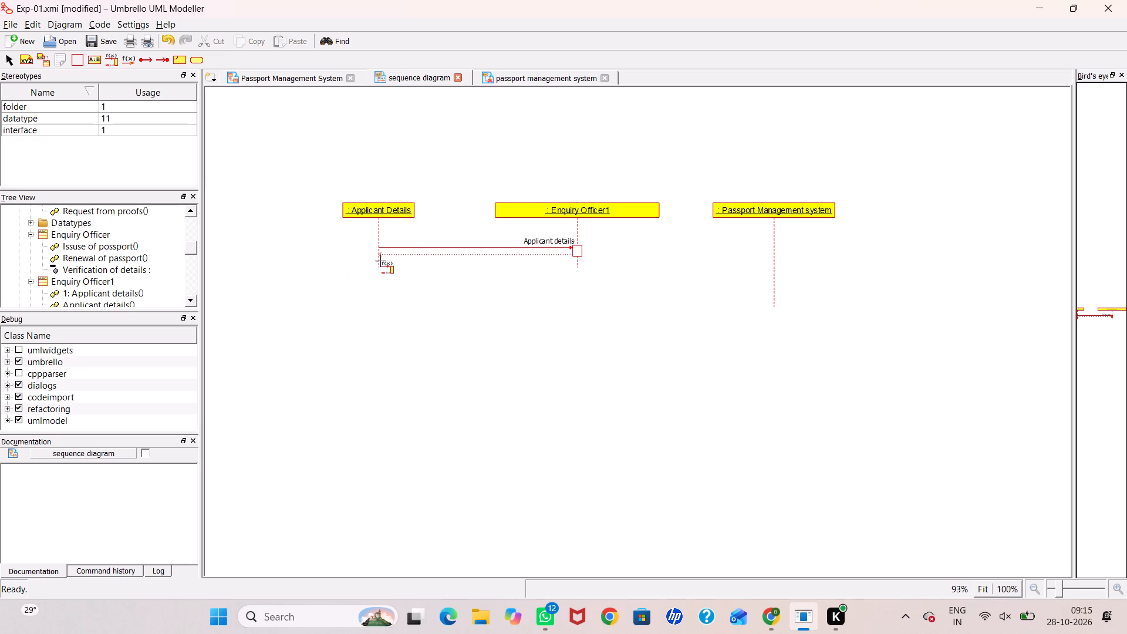
click(380, 261)
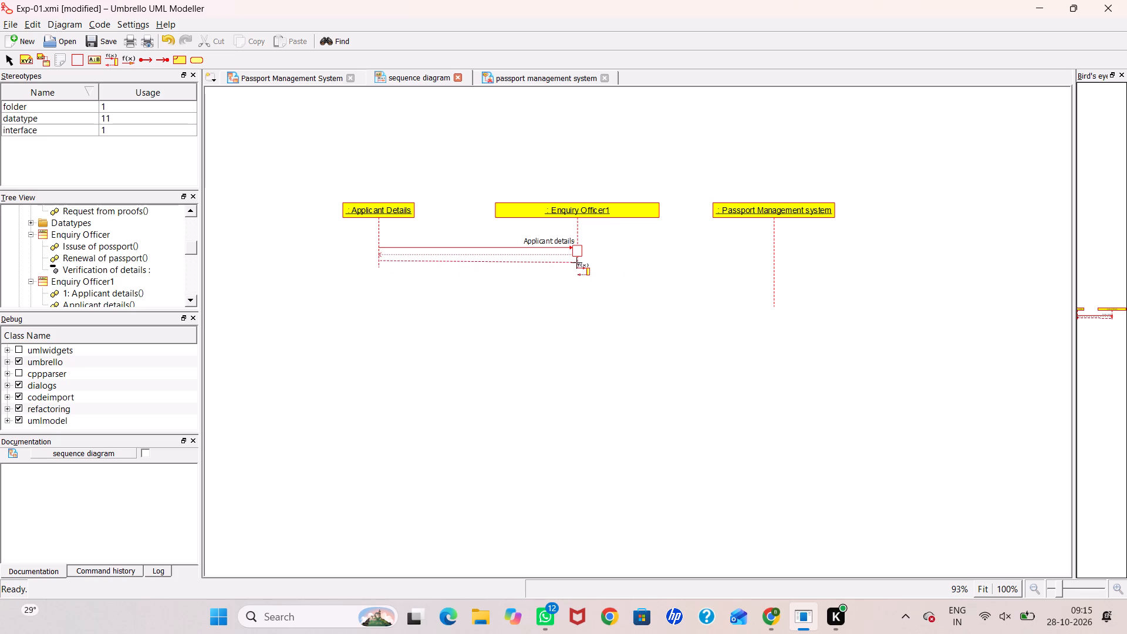
click(576, 262)
click(607, 289)
click(631, 298)
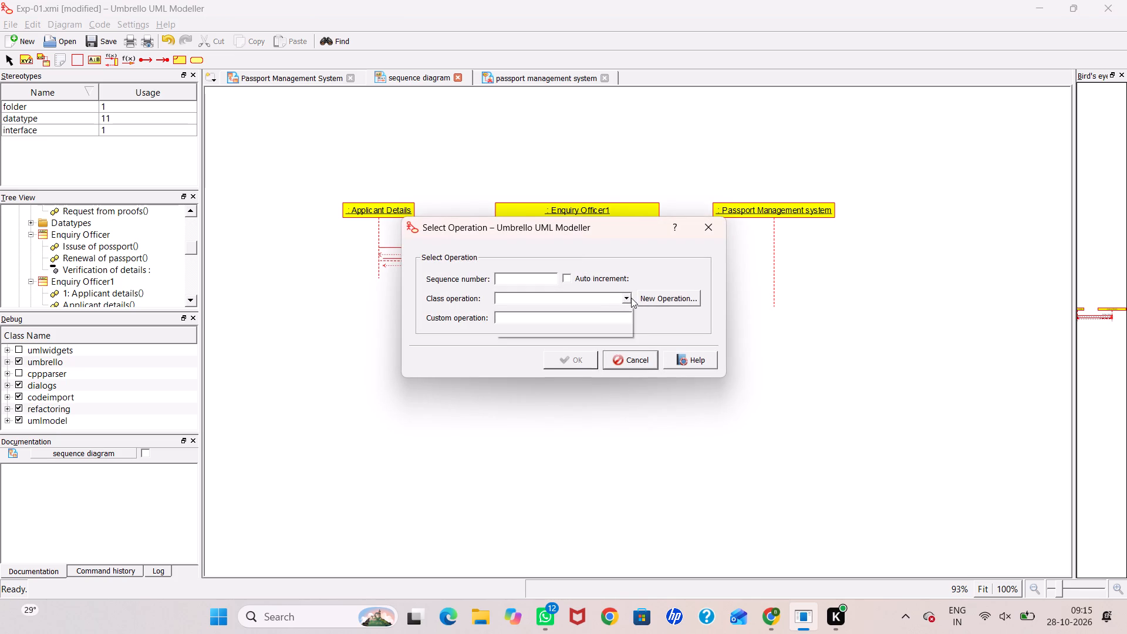
click(664, 317)
click(703, 227)
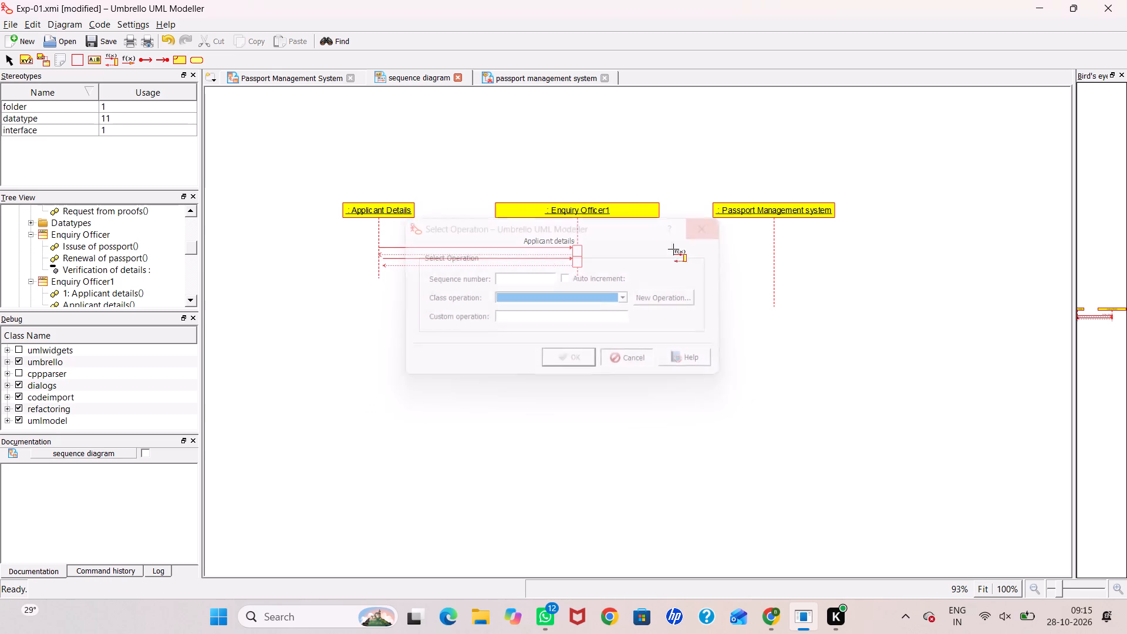
key(Escape)
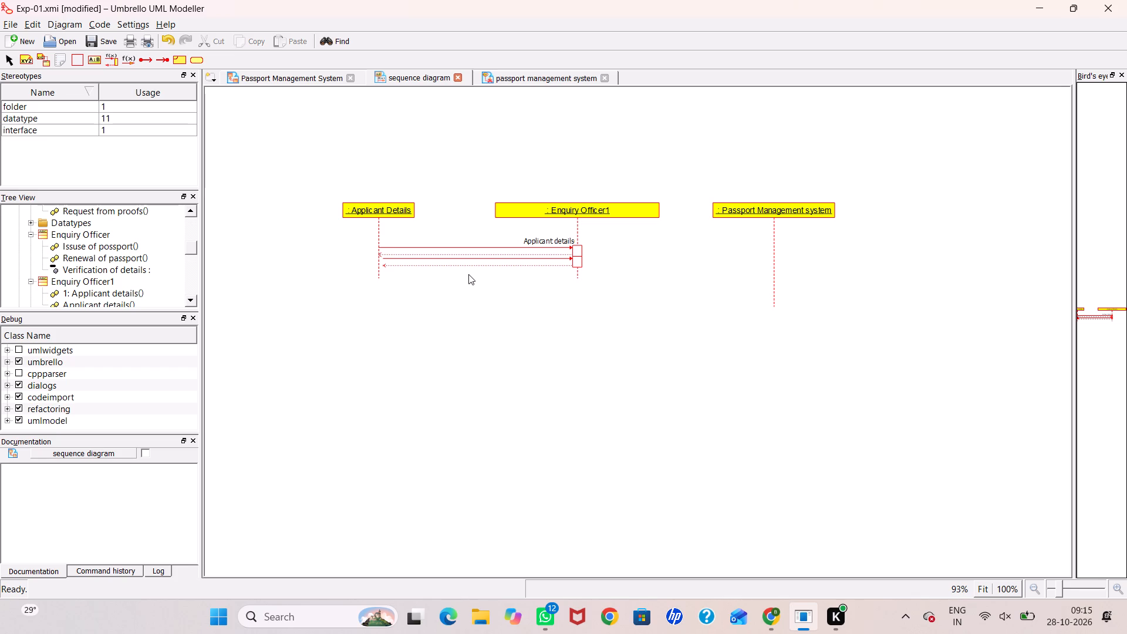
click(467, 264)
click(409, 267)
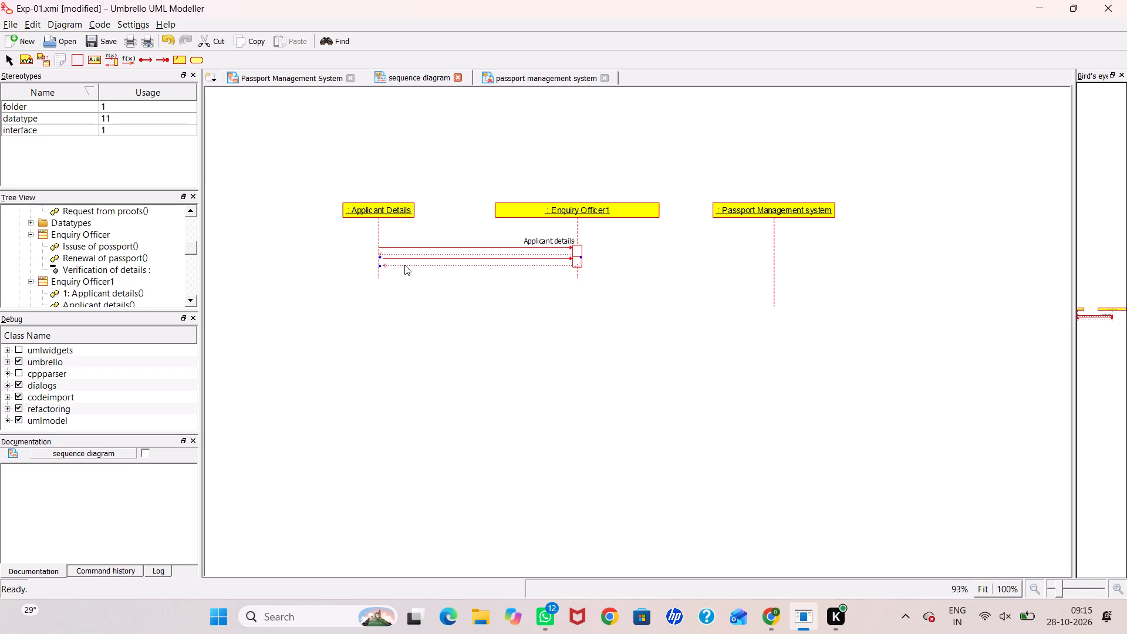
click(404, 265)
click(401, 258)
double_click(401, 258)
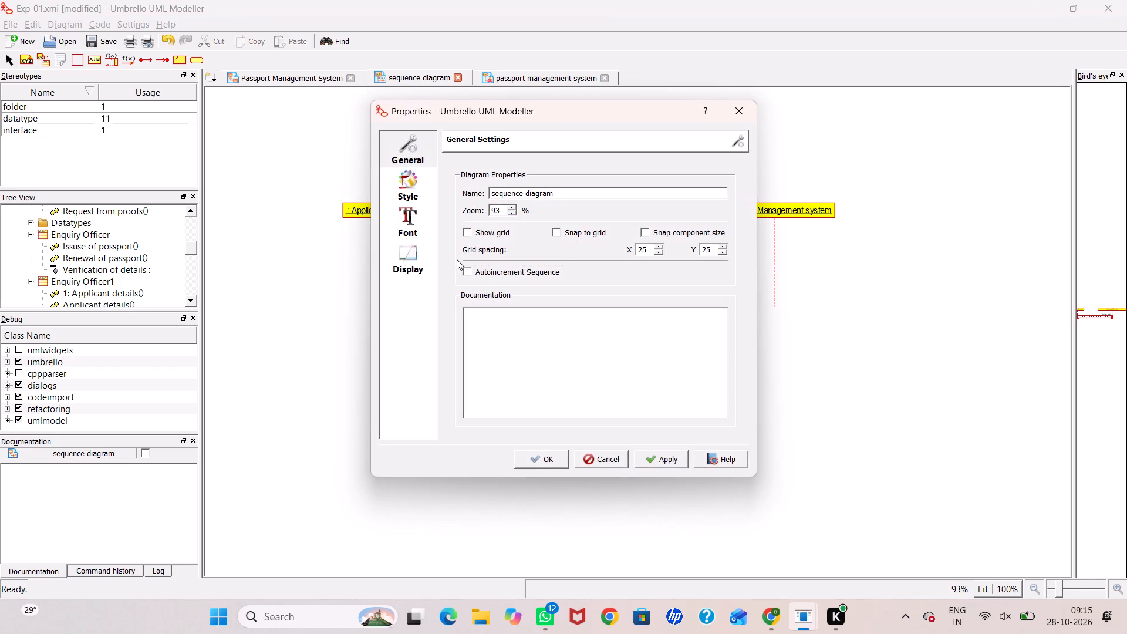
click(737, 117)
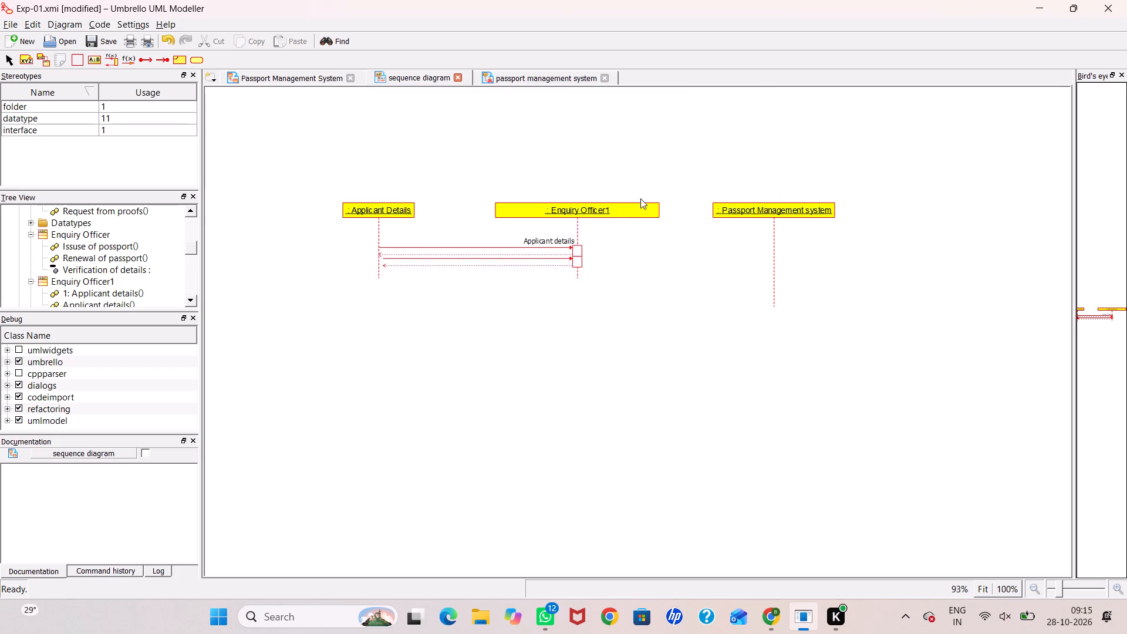
Space the two messages apart, raising the Applicant details message and lowering the unlabelled one, and adjust the lower activation bar's length.
drag(580, 264, 584, 396)
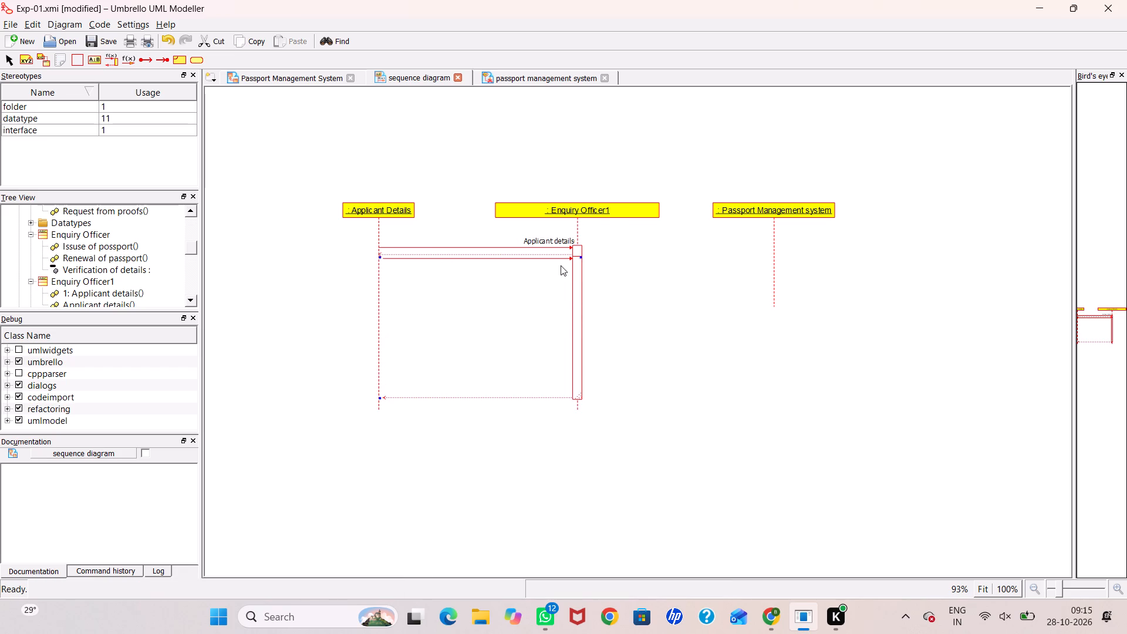
drag(562, 254, 561, 253)
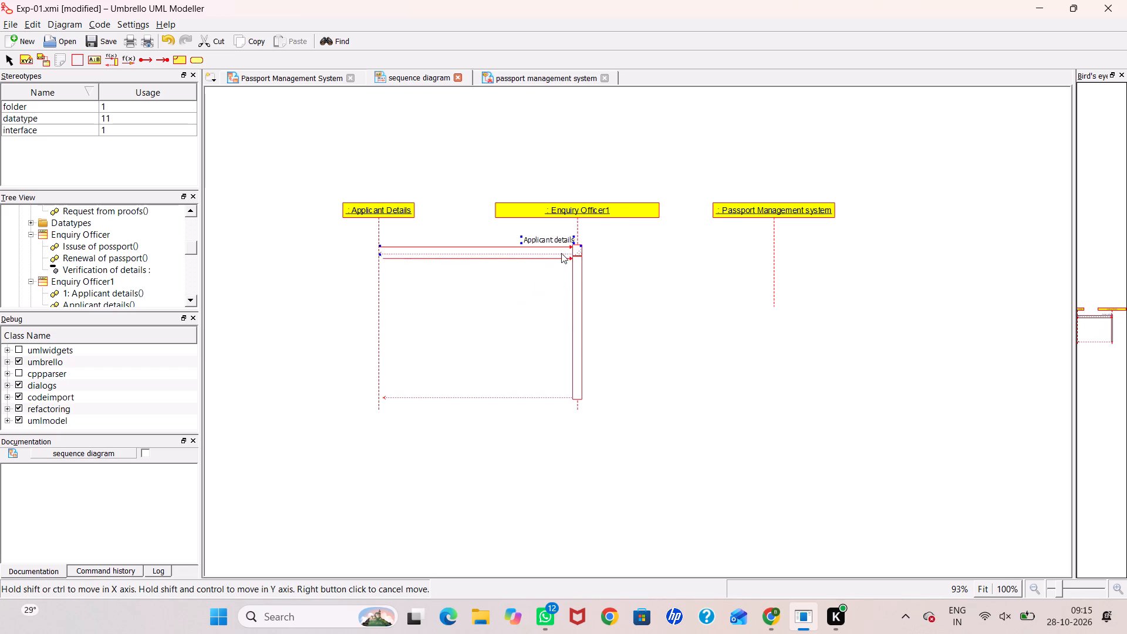
drag(561, 253, 559, 241)
drag(554, 259, 551, 356)
drag(580, 493, 576, 406)
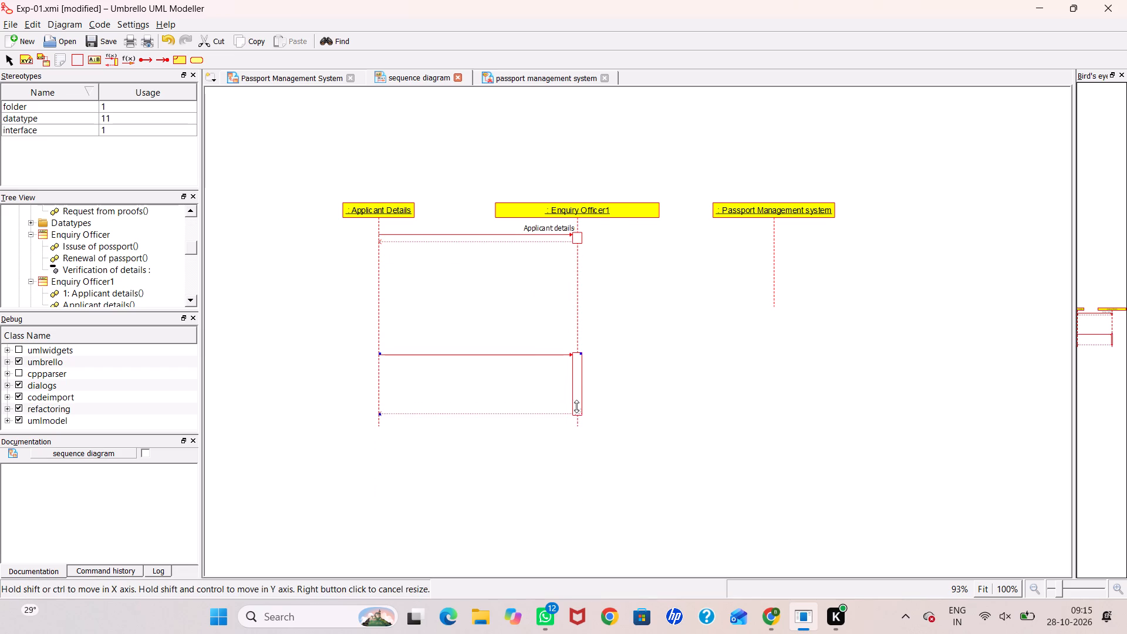
drag(576, 406, 576, 402)
Lengthen the activation bar of the Applicant details message and move the message lower on the Applicant Details and Enquiry Officer1 lifelines.
drag(576, 237, 565, 290)
drag(566, 237, 566, 268)
drag(579, 241, 579, 241)
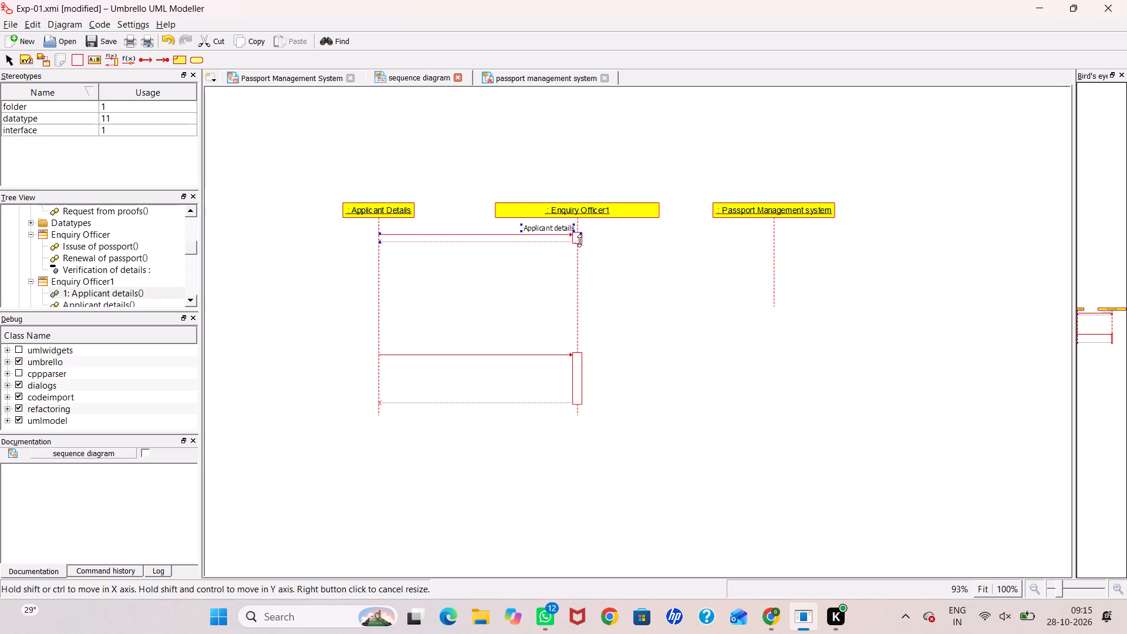
drag(579, 241, 580, 259)
click(581, 248)
drag(566, 227, 565, 252)
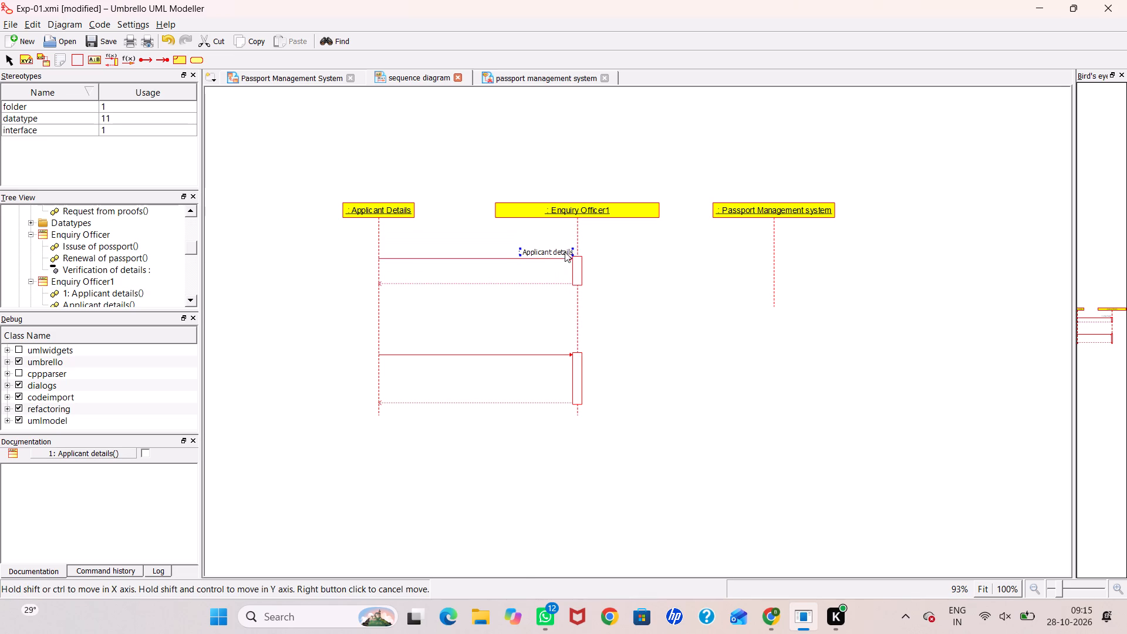
drag(565, 252, 565, 252)
click(543, 307)
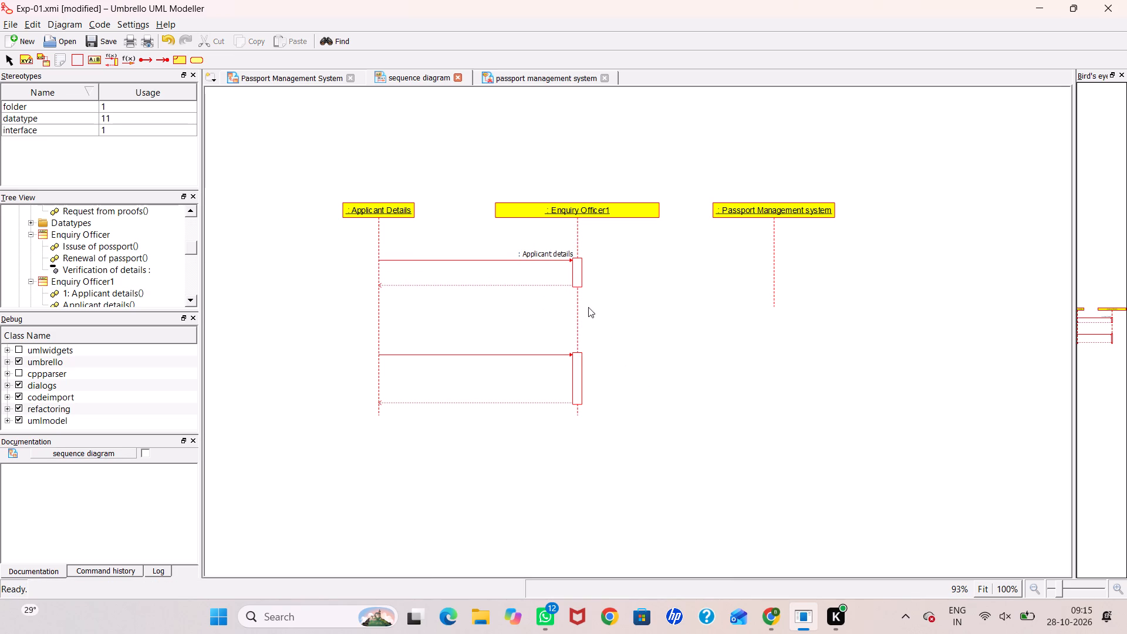
Examine the sequence diagram's general, style, font and display properties.
double_click(542, 283)
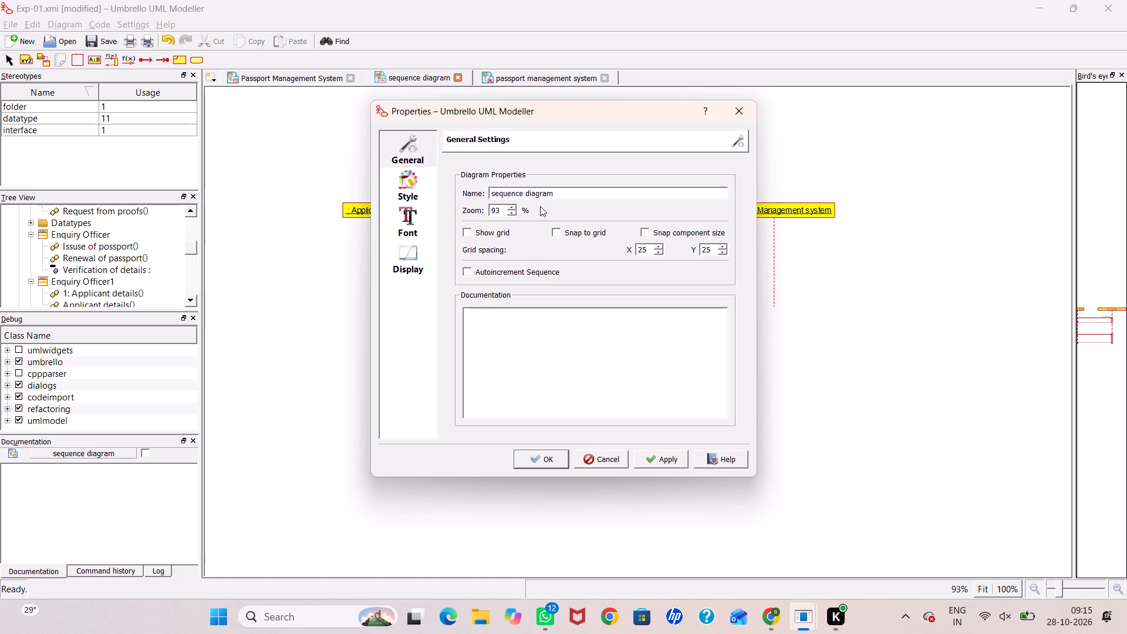
click(543, 187)
click(409, 173)
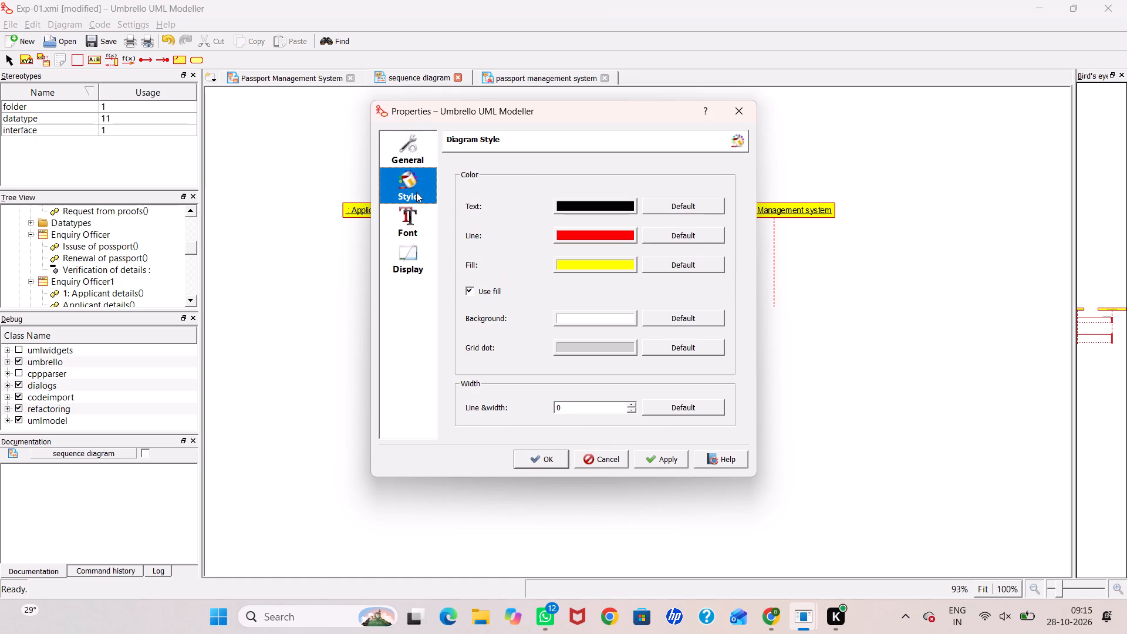
click(413, 222)
click(420, 266)
click(400, 149)
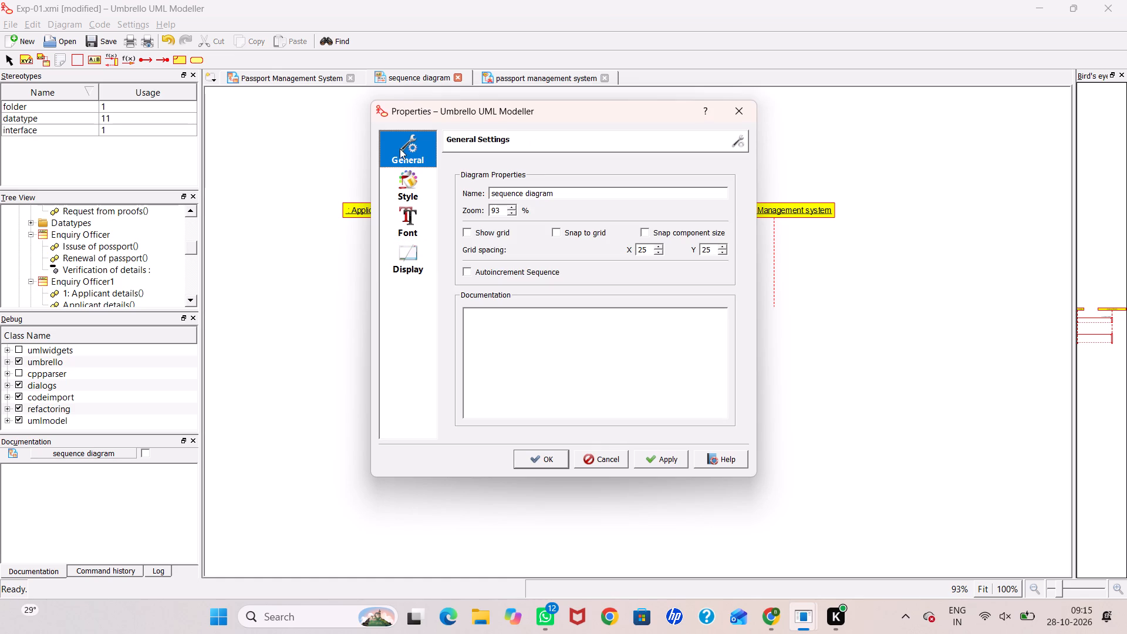
click(612, 311)
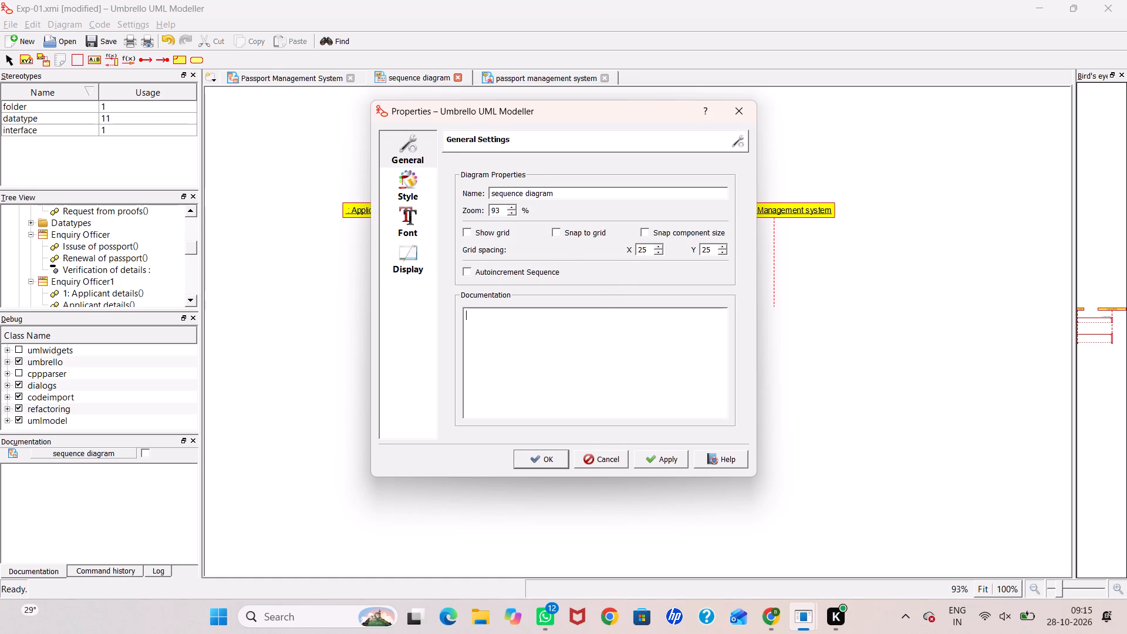
click(658, 338)
click(494, 331)
click(532, 450)
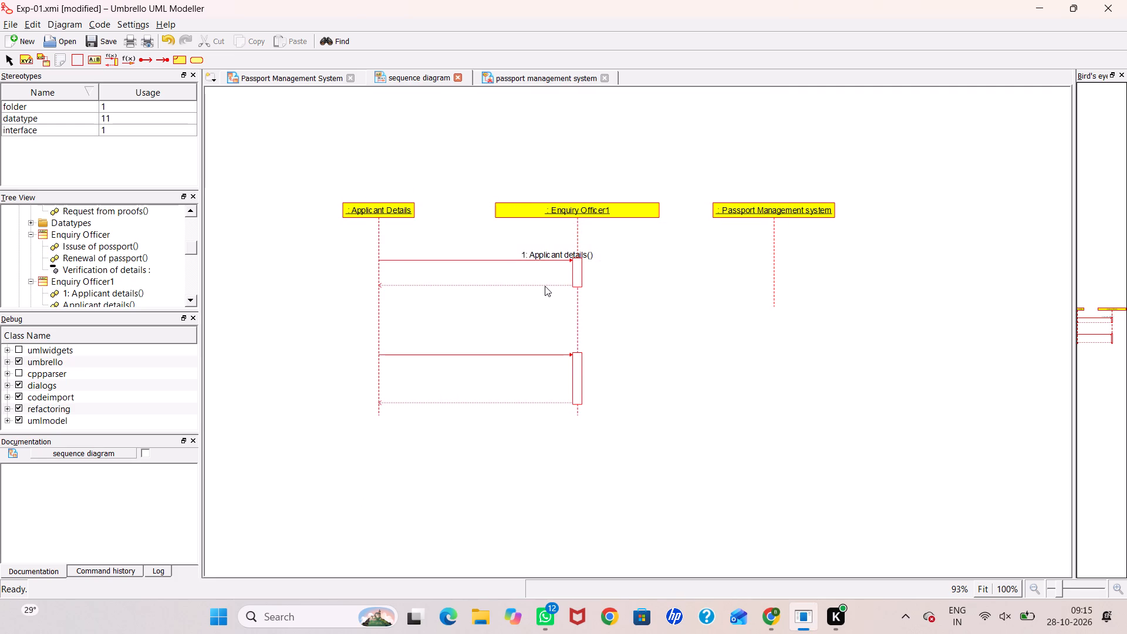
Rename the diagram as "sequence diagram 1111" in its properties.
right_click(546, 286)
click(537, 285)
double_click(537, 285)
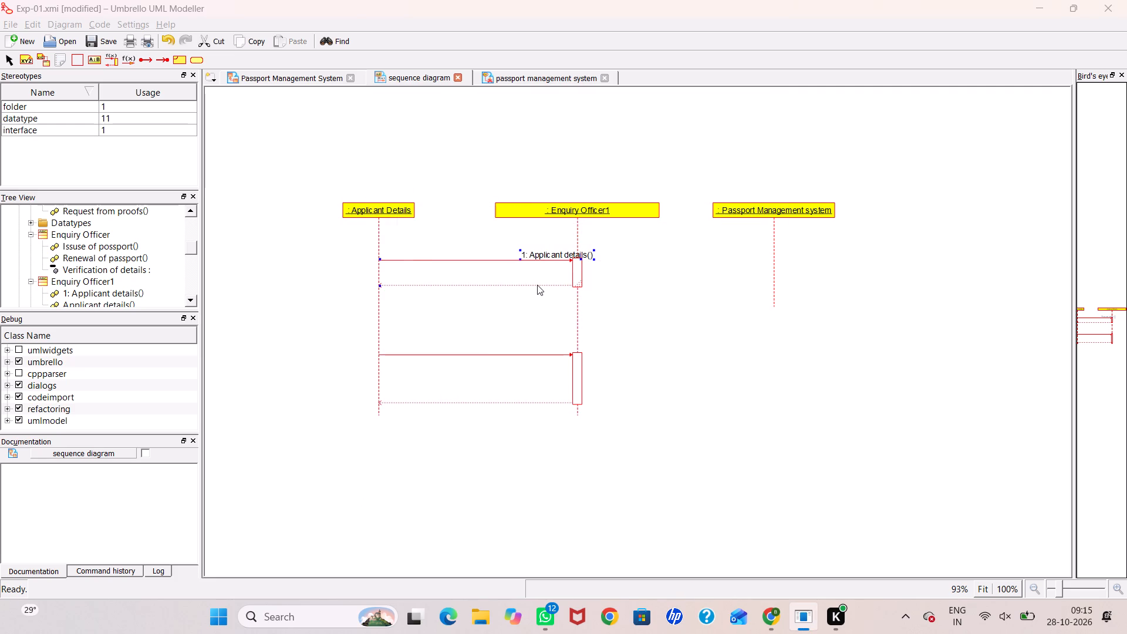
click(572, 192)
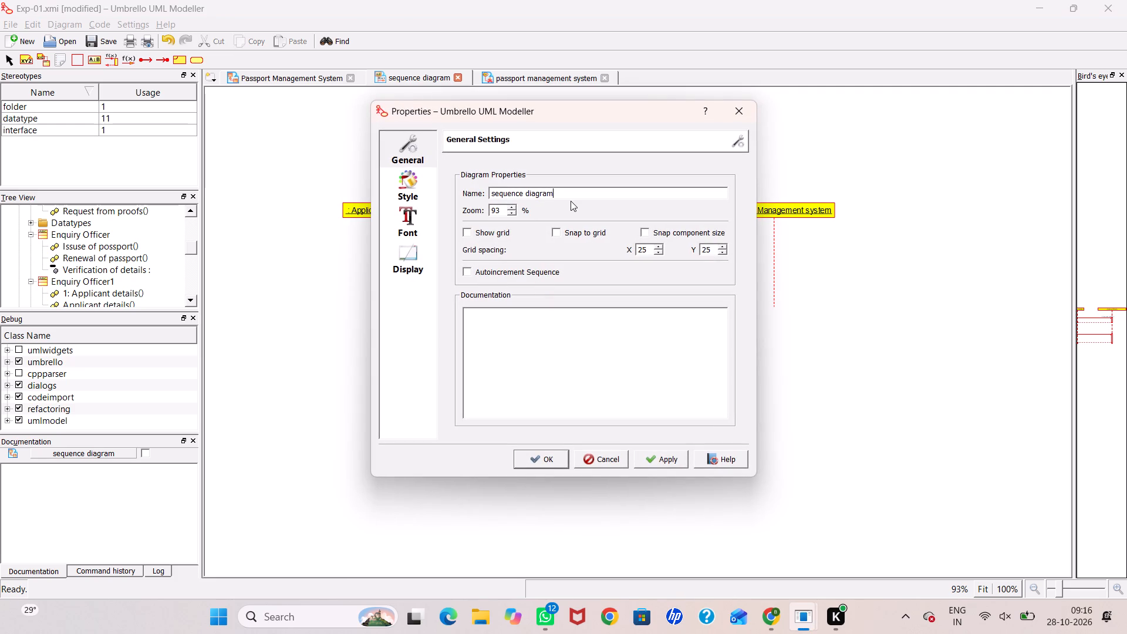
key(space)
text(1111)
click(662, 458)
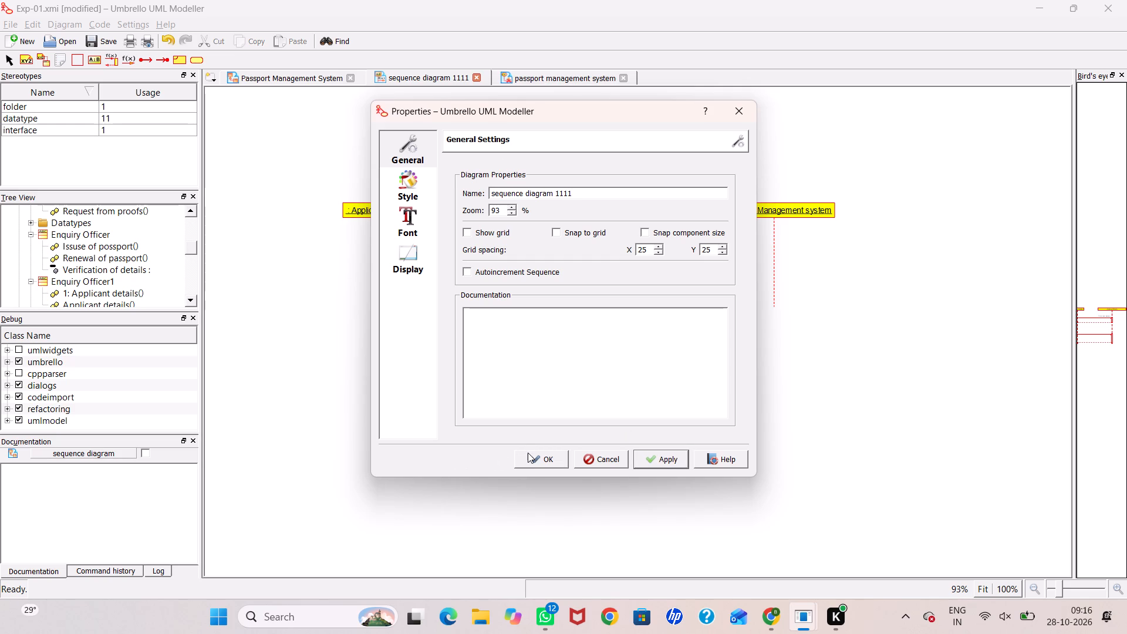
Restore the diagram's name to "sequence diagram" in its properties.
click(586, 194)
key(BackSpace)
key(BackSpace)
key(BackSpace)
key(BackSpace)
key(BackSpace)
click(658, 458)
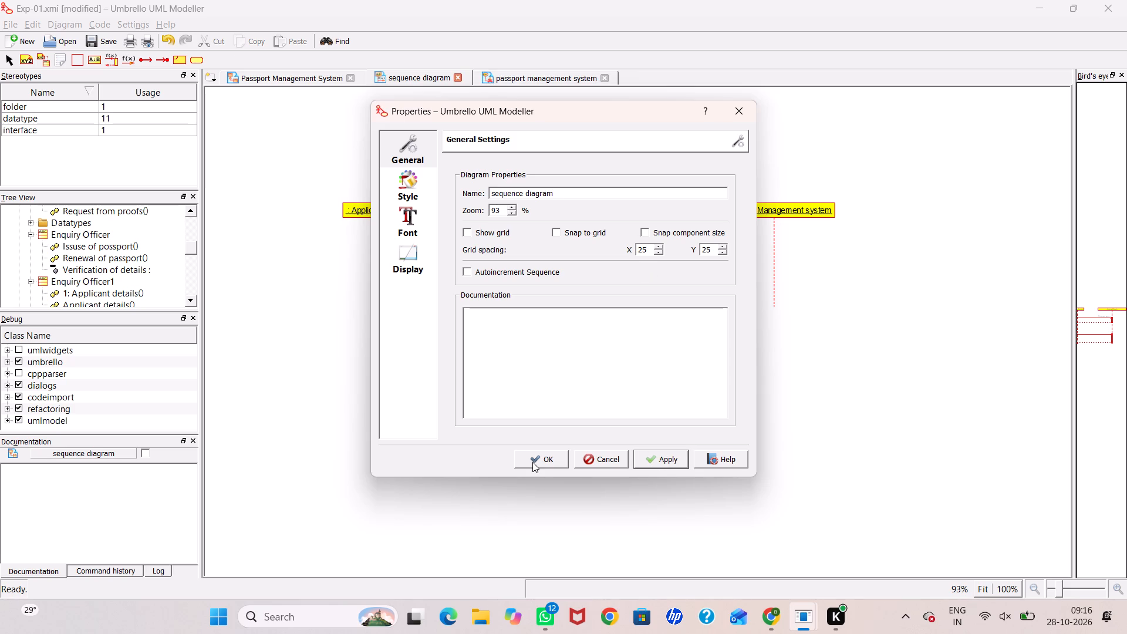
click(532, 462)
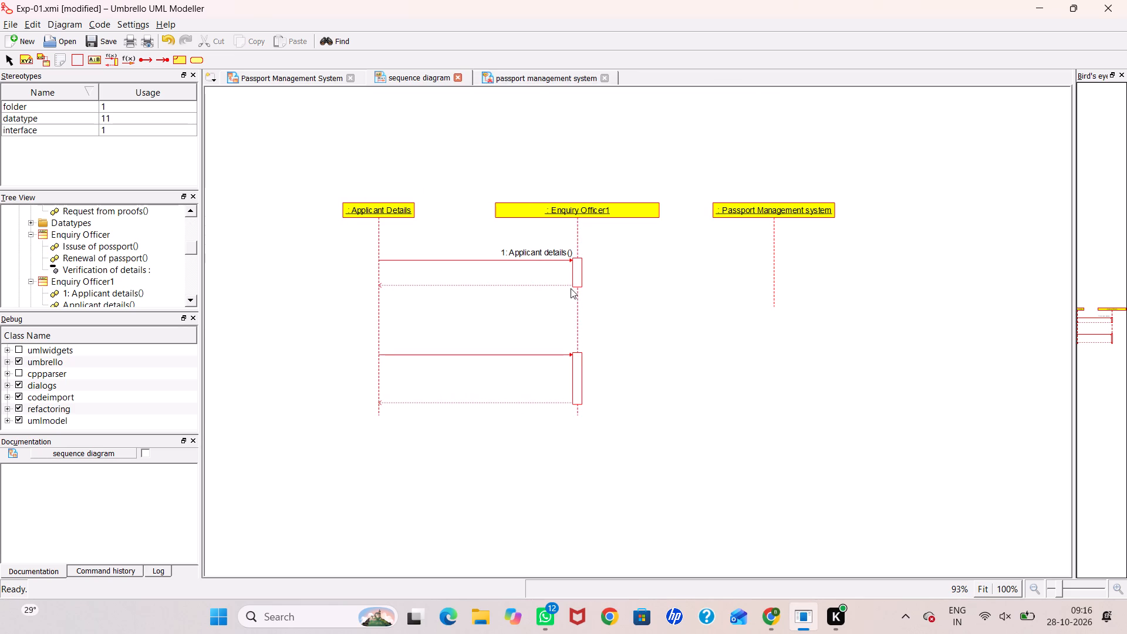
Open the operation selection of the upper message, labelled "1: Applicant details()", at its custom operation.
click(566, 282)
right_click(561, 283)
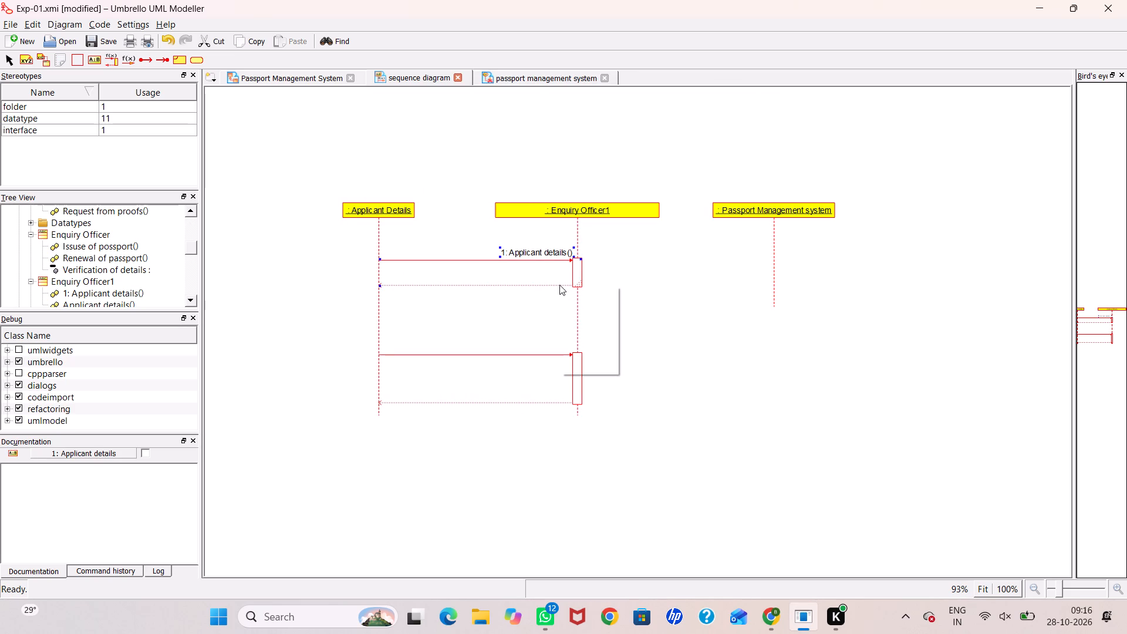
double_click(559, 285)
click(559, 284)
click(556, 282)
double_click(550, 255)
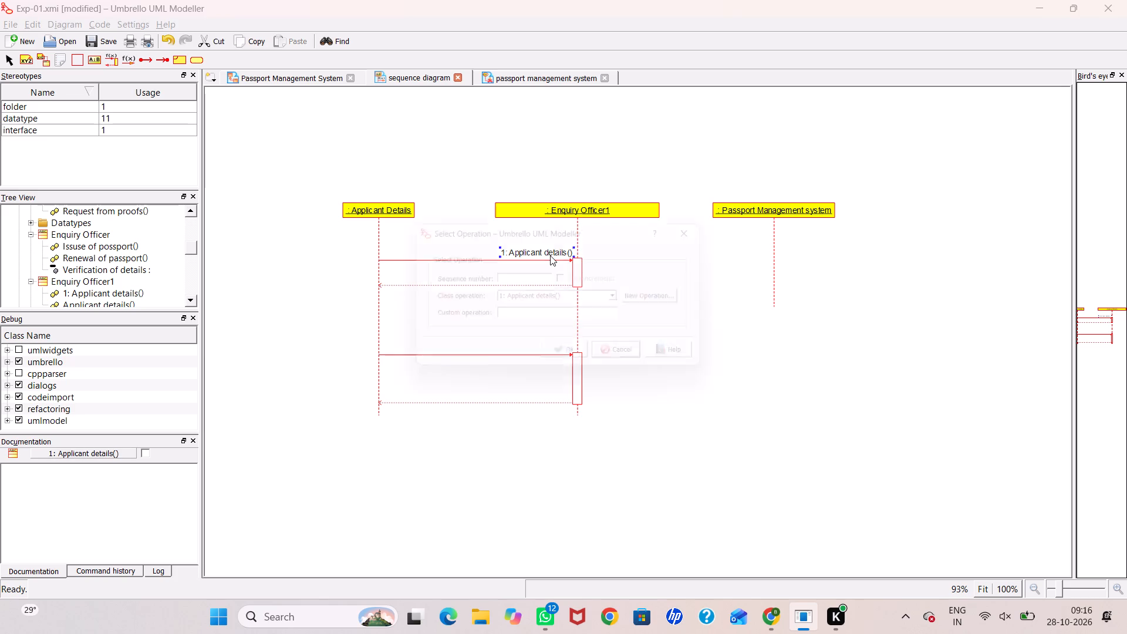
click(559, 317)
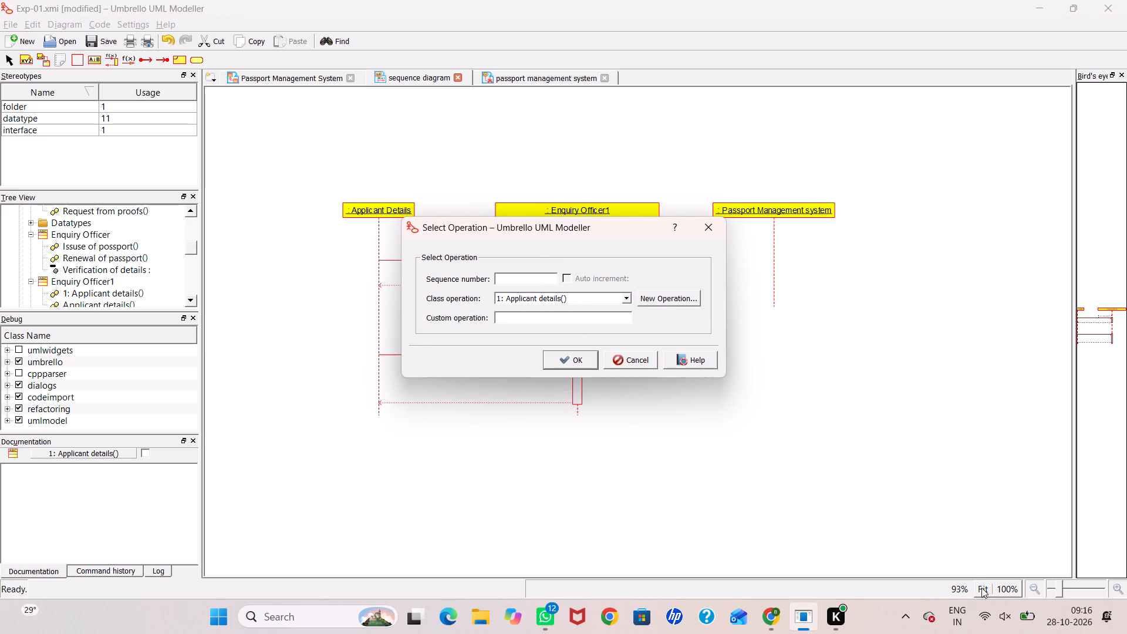
Switch to OOAD RECORD.pdf in the browser and copy the message label "2: Request for proofs" from the sequence diagram on page 5.
click(778, 620)
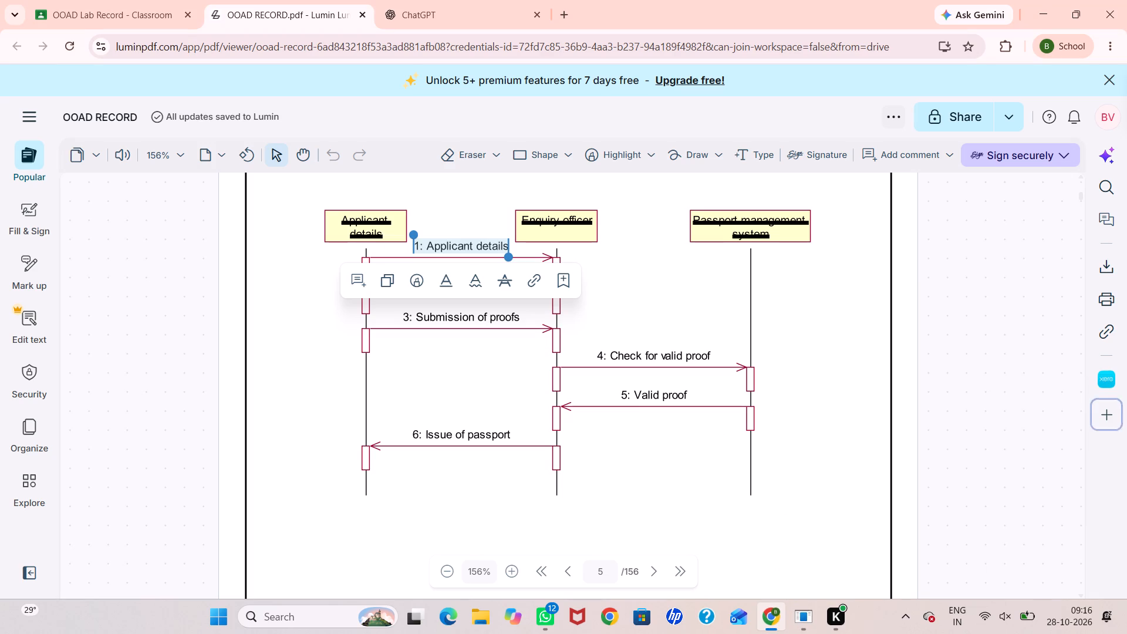
click(417, 324)
drag(511, 277, 453, 277)
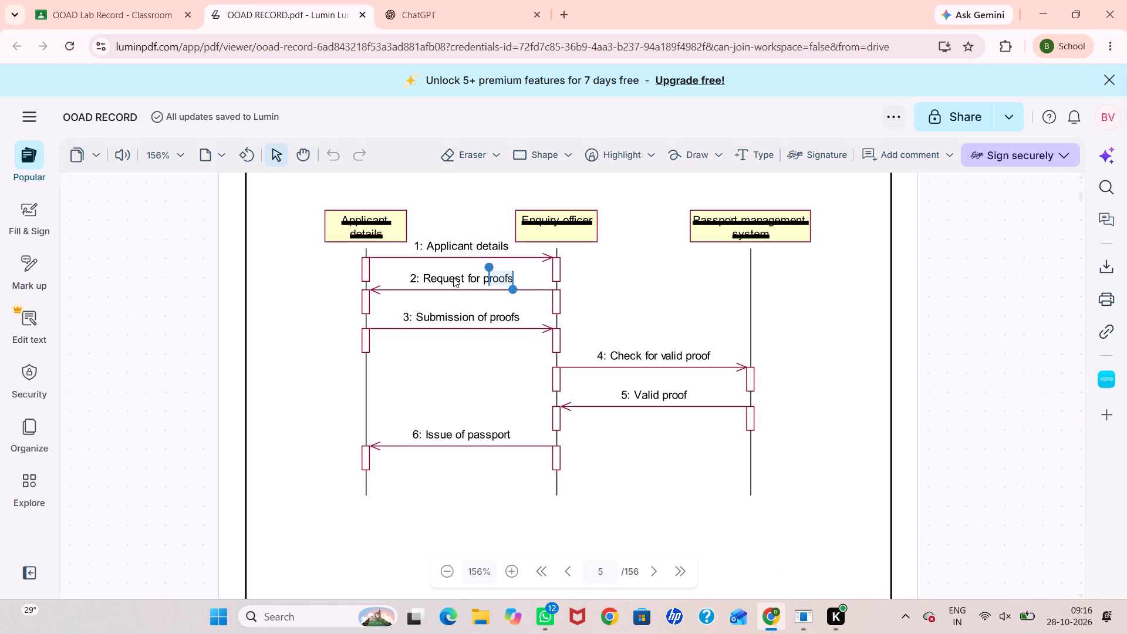
drag(453, 277, 405, 278)
click(393, 318)
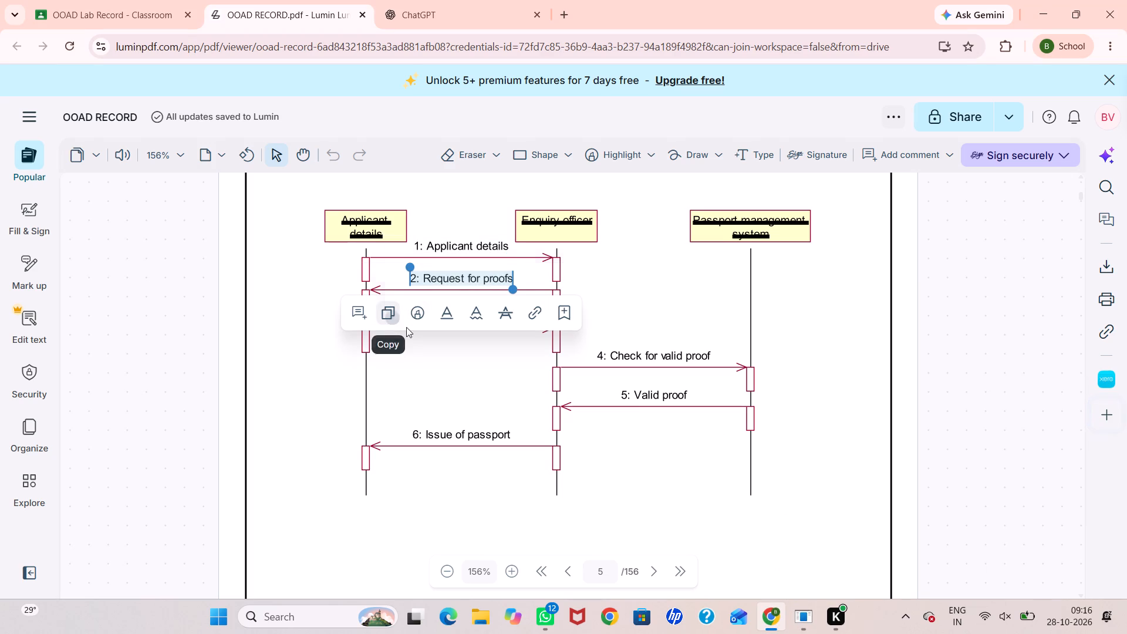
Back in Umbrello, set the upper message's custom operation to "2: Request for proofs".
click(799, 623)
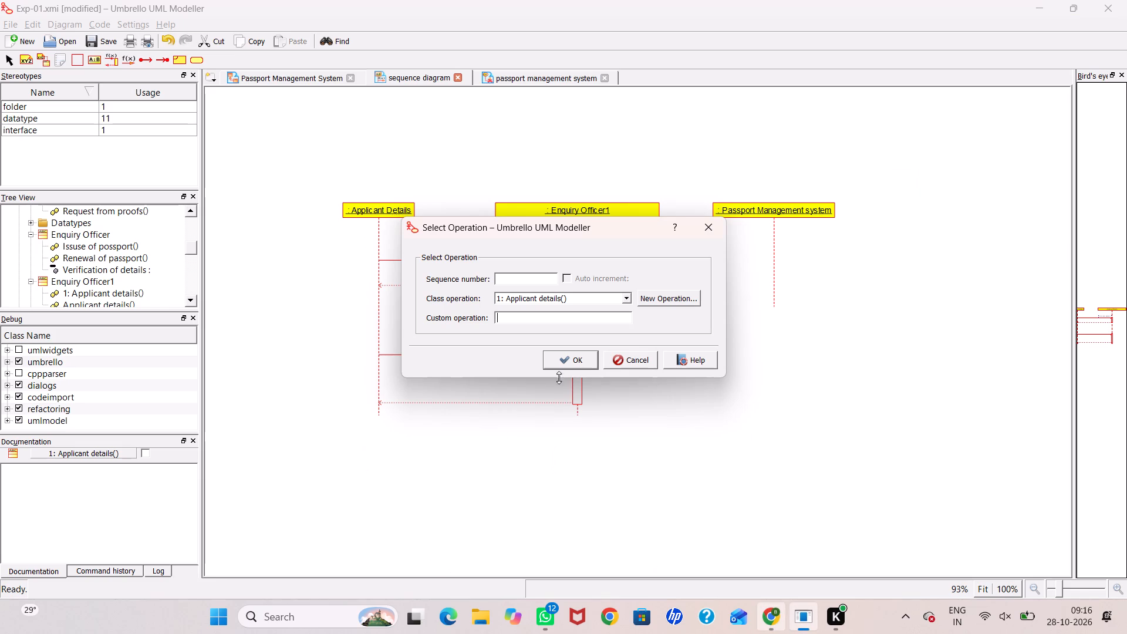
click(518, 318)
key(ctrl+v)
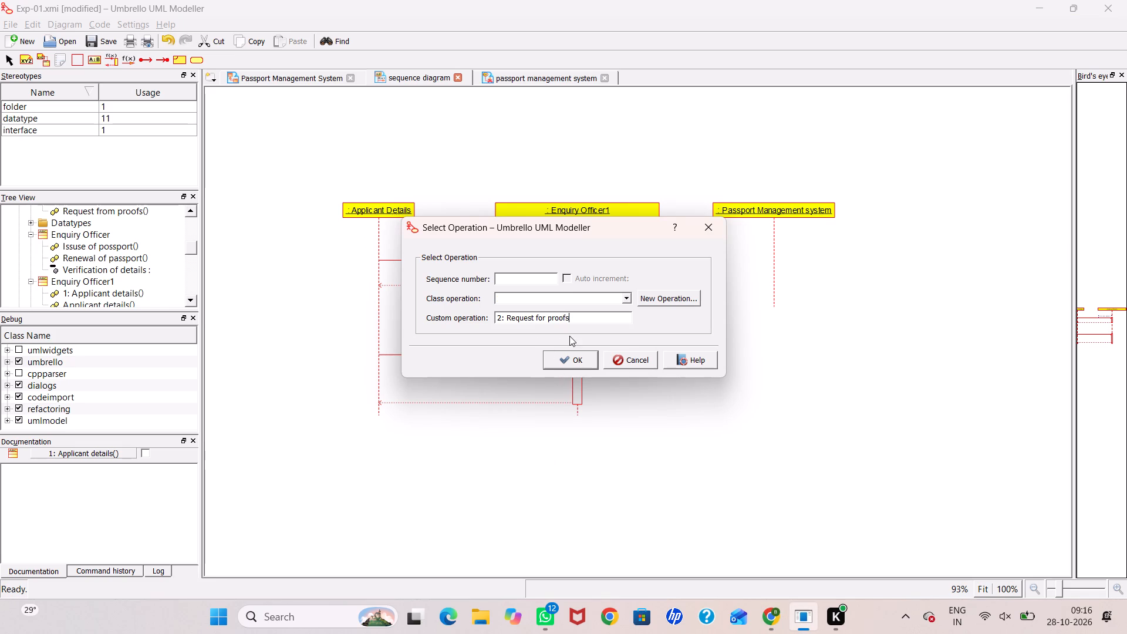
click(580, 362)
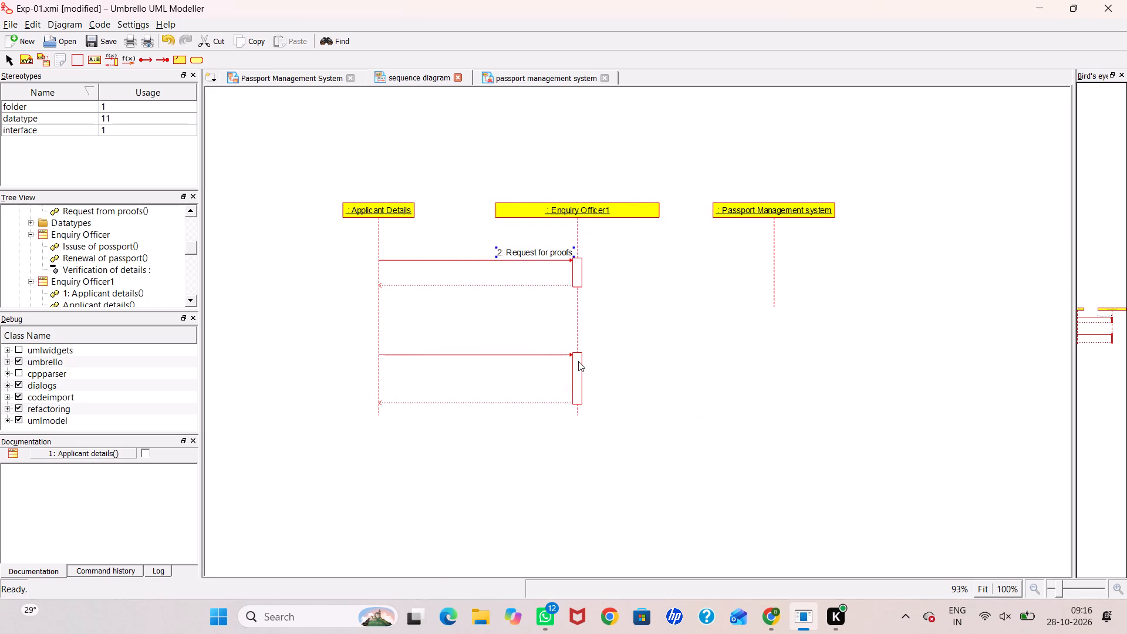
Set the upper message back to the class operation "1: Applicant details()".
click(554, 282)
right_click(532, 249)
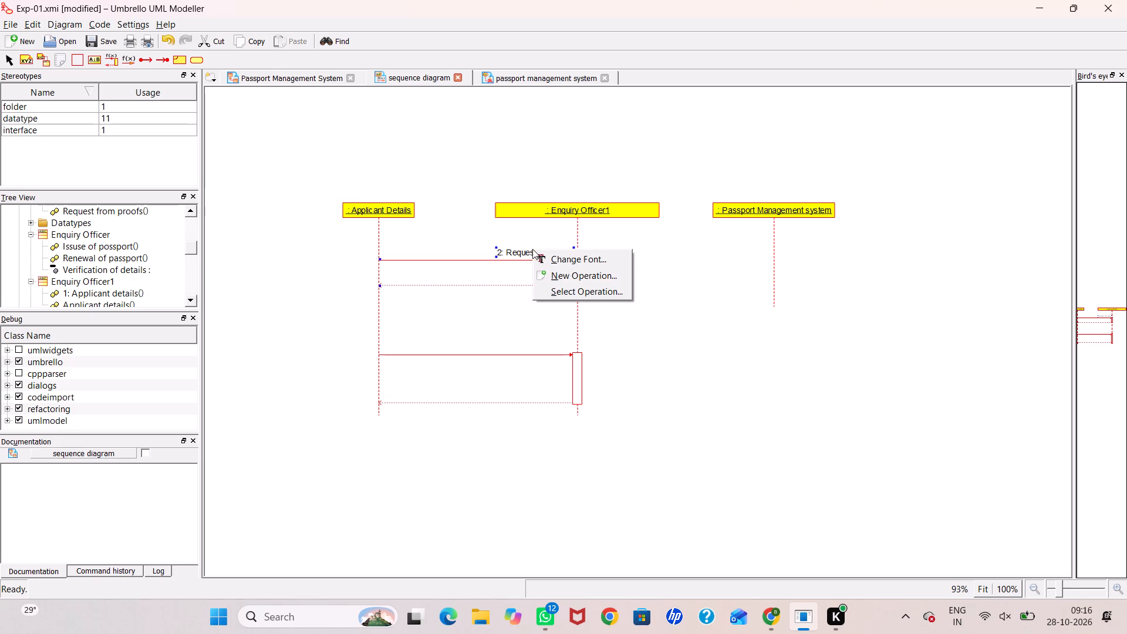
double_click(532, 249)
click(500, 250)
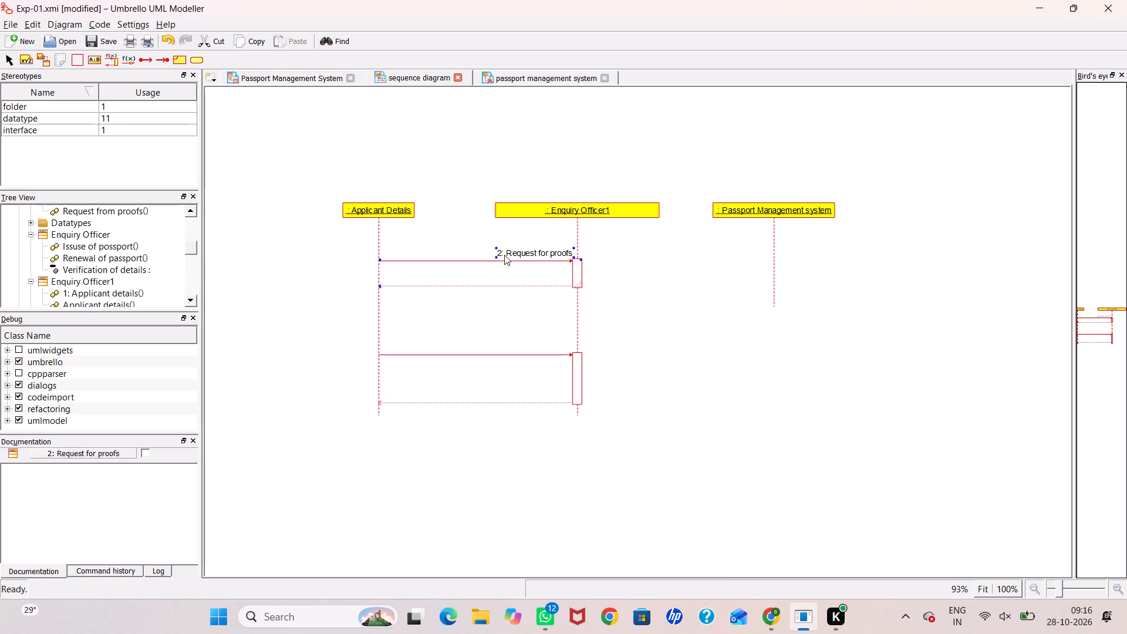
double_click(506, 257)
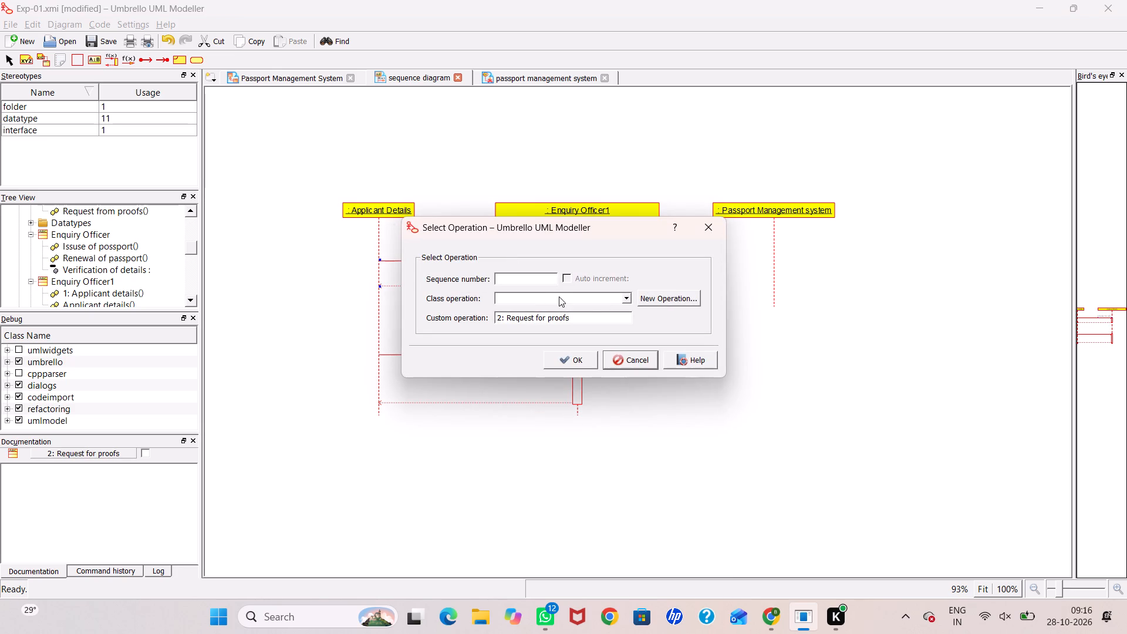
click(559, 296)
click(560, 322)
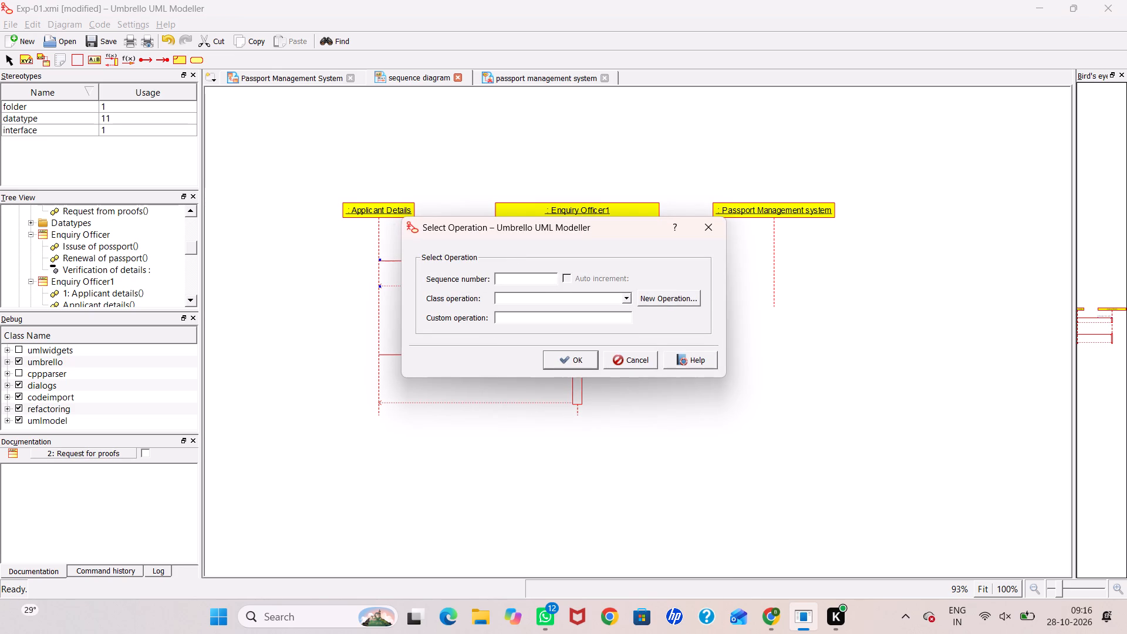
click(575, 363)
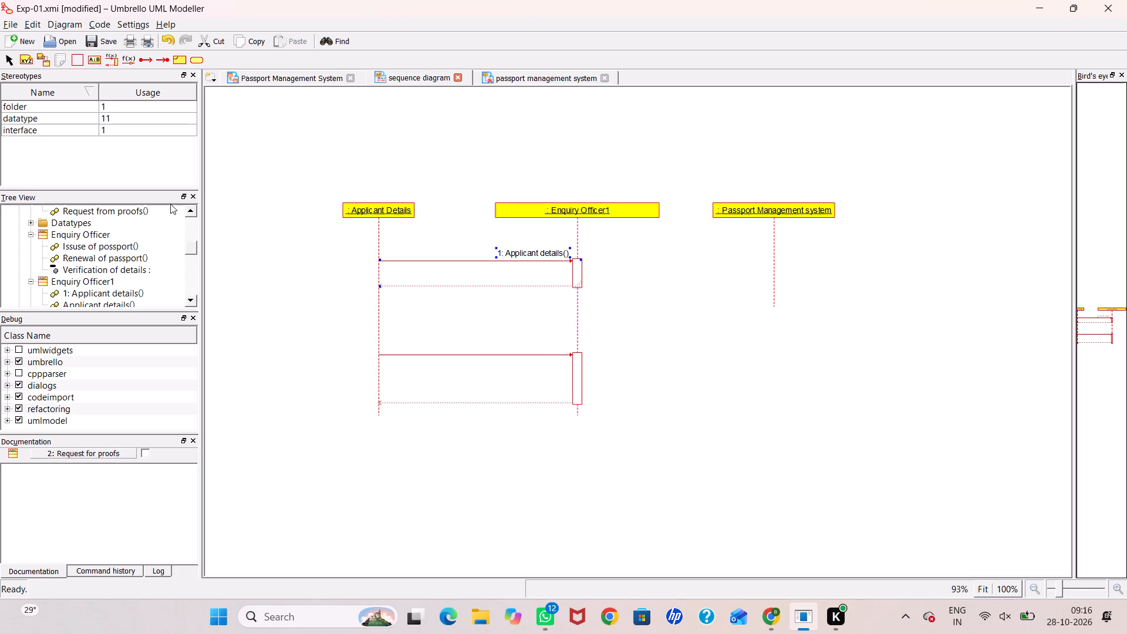
Draw an asynchronous message from Applicant Details to Enquiry Officer1 between the two existing messages, using the class operation "Applicant details()".
click(133, 58)
click(378, 319)
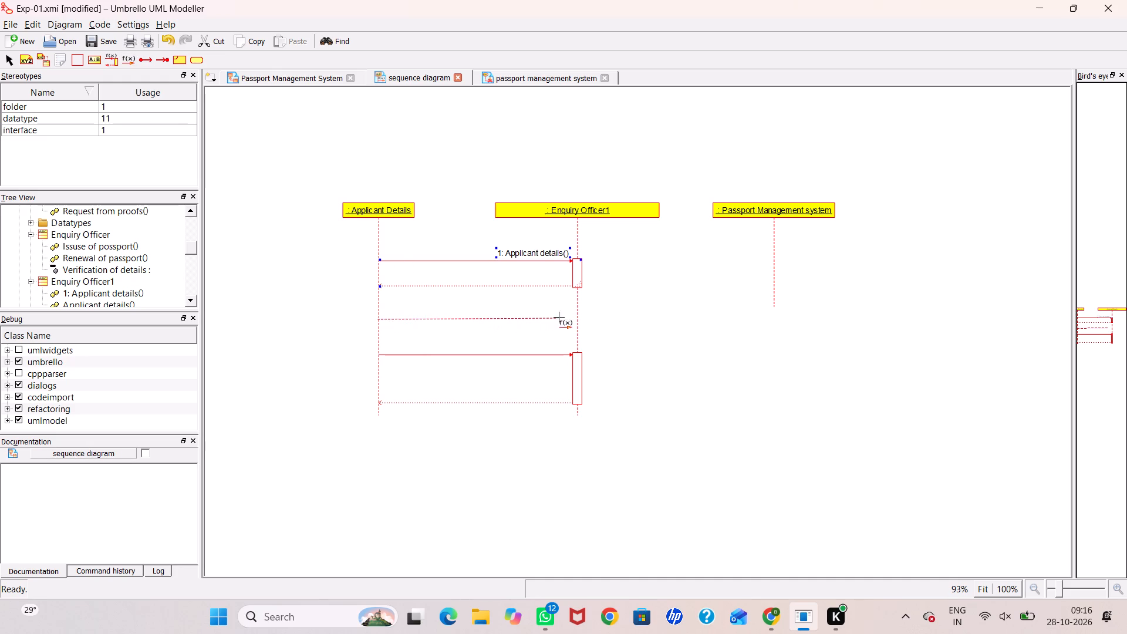
click(576, 315)
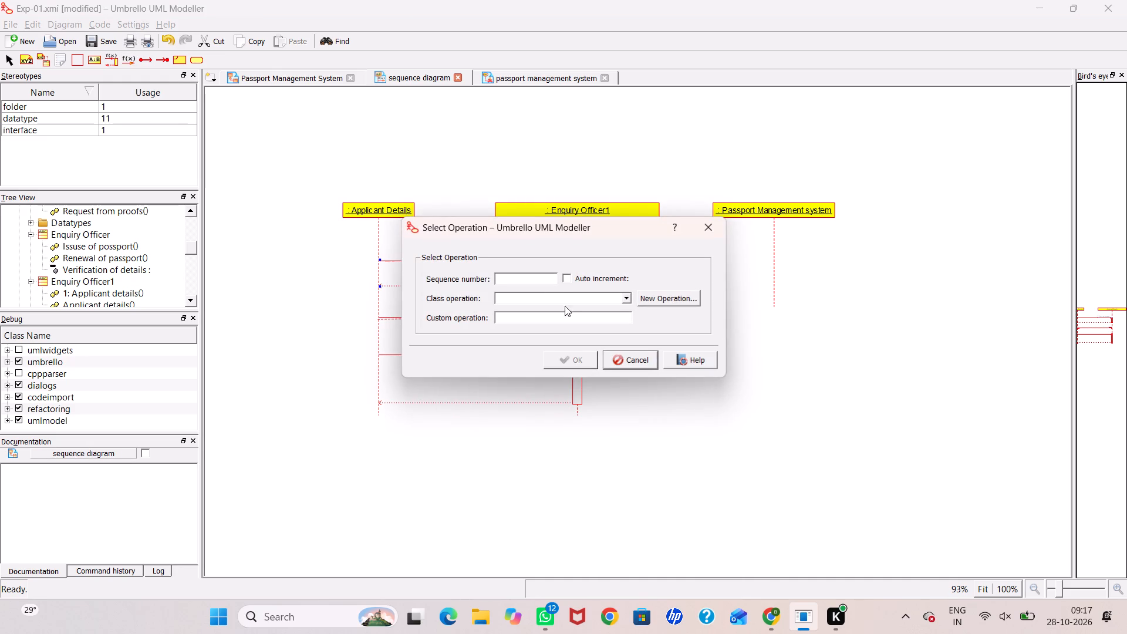
click(561, 299)
click(560, 335)
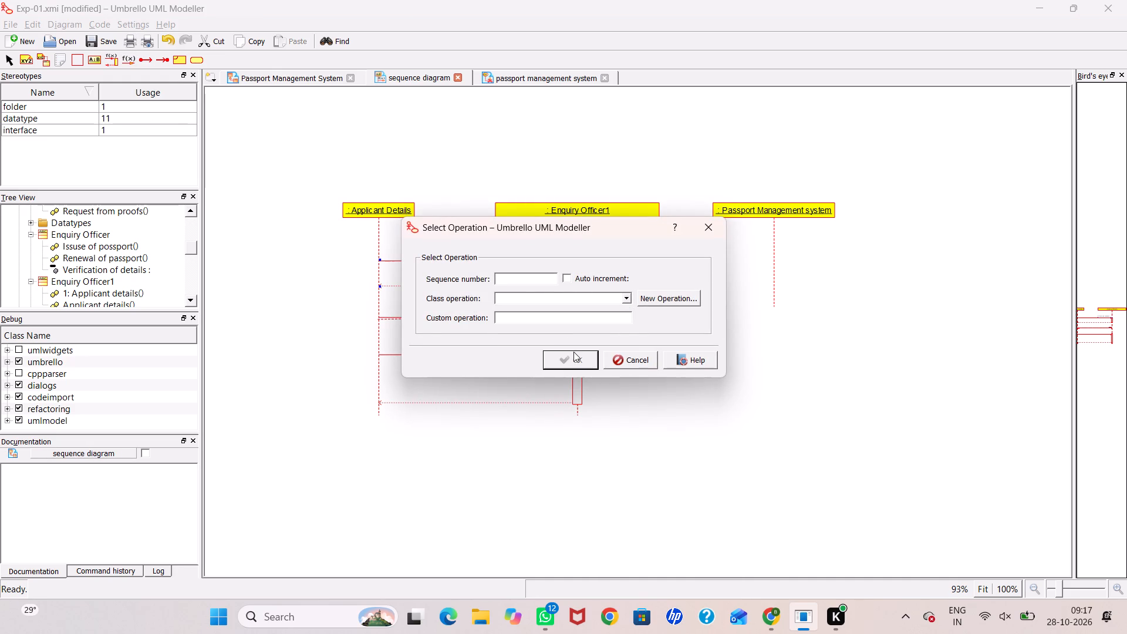
click(573, 352)
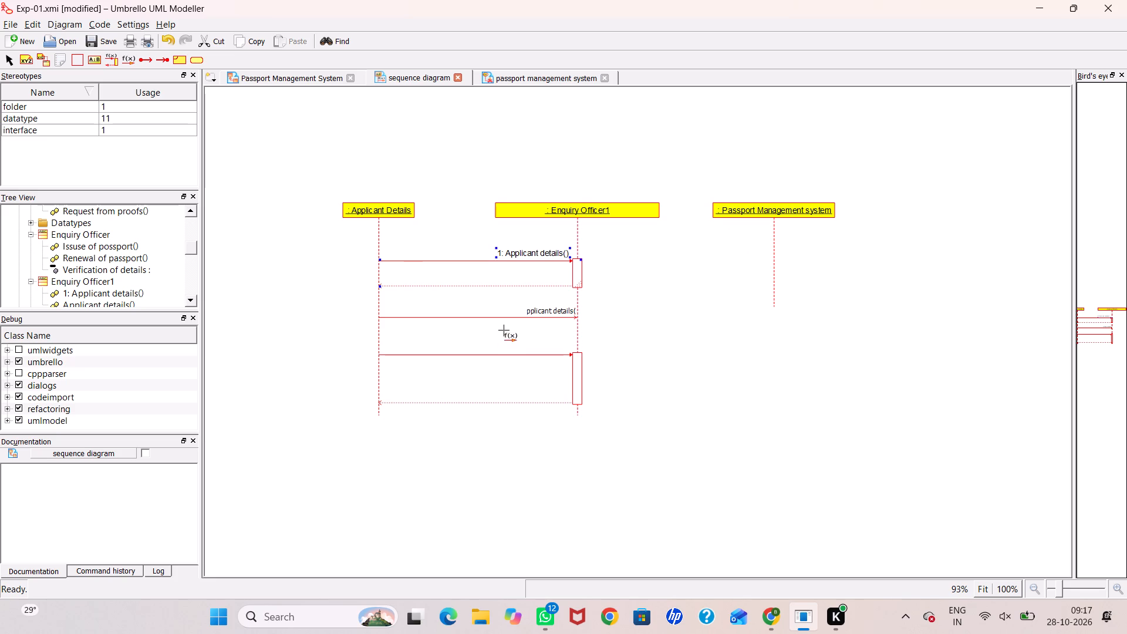
right_click(536, 315)
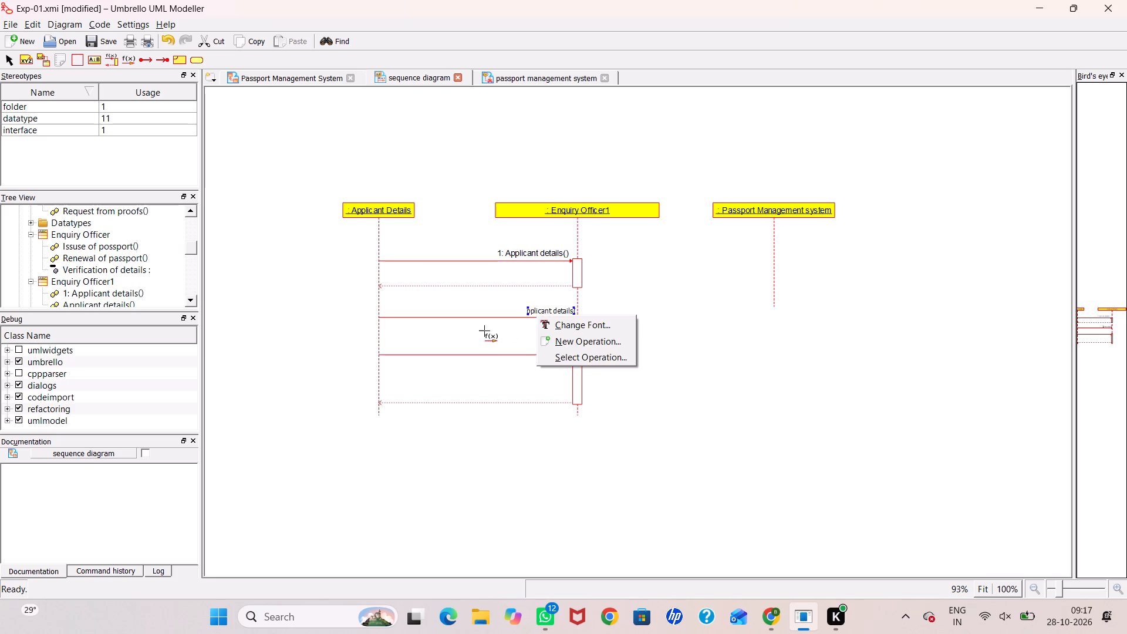
click(484, 331)
key(Escape)
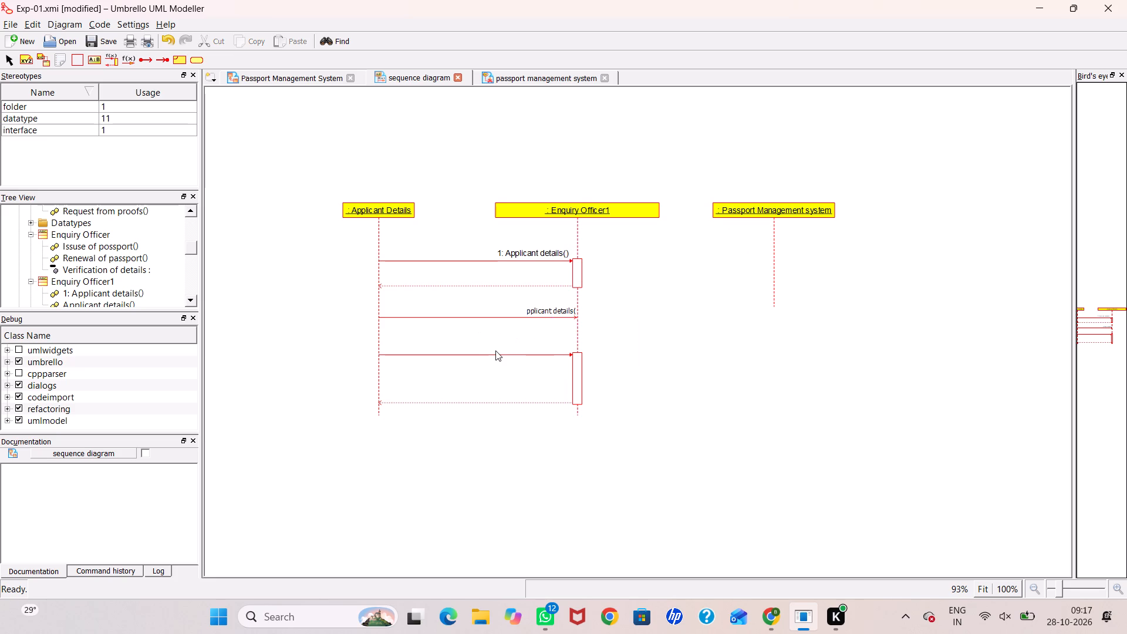
Select the unlabelled lowest message between Applicant Details and Enquiry Officer1 and try to open it for editing.
click(490, 352)
click(490, 355)
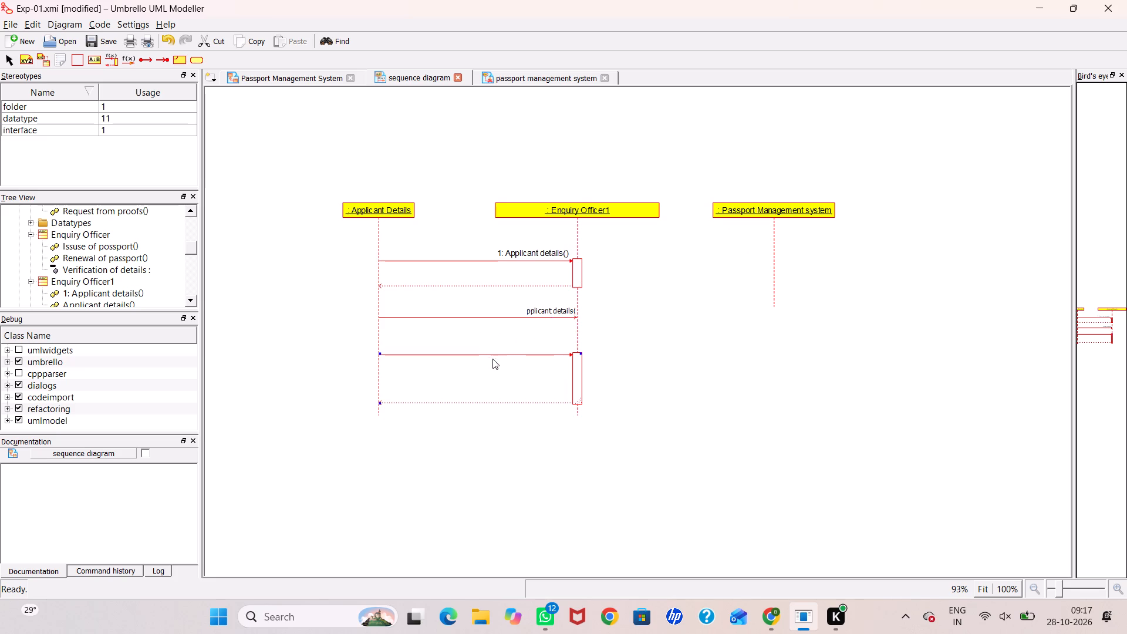
double_click(494, 356)
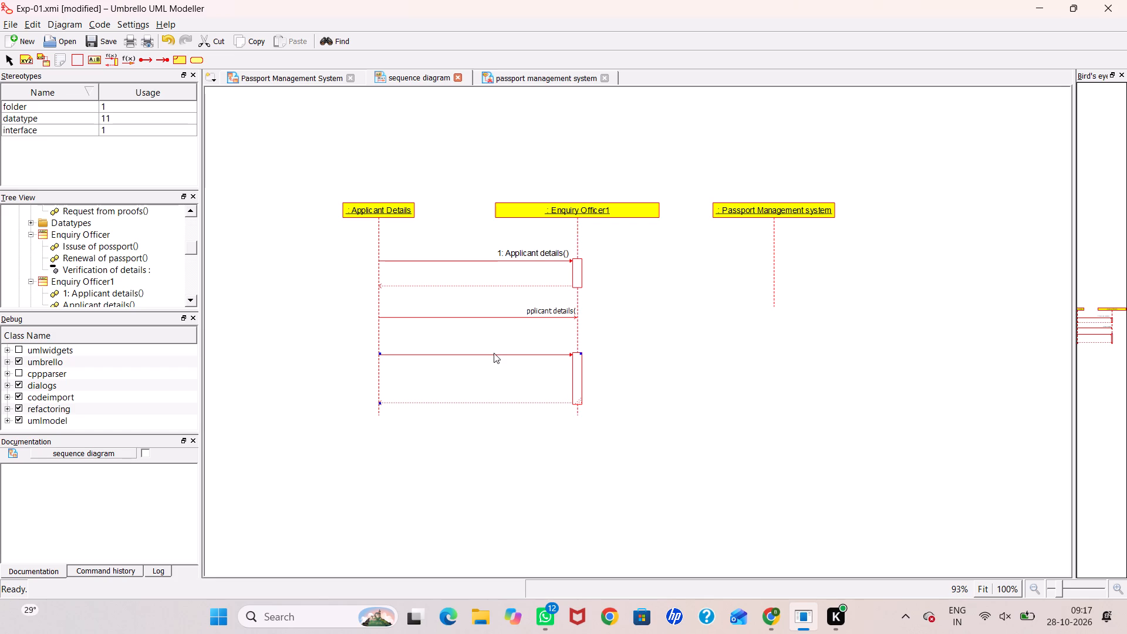
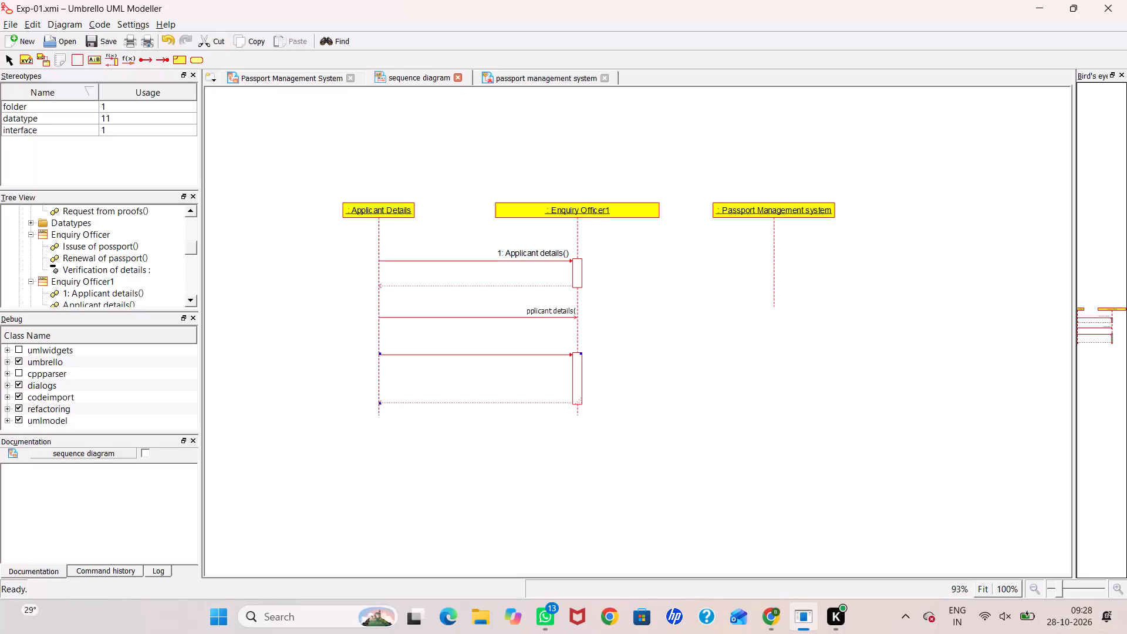
Open the operation selection of the middle message between Applicant Details and Enquiry Officer1, keeping the class operation "Applicant details()".
click(566, 314)
double_click(562, 313)
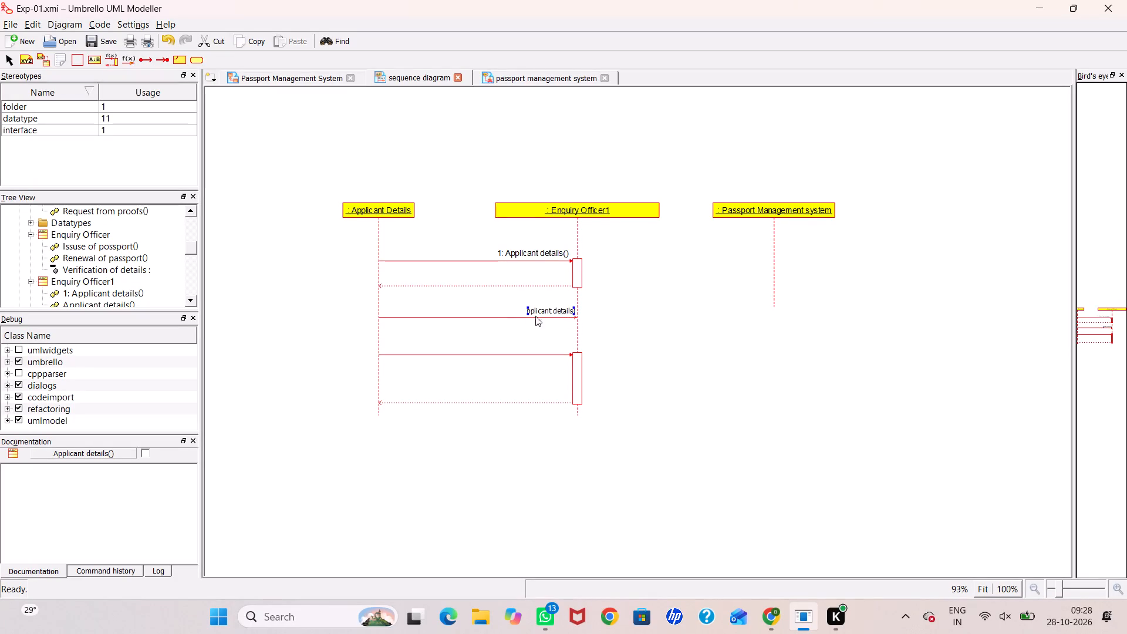
triple_click(562, 309)
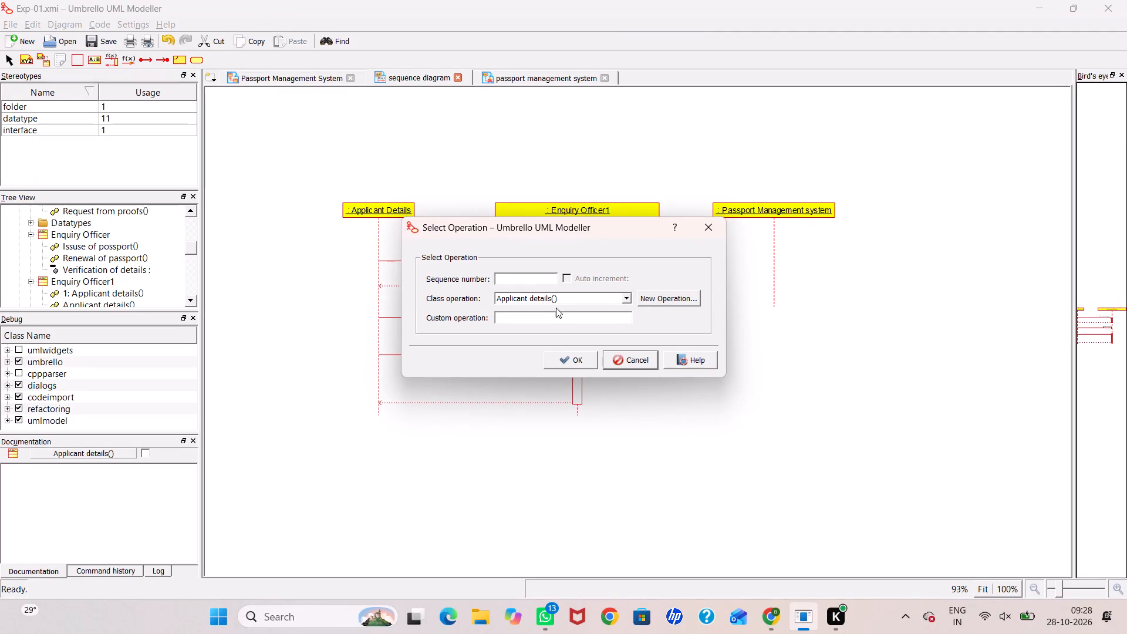
click(571, 356)
Move the middle message's "Applicant details()" label closer to the Applicant Details lifeline, shifting the message slightly lower.
drag(552, 308, 544, 309)
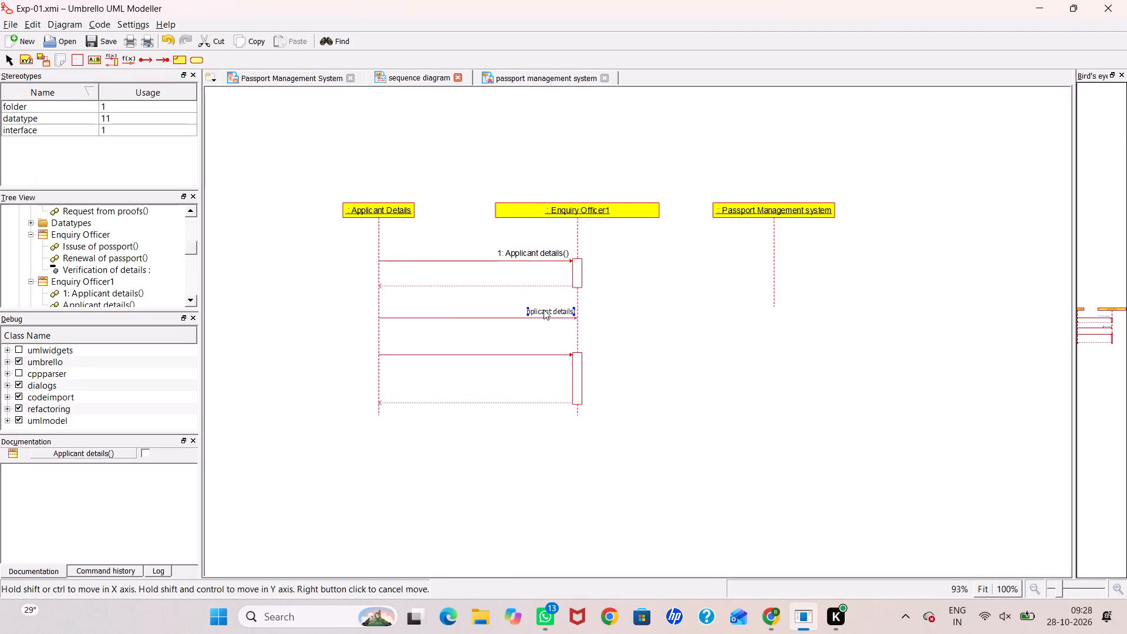
drag(544, 309, 525, 312)
right_click(525, 312)
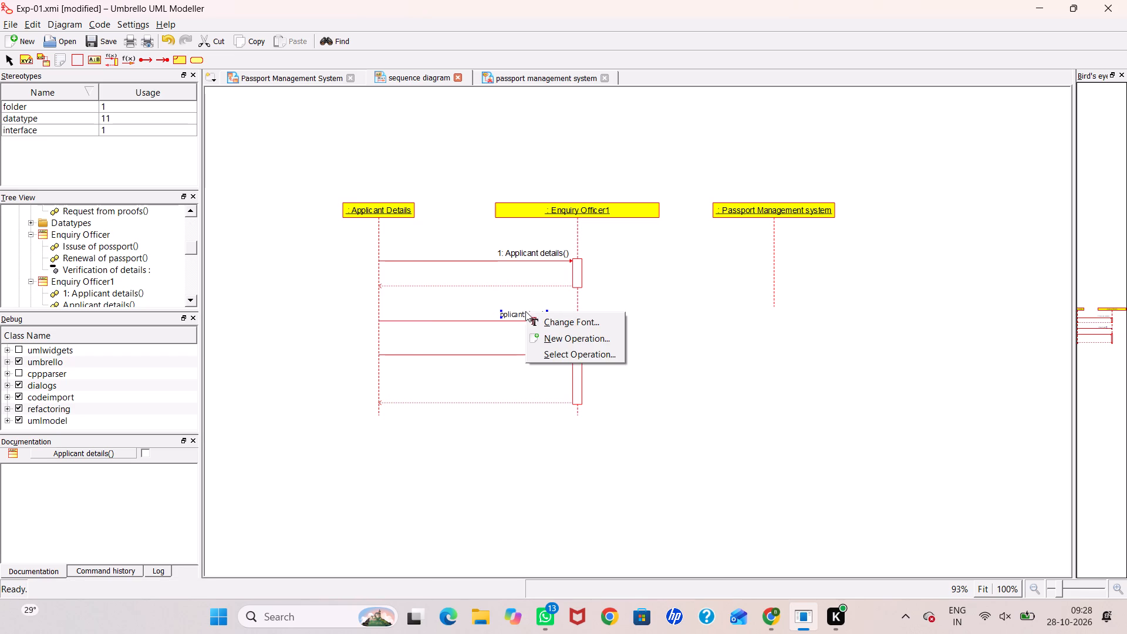
click(513, 311)
click(635, 309)
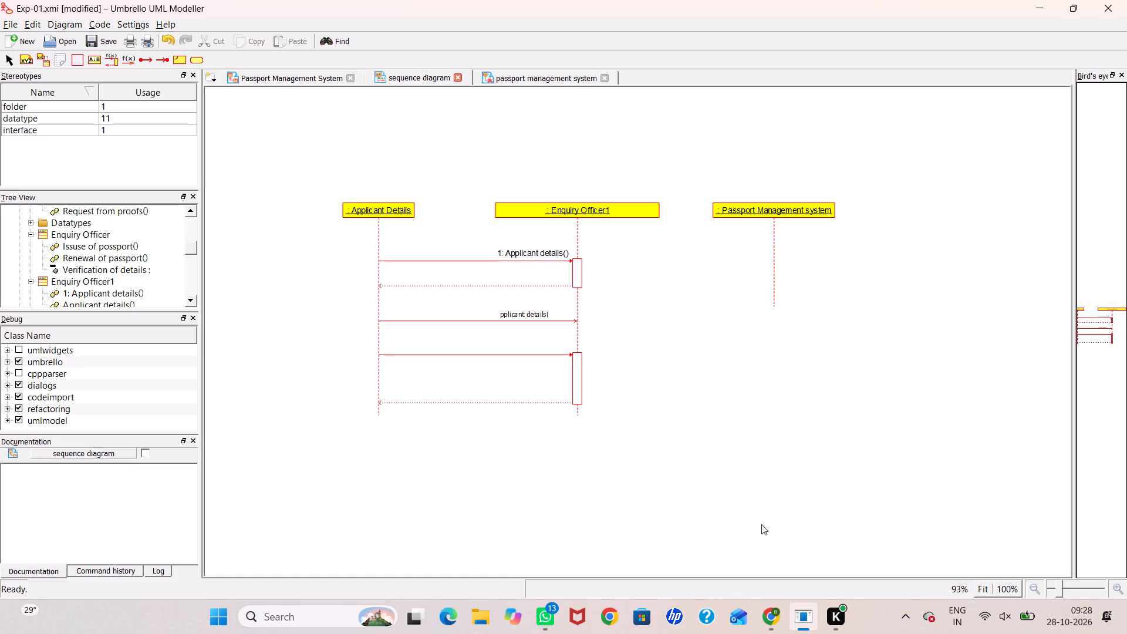
Switch to Chrome, close the OOAD RECORD.pdf preview in Classroom, and open the CSA1111 OOAD spreadsheet from the CSA1111-OOAD class stream.
click(785, 629)
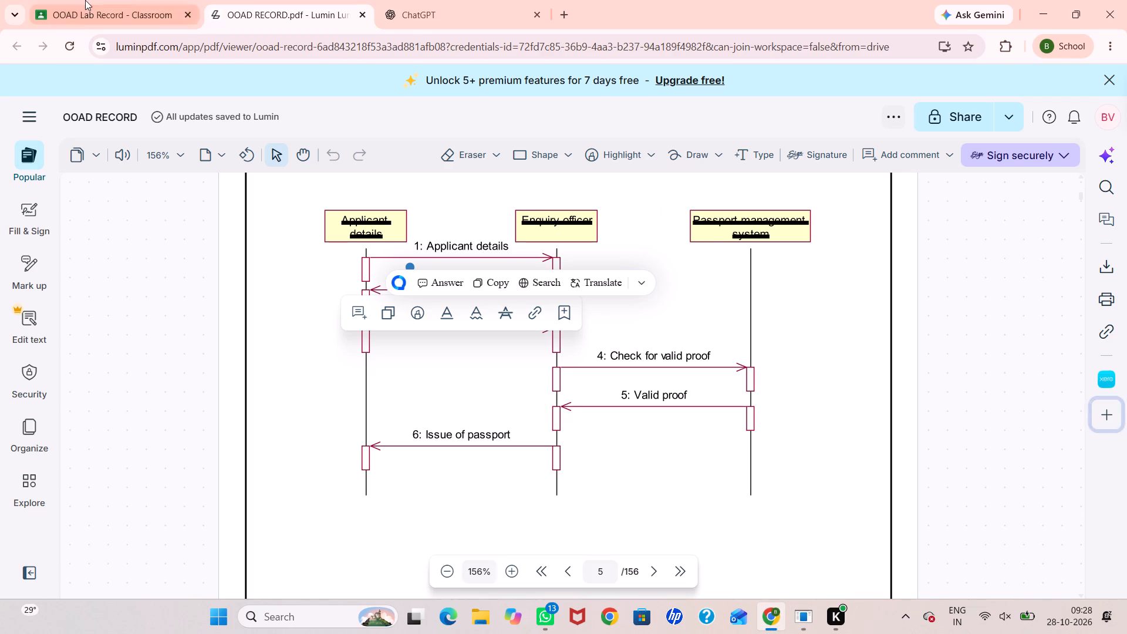
click(85, 0)
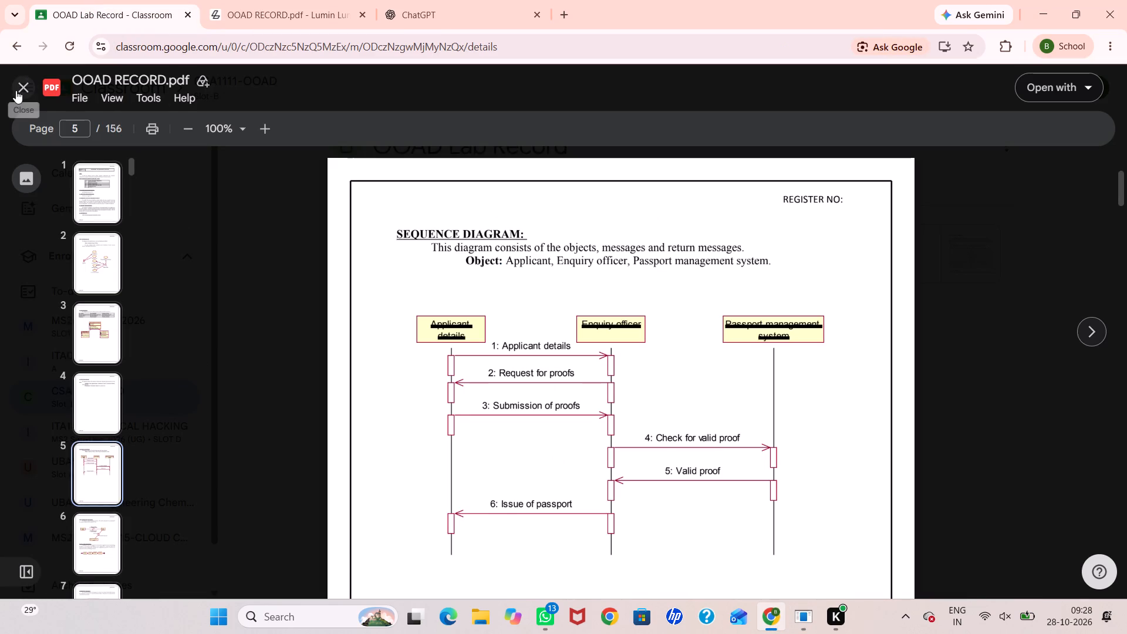
click(21, 91)
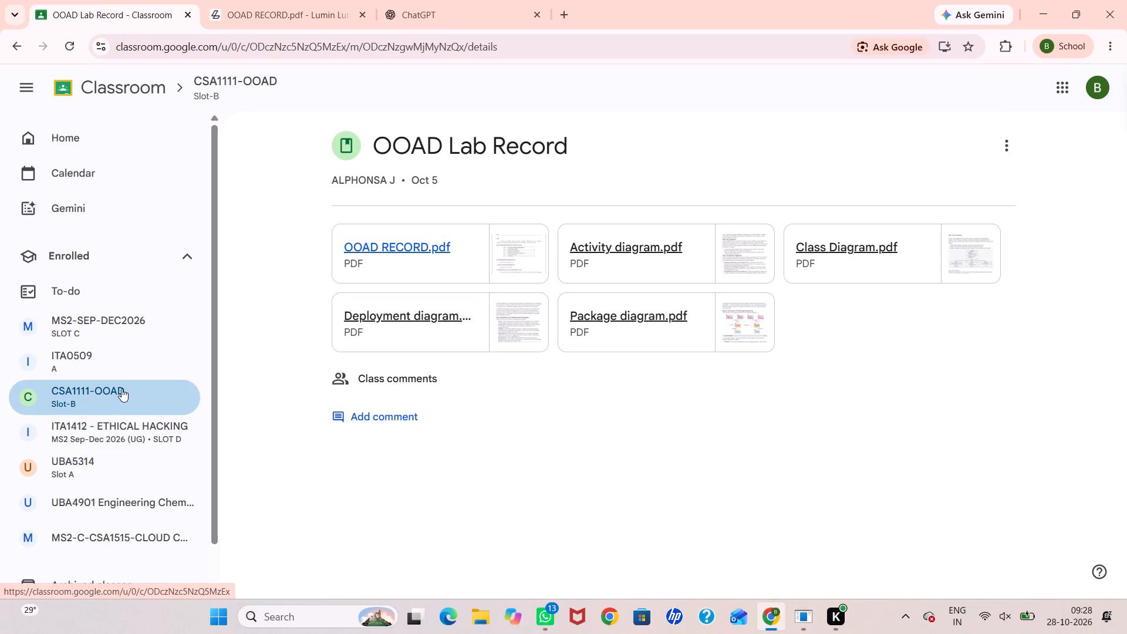
click(122, 389)
scroll(437, 405, down, 3)
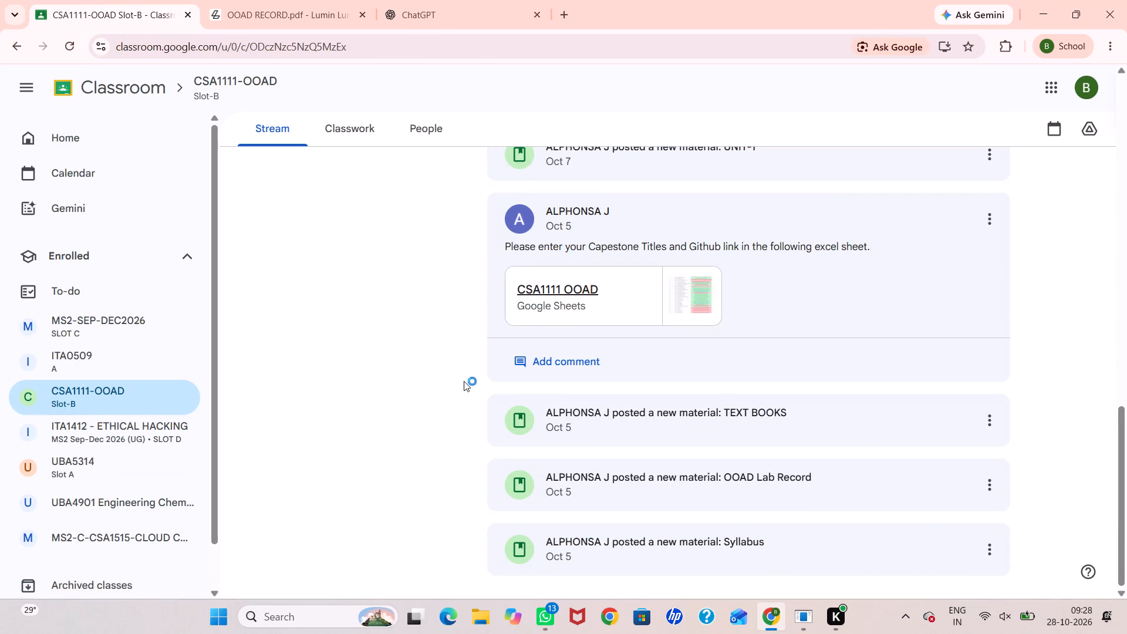
scroll(558, 316, down, 7)
click(546, 294)
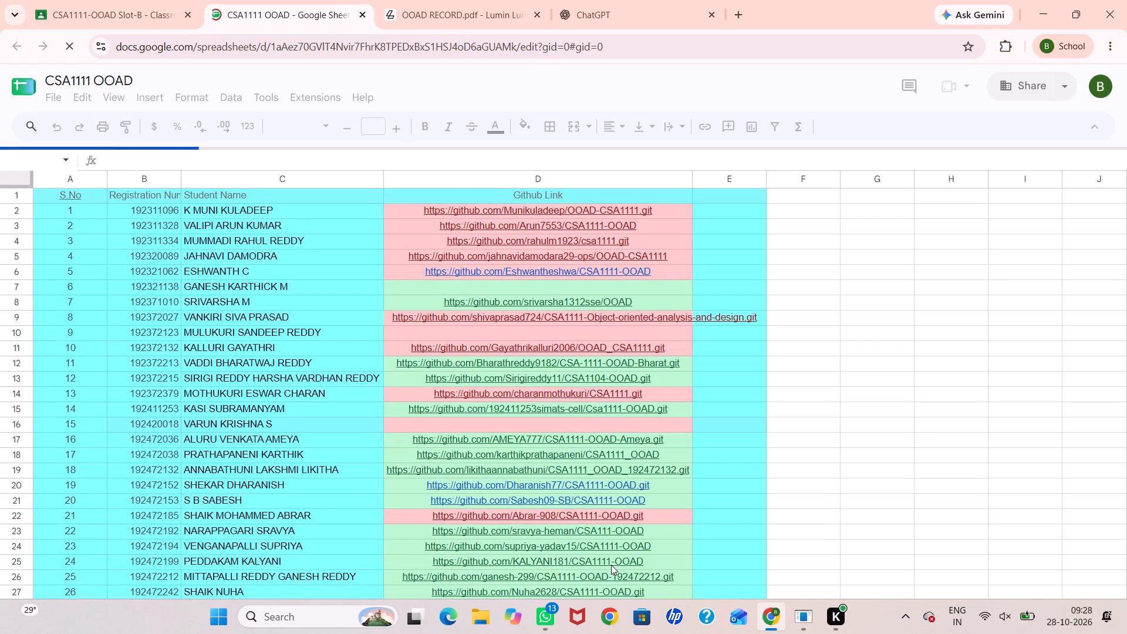
Examine the batches and their review statuses in the Capestone Review sheet, and return to the CSA1111-OOAD class page.
scroll(617, 514, down, 4)
click(463, 593)
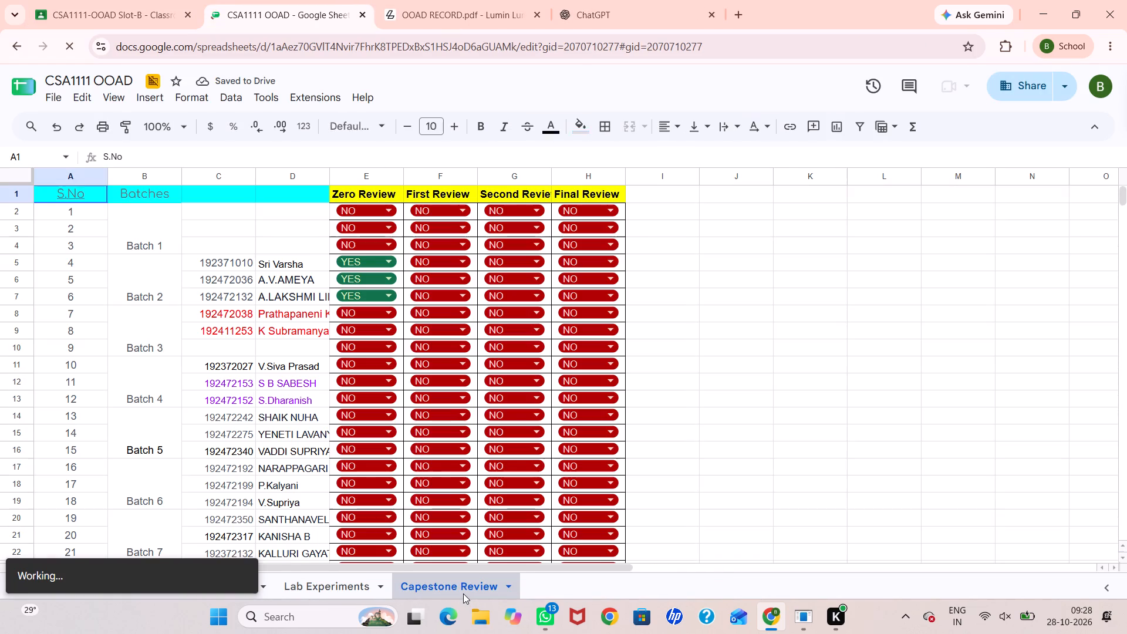
scroll(449, 470, up, 2)
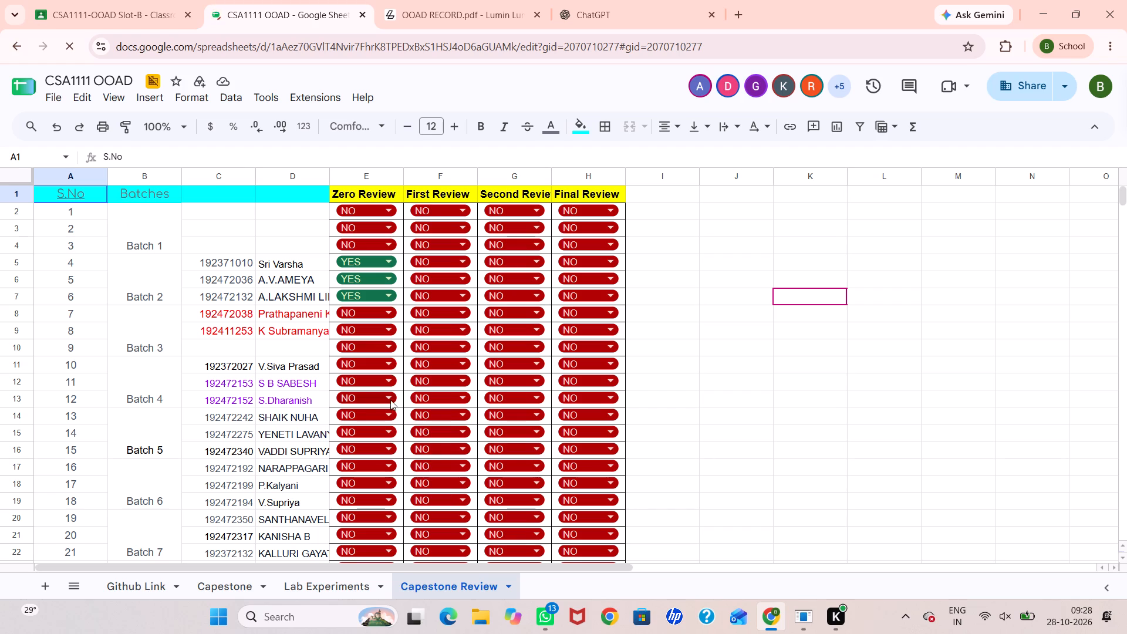
scroll(349, 467, down, 5)
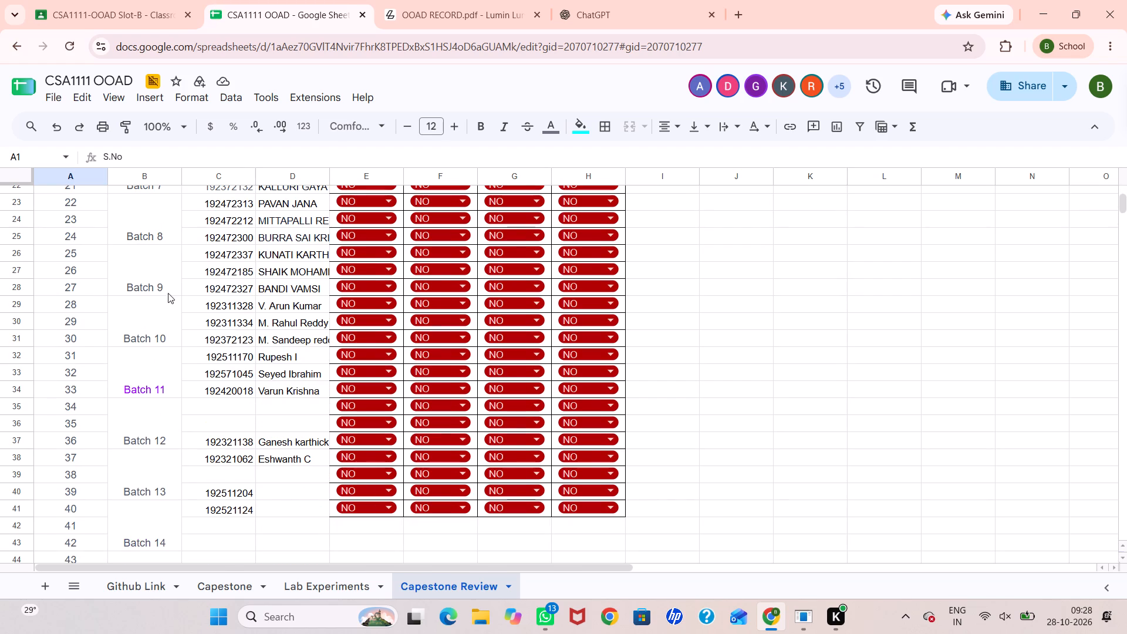
scroll(340, 345, up, 2)
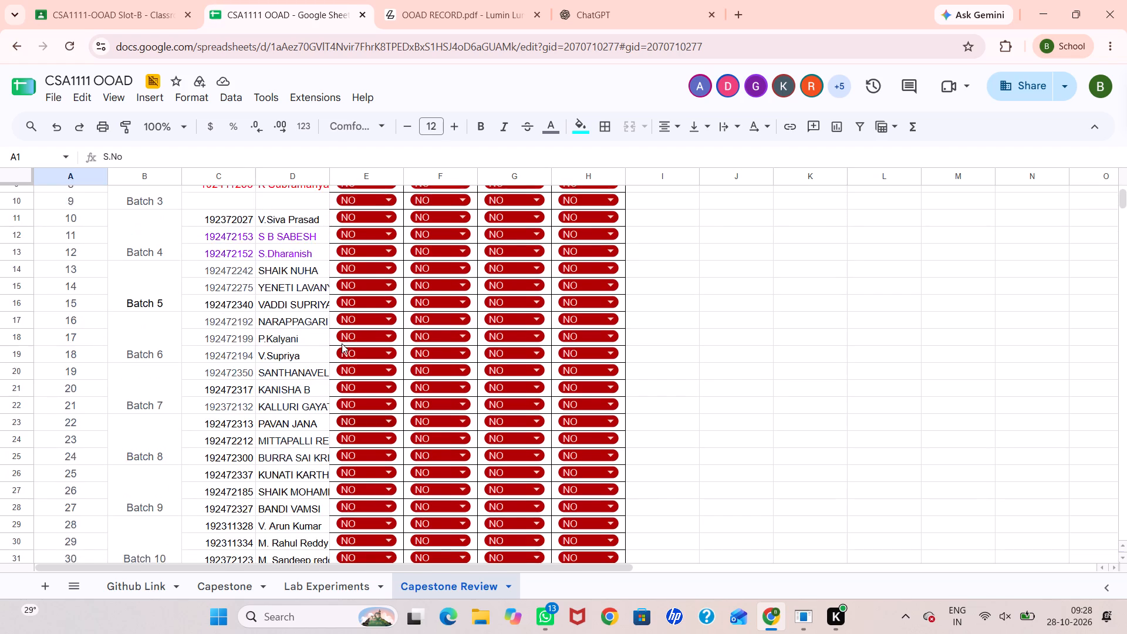
scroll(342, 343, up, 6)
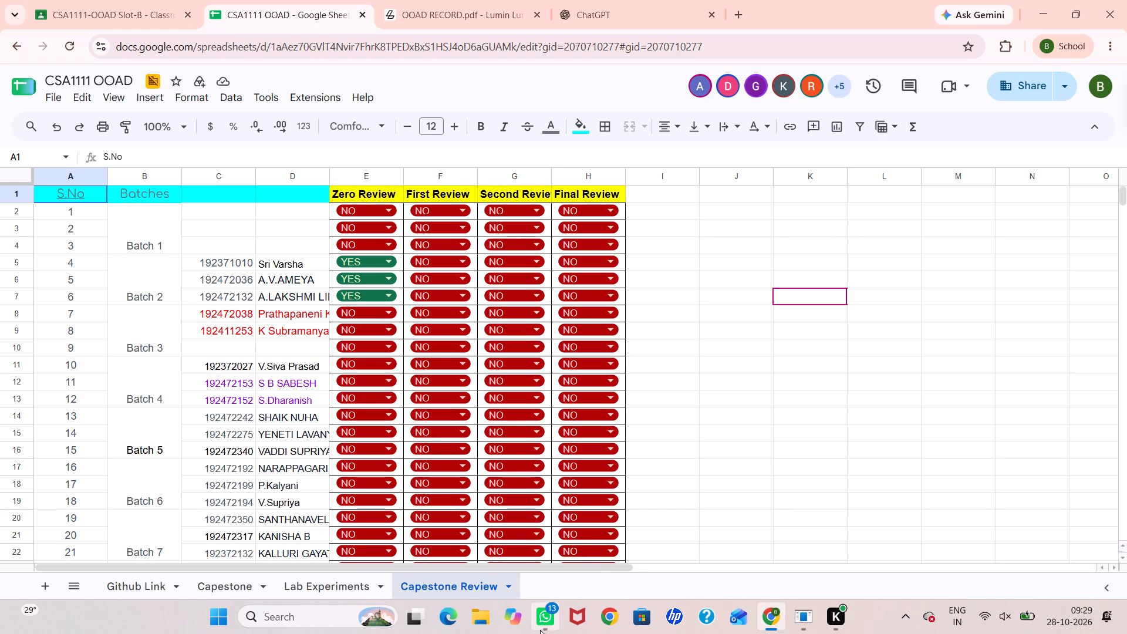
click(91, 0)
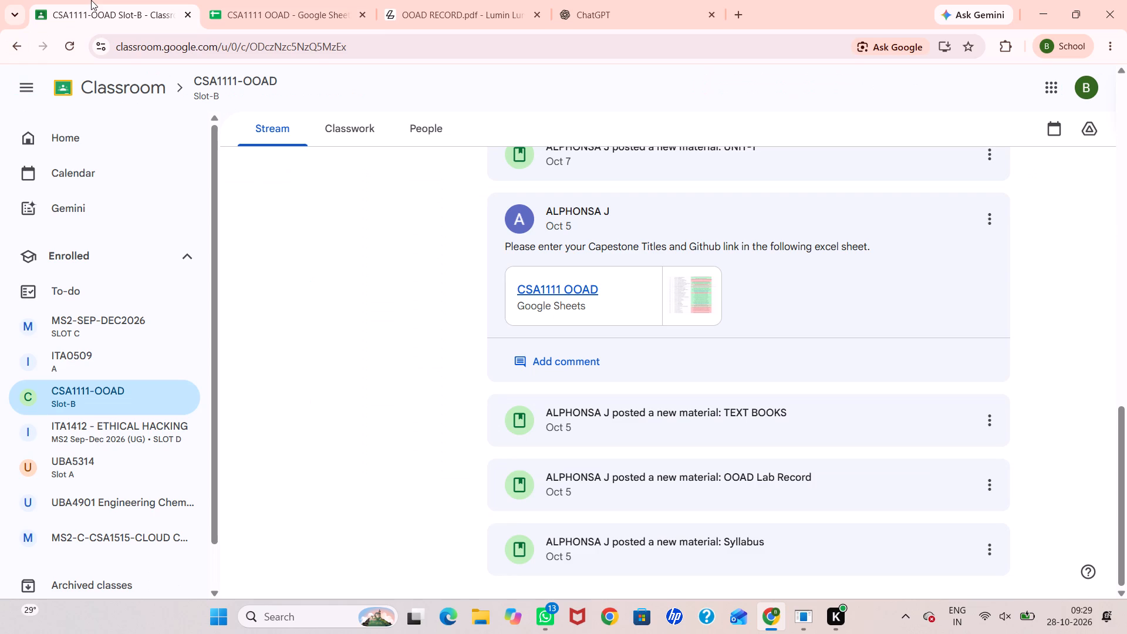